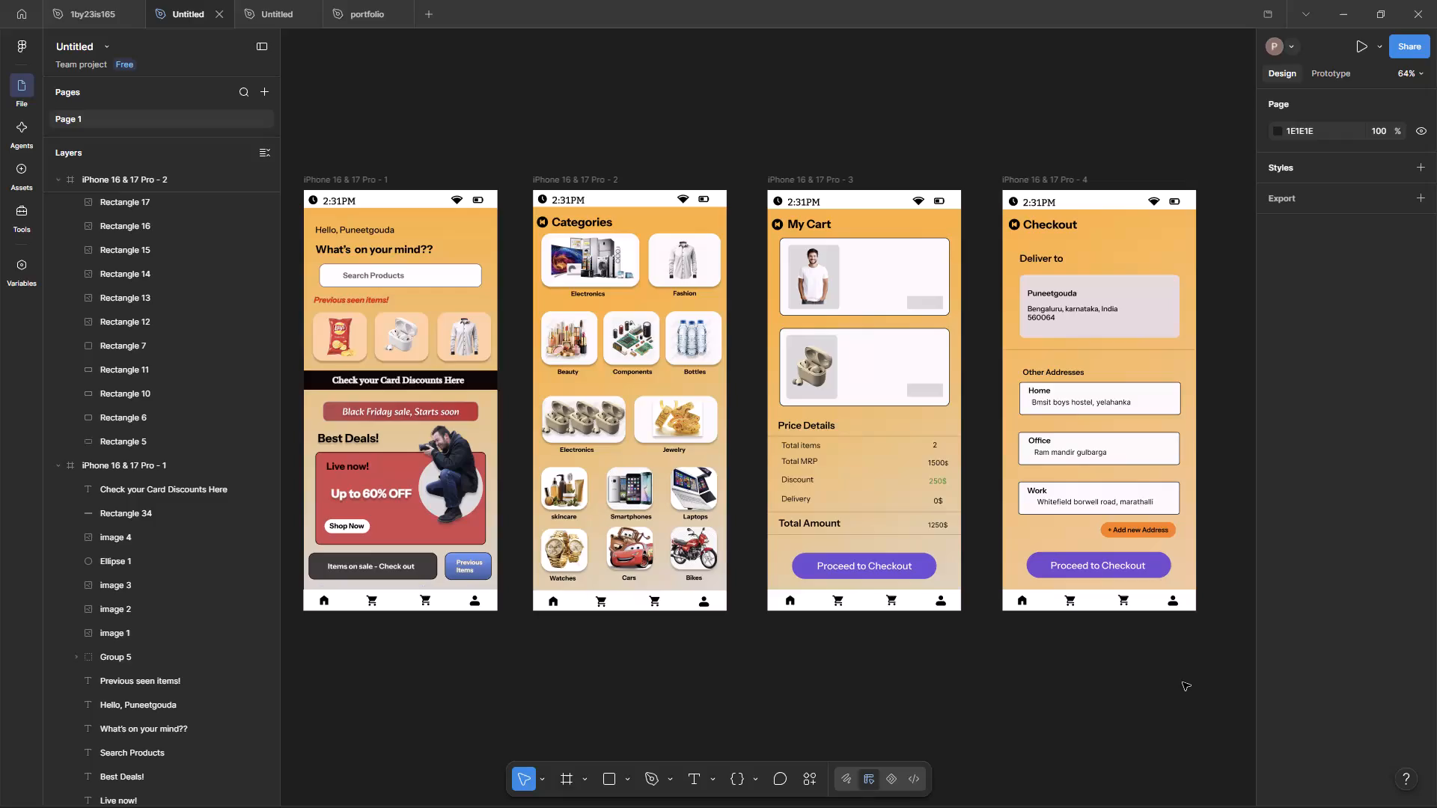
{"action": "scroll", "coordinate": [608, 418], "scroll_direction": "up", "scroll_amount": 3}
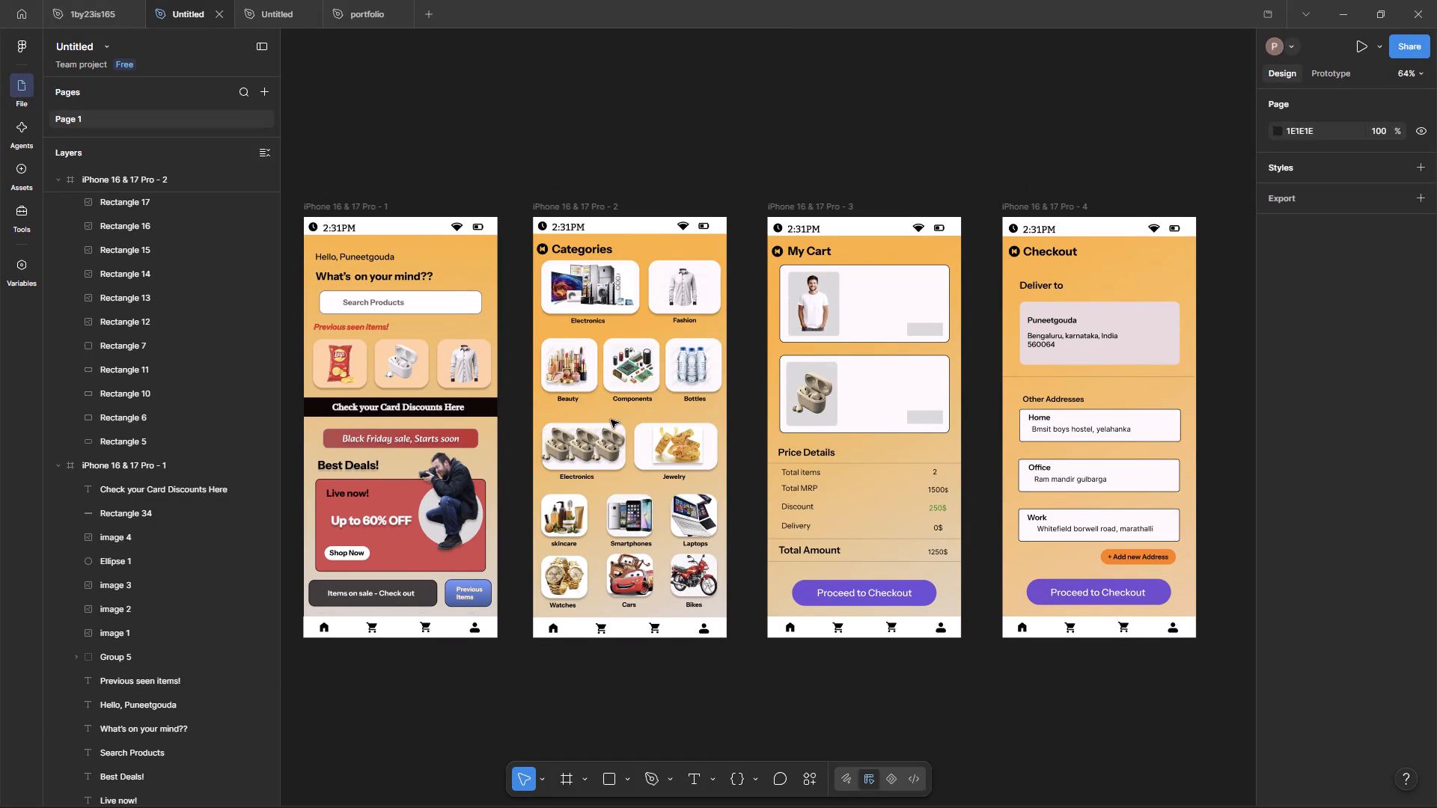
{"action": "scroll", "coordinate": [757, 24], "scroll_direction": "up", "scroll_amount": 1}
Switch to the portfolio file and look over the Desktop - 1 page design.
{"action": "left_click", "coordinate": [361, 0]}
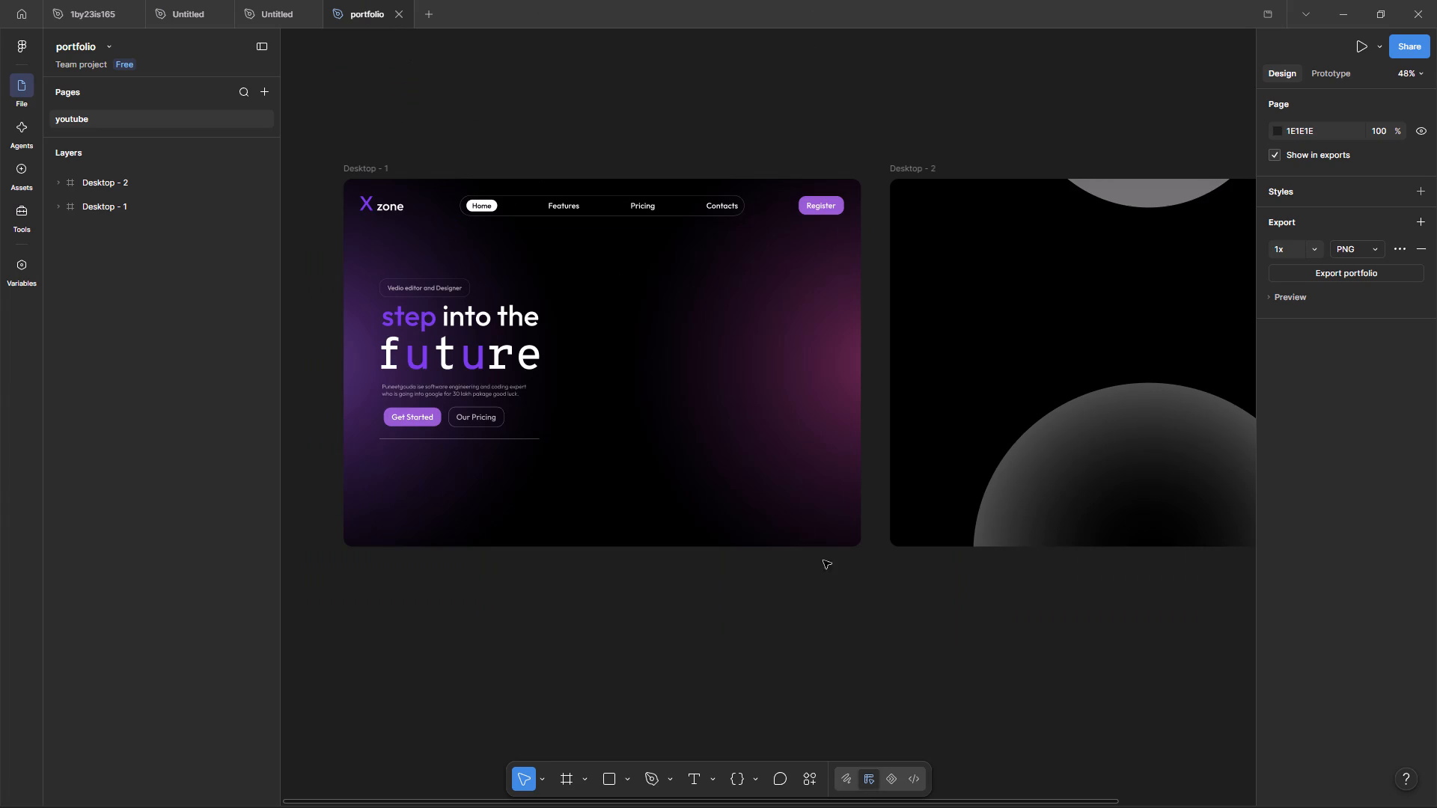
{"action": "scroll", "coordinate": [951, 717], "scroll_direction": "up", "scroll_amount": 3, "text": "ctrl"}
{"action": "left_click_drag", "start_coordinate": [1043, 801], "coordinate": [992, 795]}
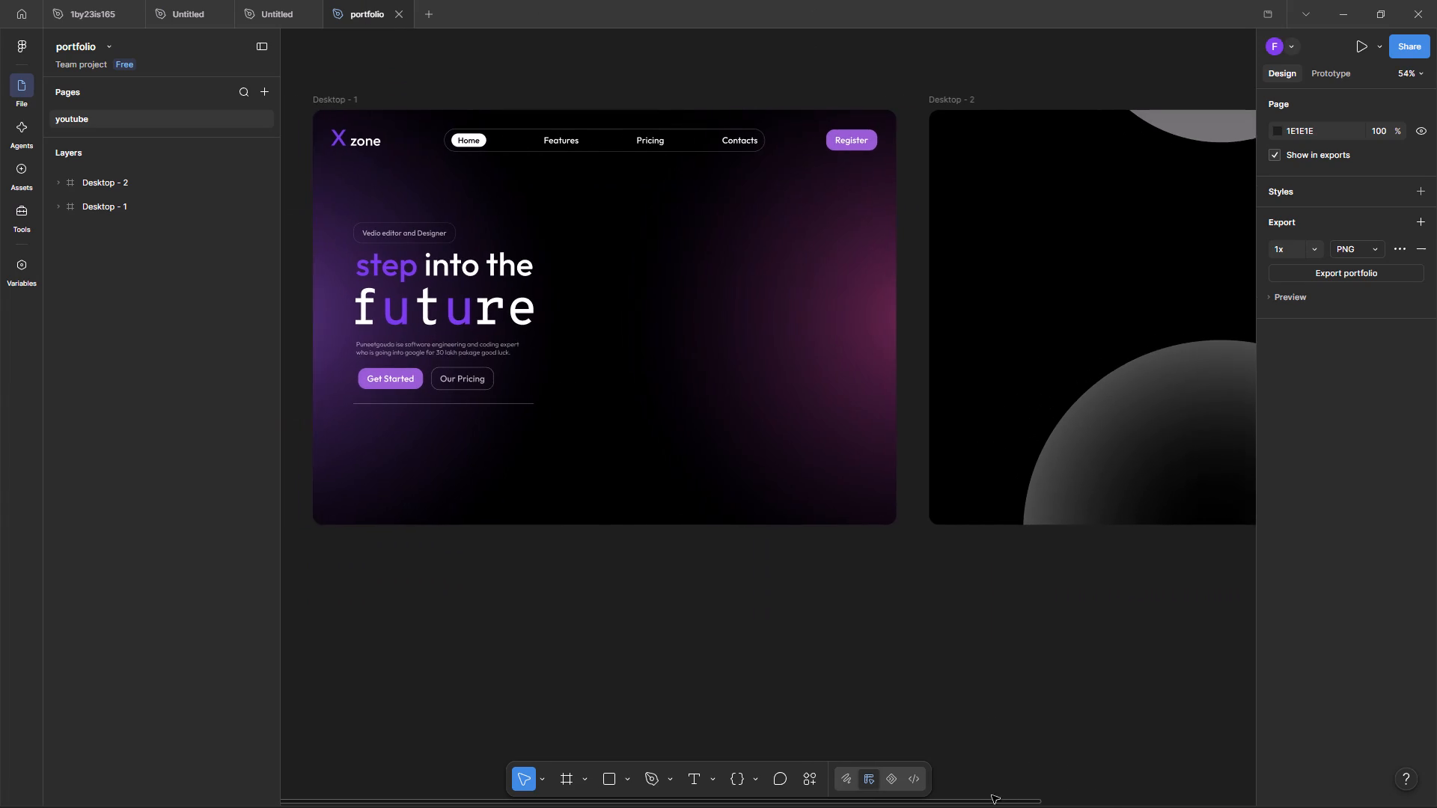
{"action": "left_click_drag", "start_coordinate": [992, 795], "coordinate": [965, 795]}
{"action": "scroll", "coordinate": [697, 625], "scroll_direction": "up", "scroll_amount": 5}
{"action": "scroll", "coordinate": [697, 625], "scroll_direction": "down", "scroll_amount": 3}
{"action": "scroll", "coordinate": [697, 625], "scroll_direction": "up", "scroll_amount": 1, "text": "ctrl"}
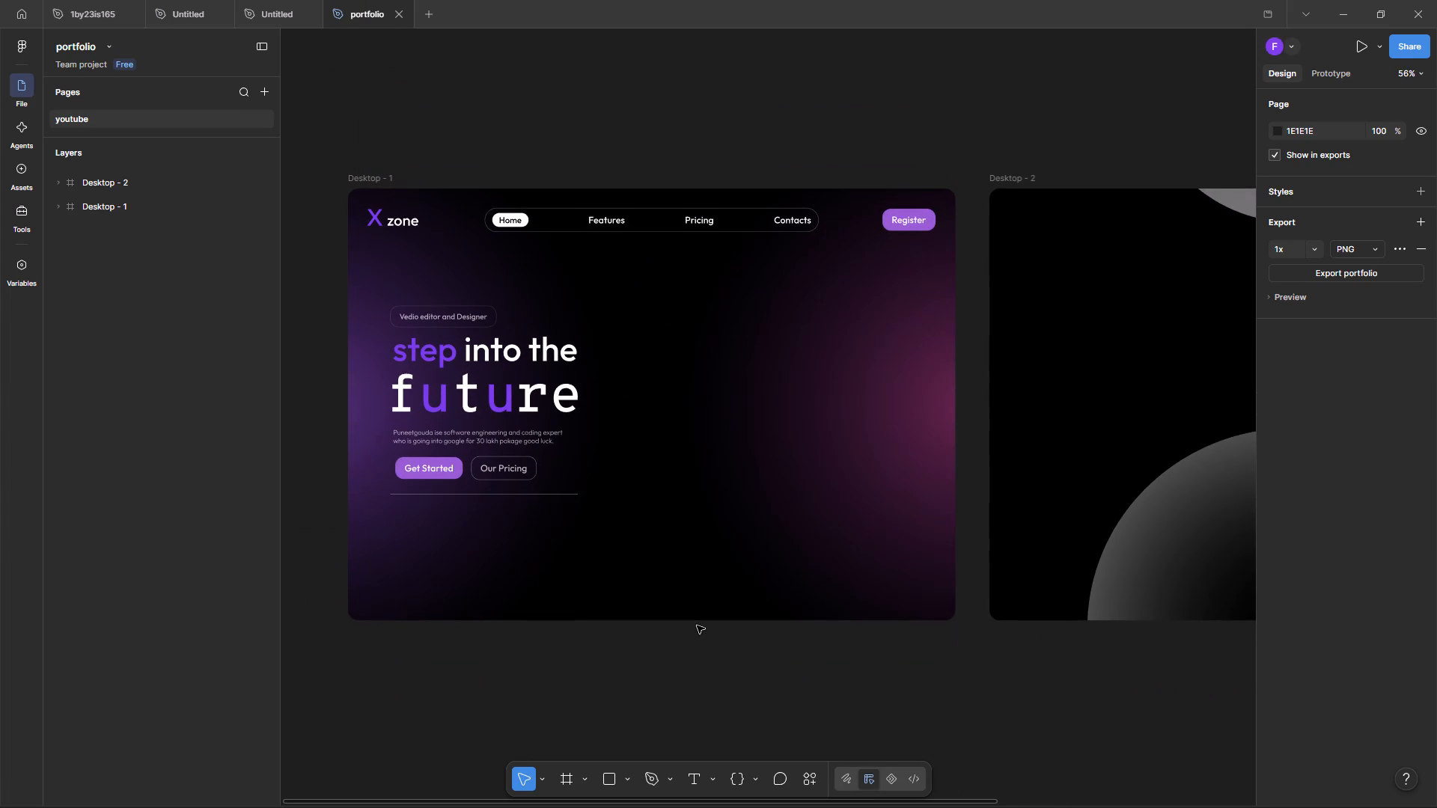
{"action": "scroll", "coordinate": [697, 625], "scroll_direction": "up", "scroll_amount": 1, "text": "ctrl"}
{"action": "left_click", "coordinate": [925, 136]}
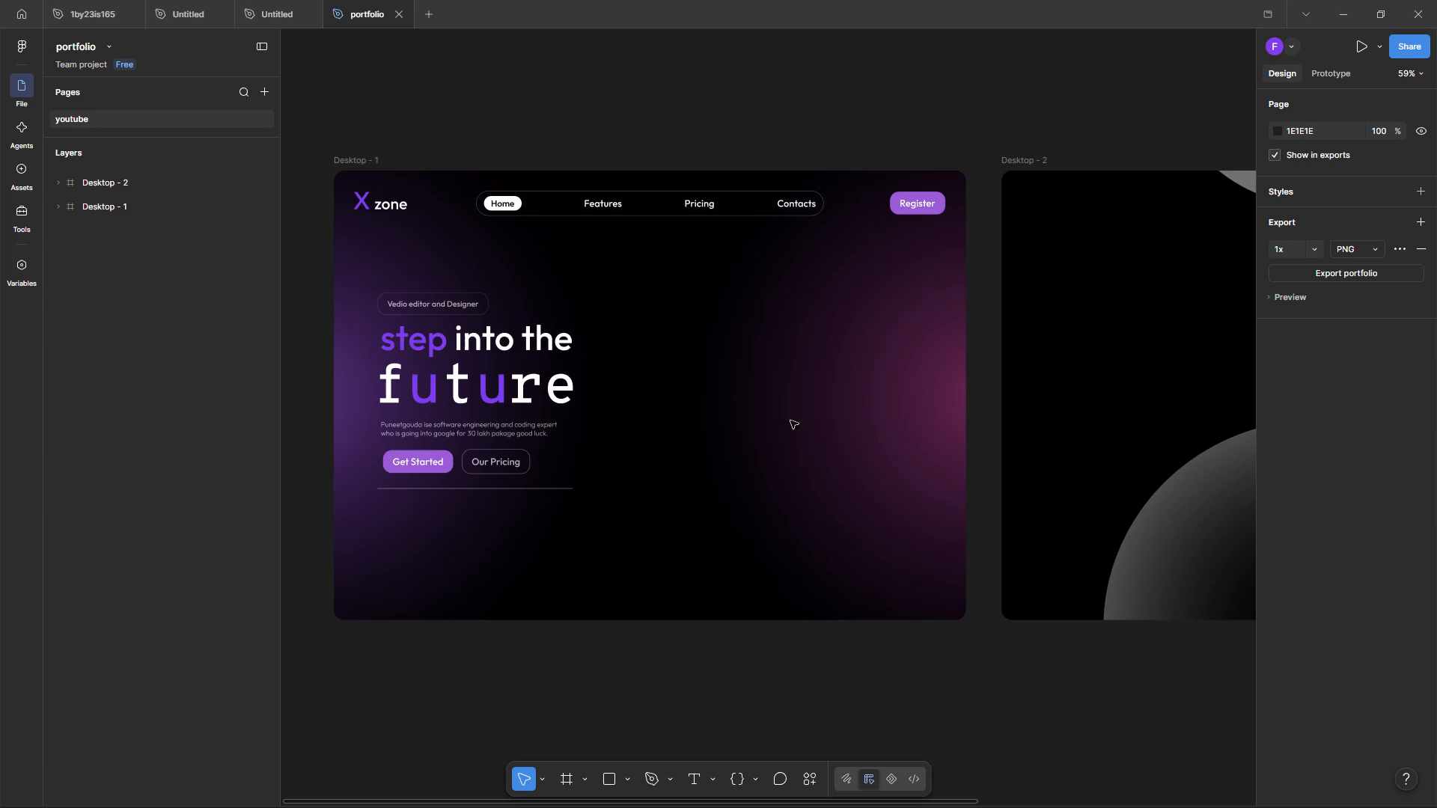
{"action": "left_click", "coordinate": [927, 452]}
{"action": "triple_click", "coordinate": [925, 419]}
{"action": "left_click", "coordinate": [924, 419]}
{"action": "double_click", "coordinate": [354, 278]}
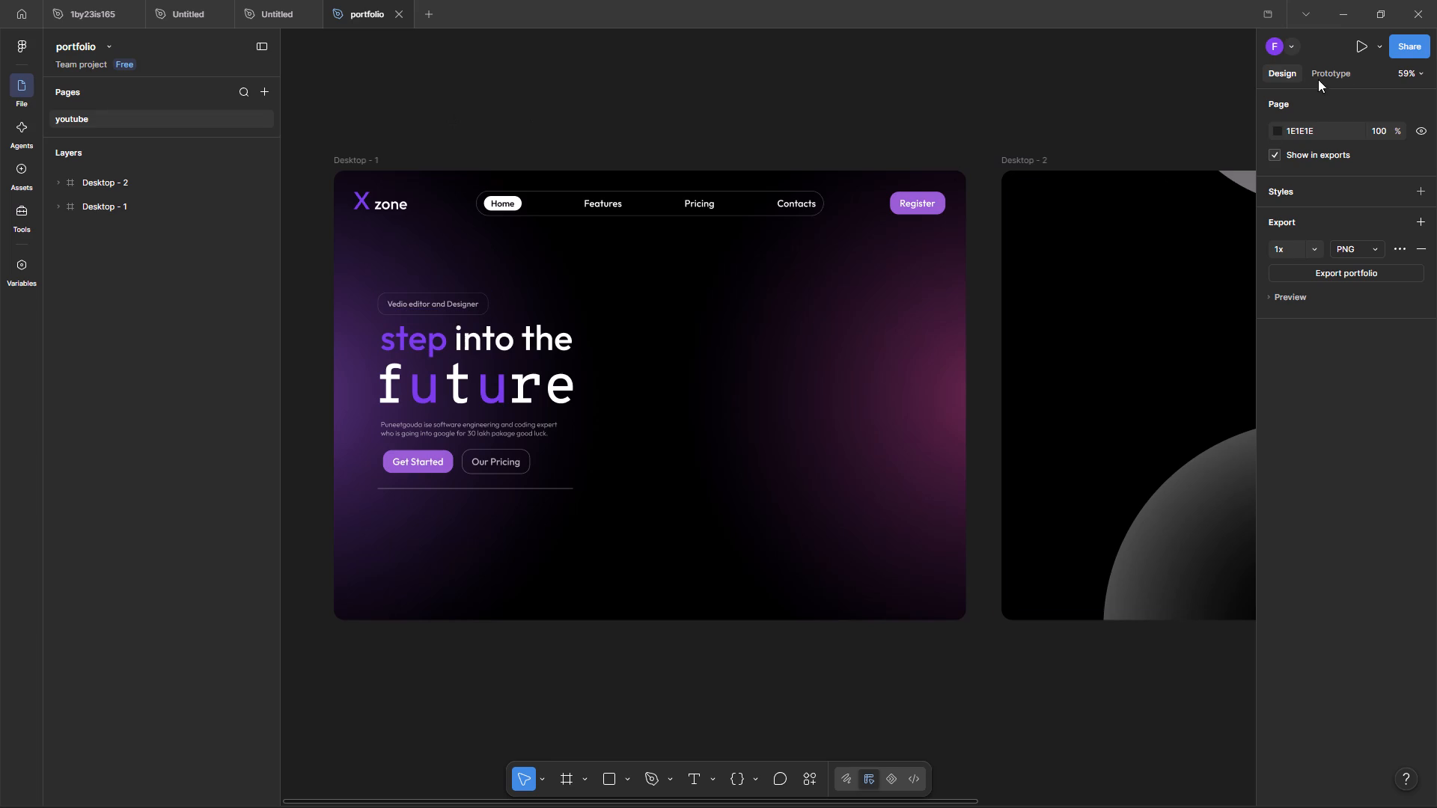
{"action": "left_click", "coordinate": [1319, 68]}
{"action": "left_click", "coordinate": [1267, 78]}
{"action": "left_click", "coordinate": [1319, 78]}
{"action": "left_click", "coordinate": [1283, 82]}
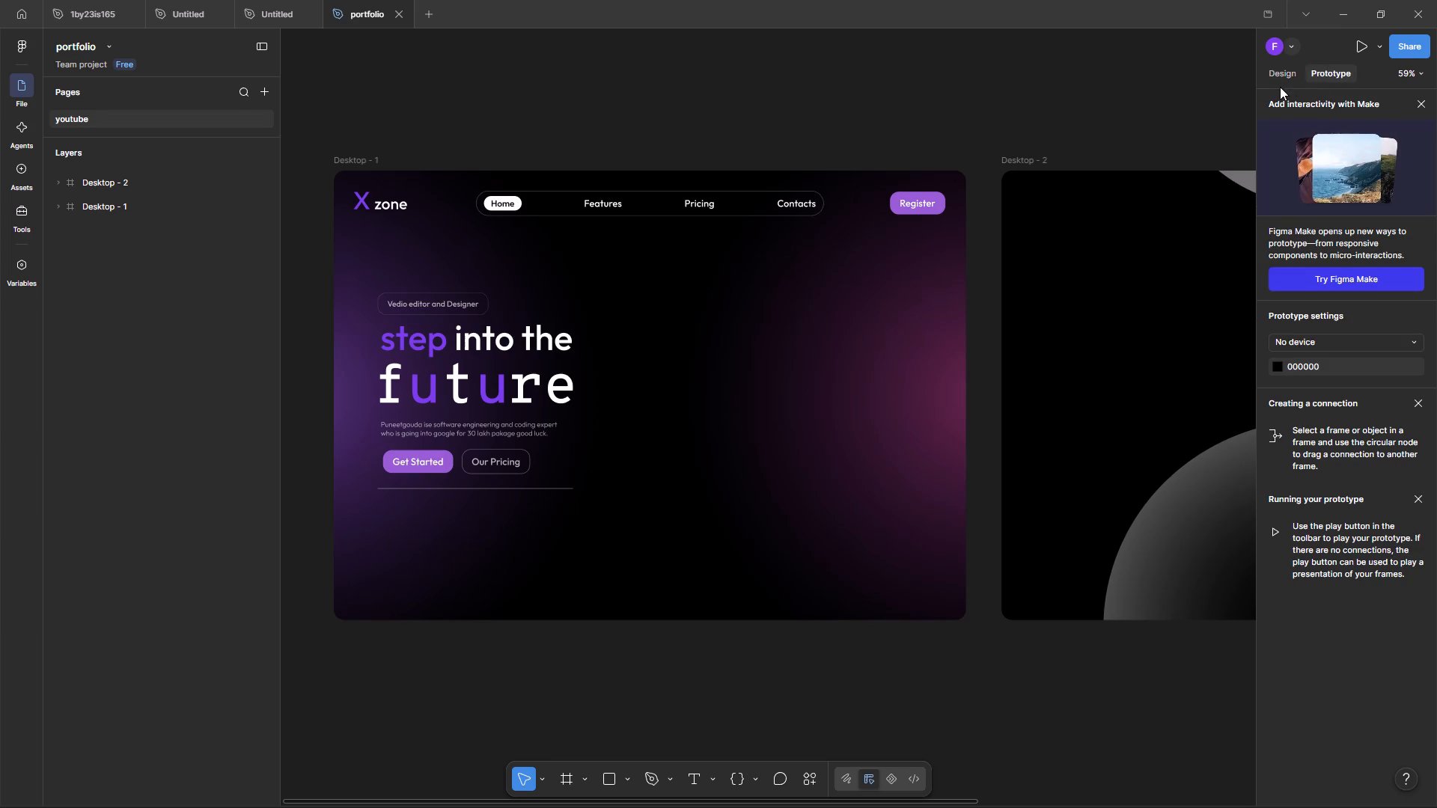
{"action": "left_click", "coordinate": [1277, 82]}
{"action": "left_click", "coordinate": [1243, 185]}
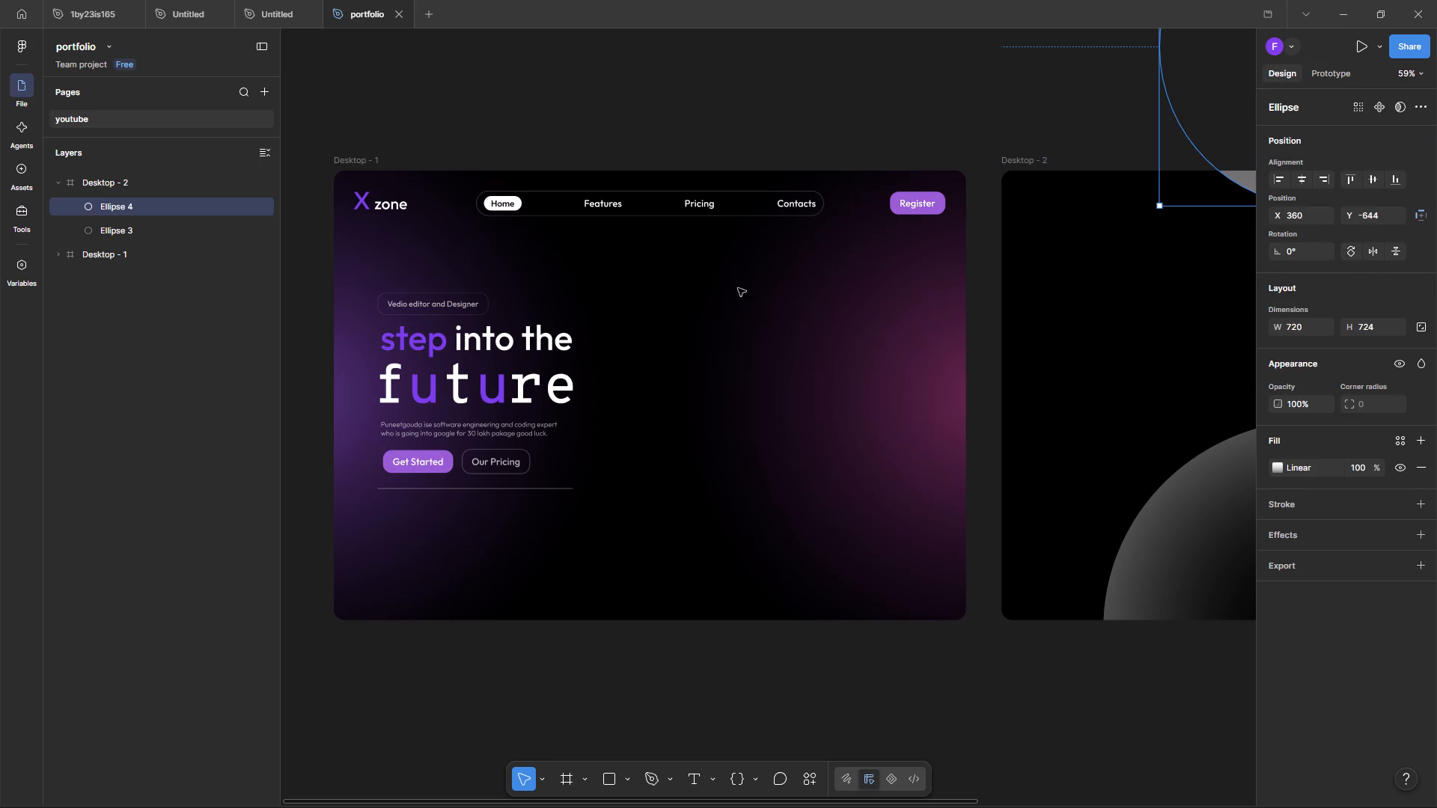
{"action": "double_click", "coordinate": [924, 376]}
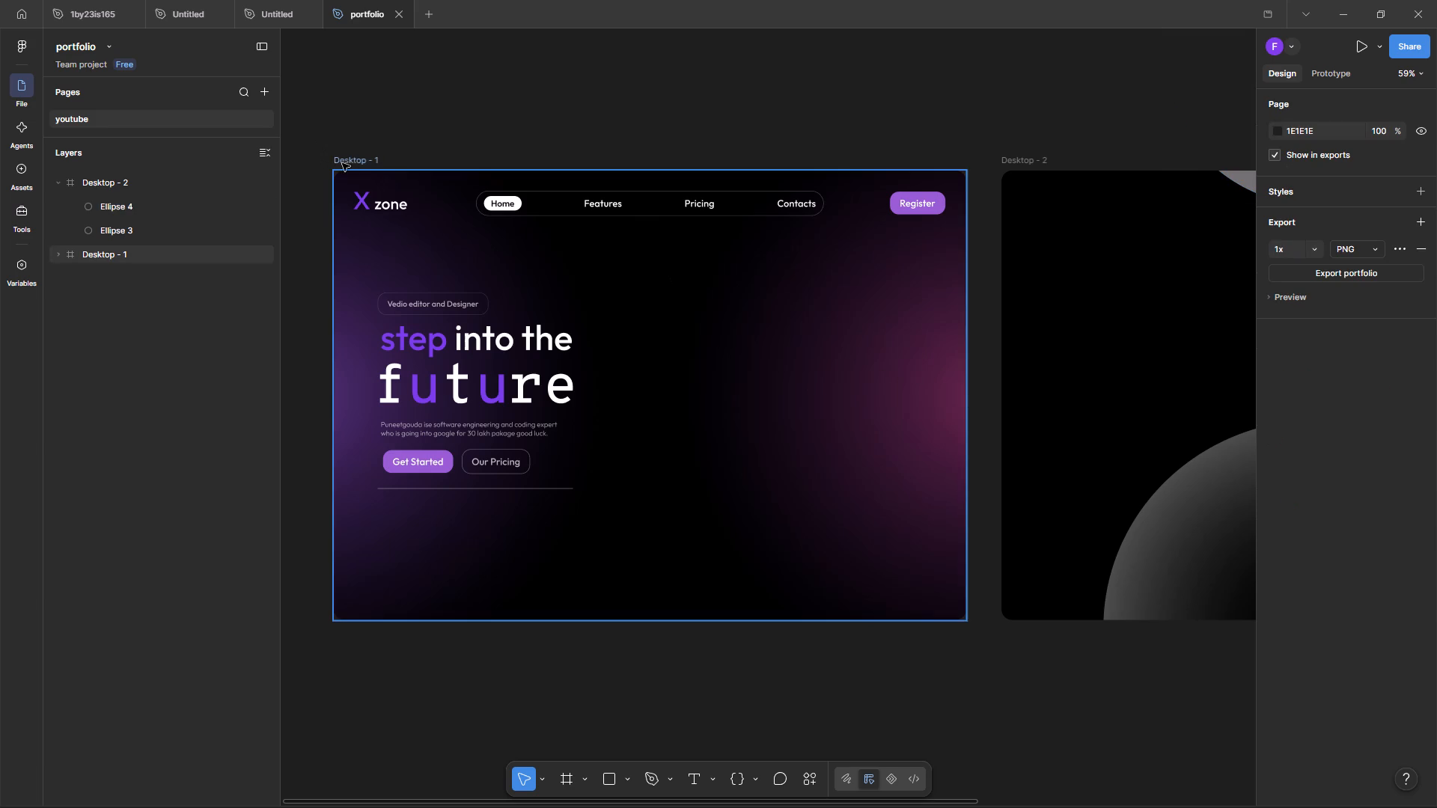
Examine the fill and the full list of selection colours used in the Desktop - 1 frame.
{"action": "left_click", "coordinate": [347, 162]}
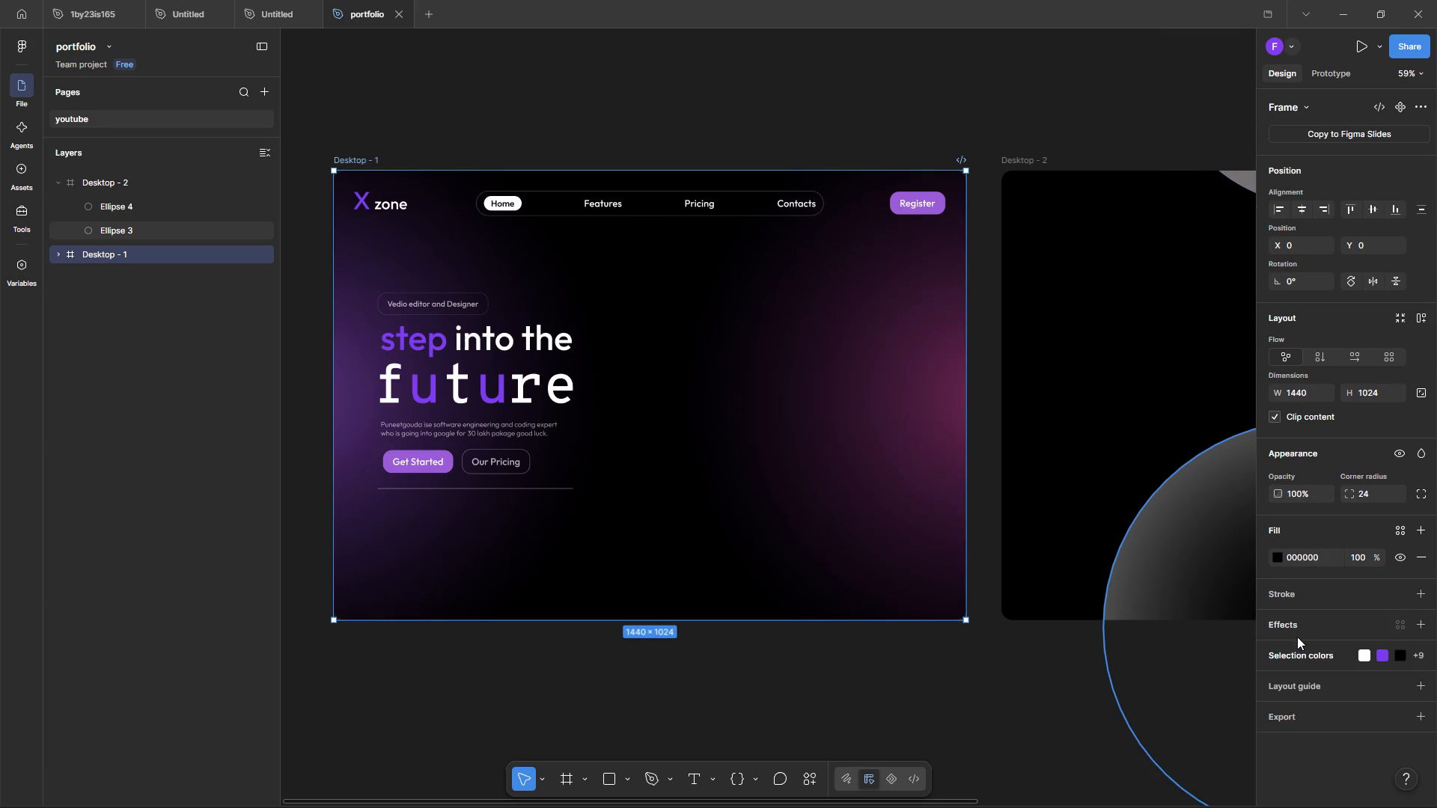
{"action": "left_click", "coordinate": [1287, 661]}
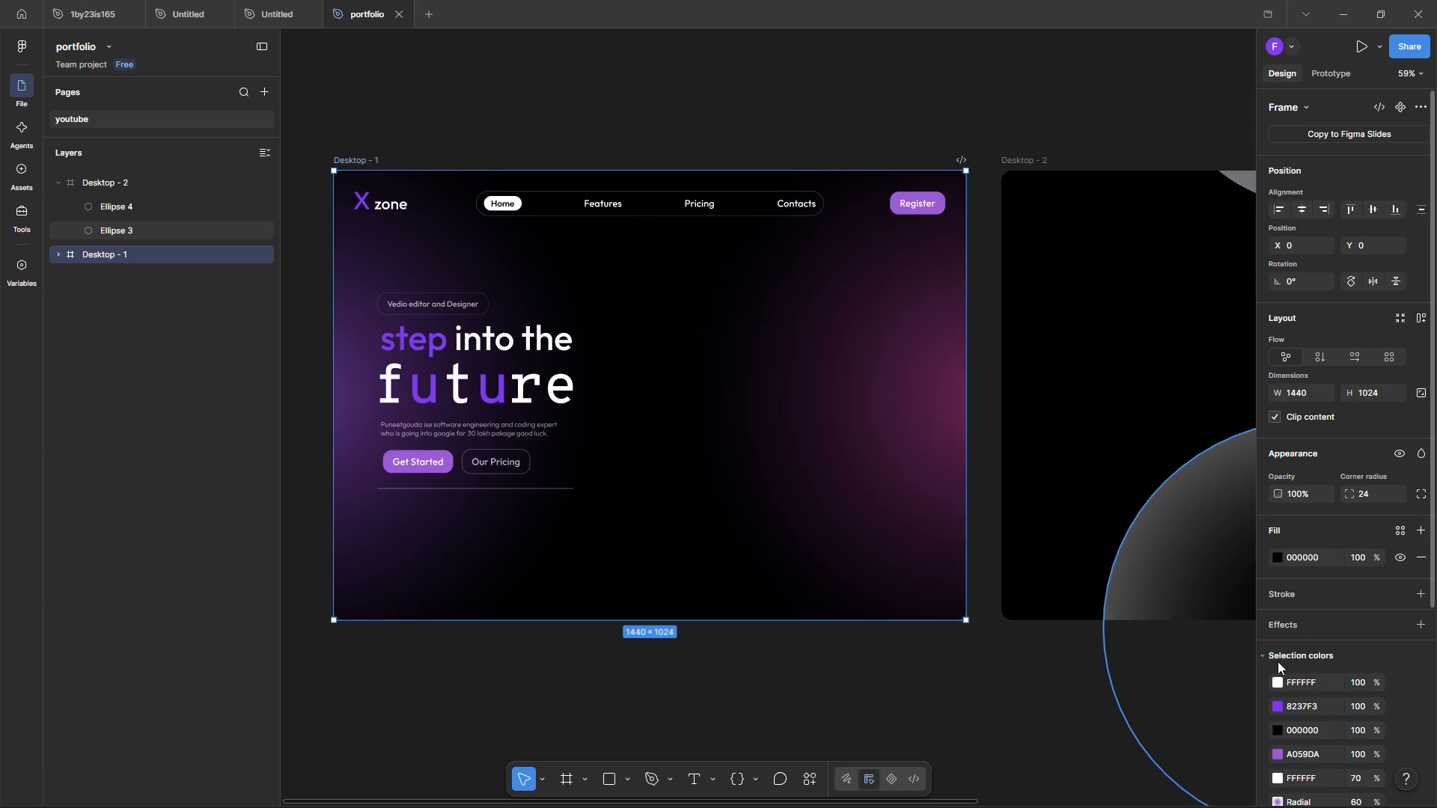
{"action": "left_click", "coordinate": [1302, 704]}
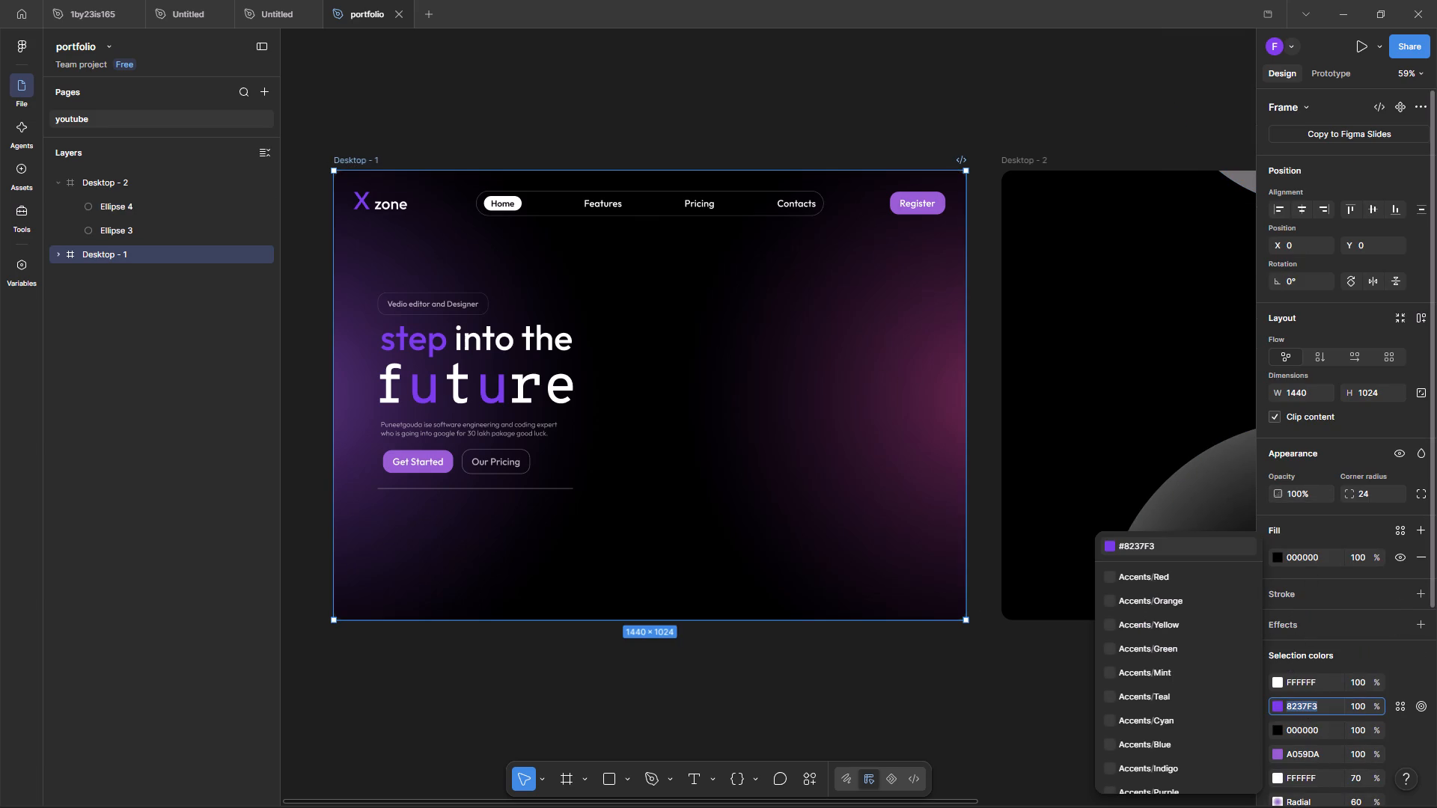
{"action": "left_click", "coordinate": [1302, 707]}
{"action": "left_click", "coordinate": [1297, 529]}
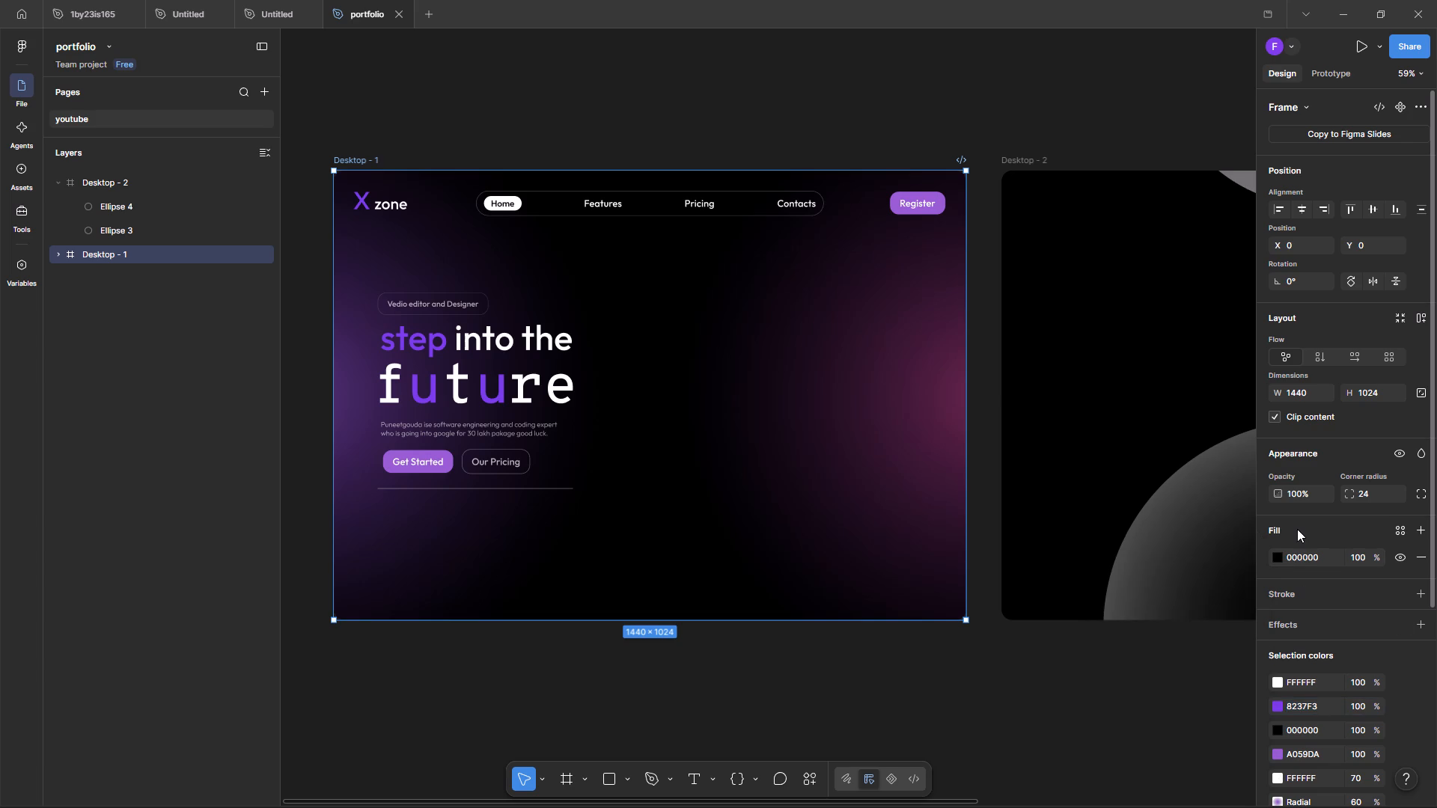
{"action": "left_click", "coordinate": [1004, 733]}
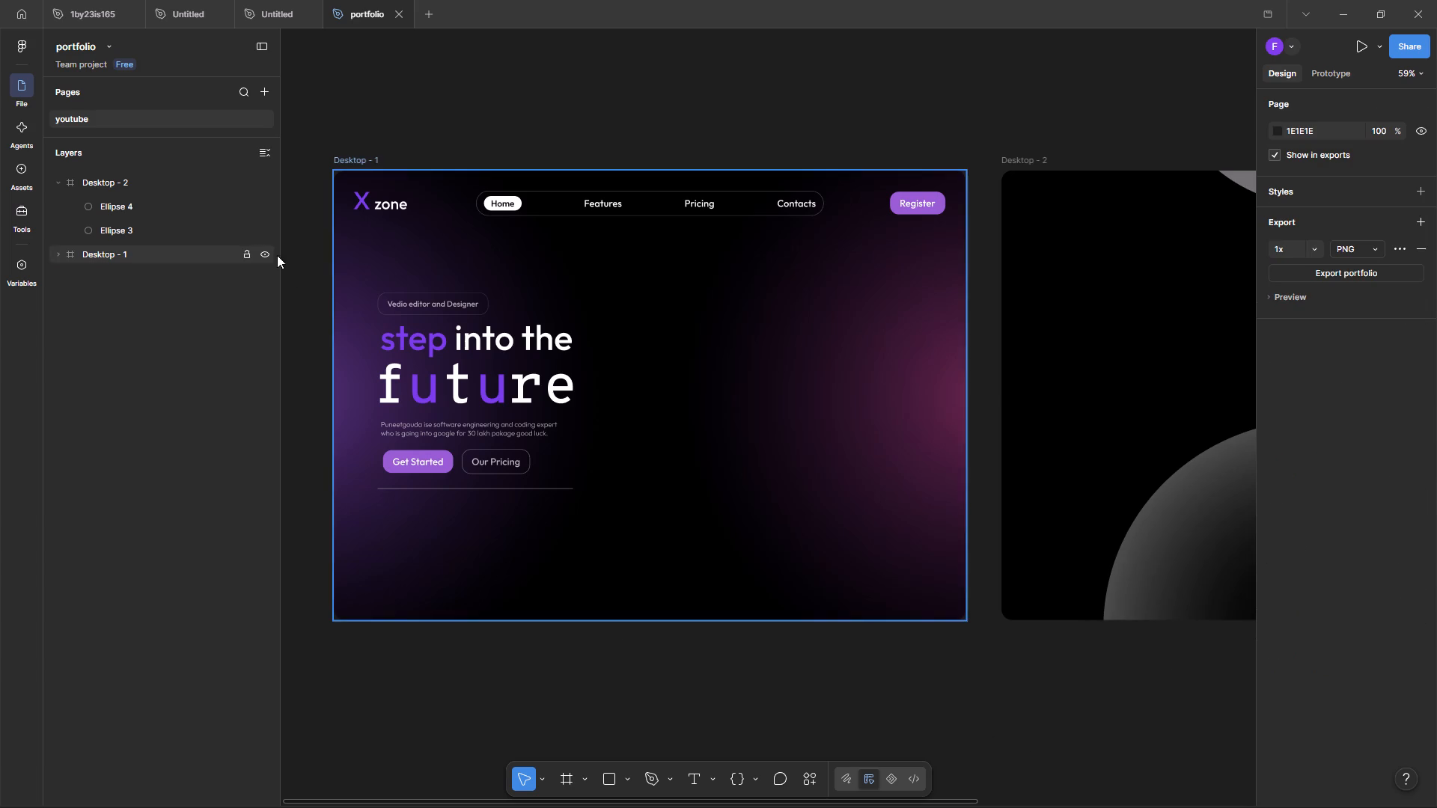
{"action": "scroll", "coordinate": [874, 400], "scroll_direction": "down", "scroll_amount": 3}
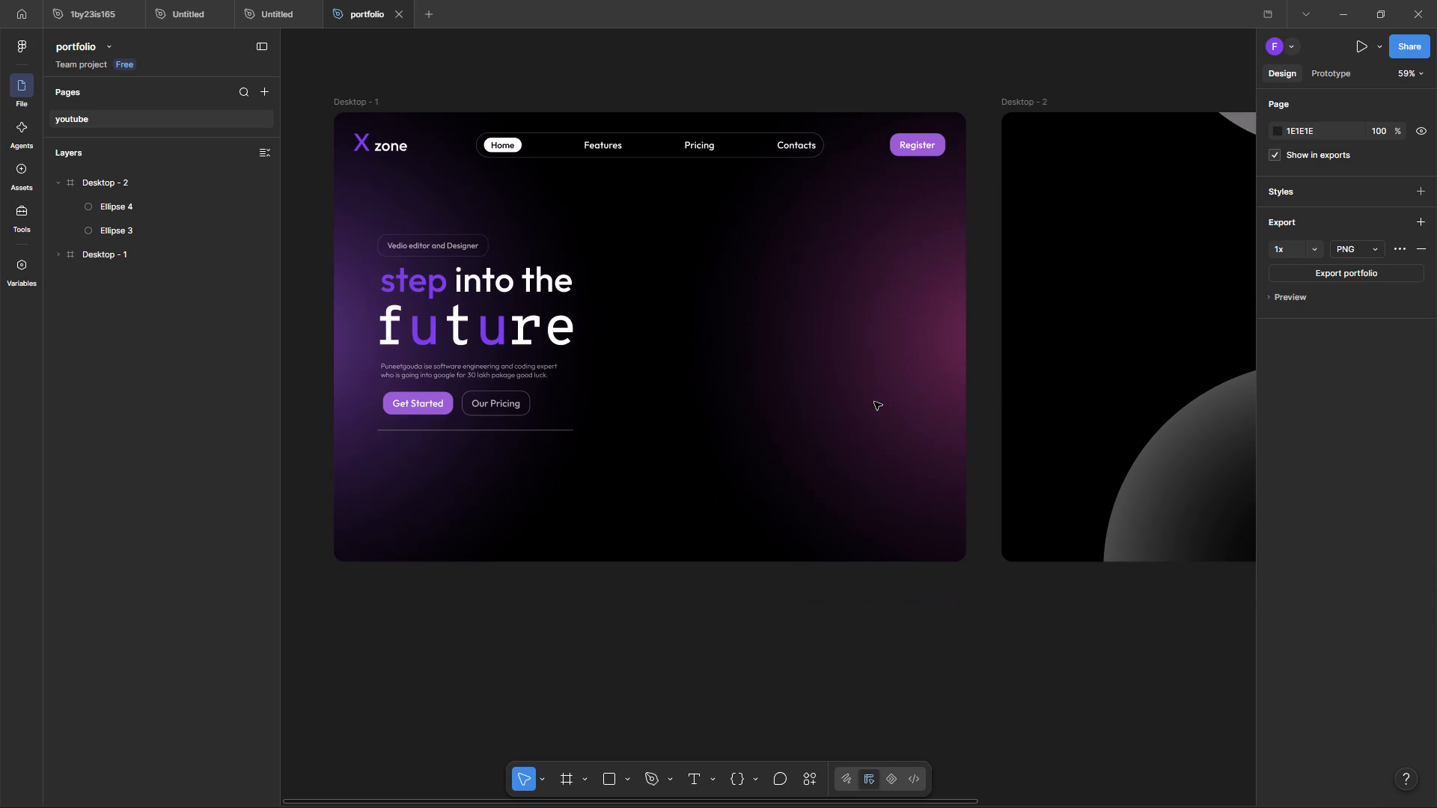
{"action": "left_click", "coordinate": [885, 370]}
{"action": "left_click", "coordinate": [334, 96]}
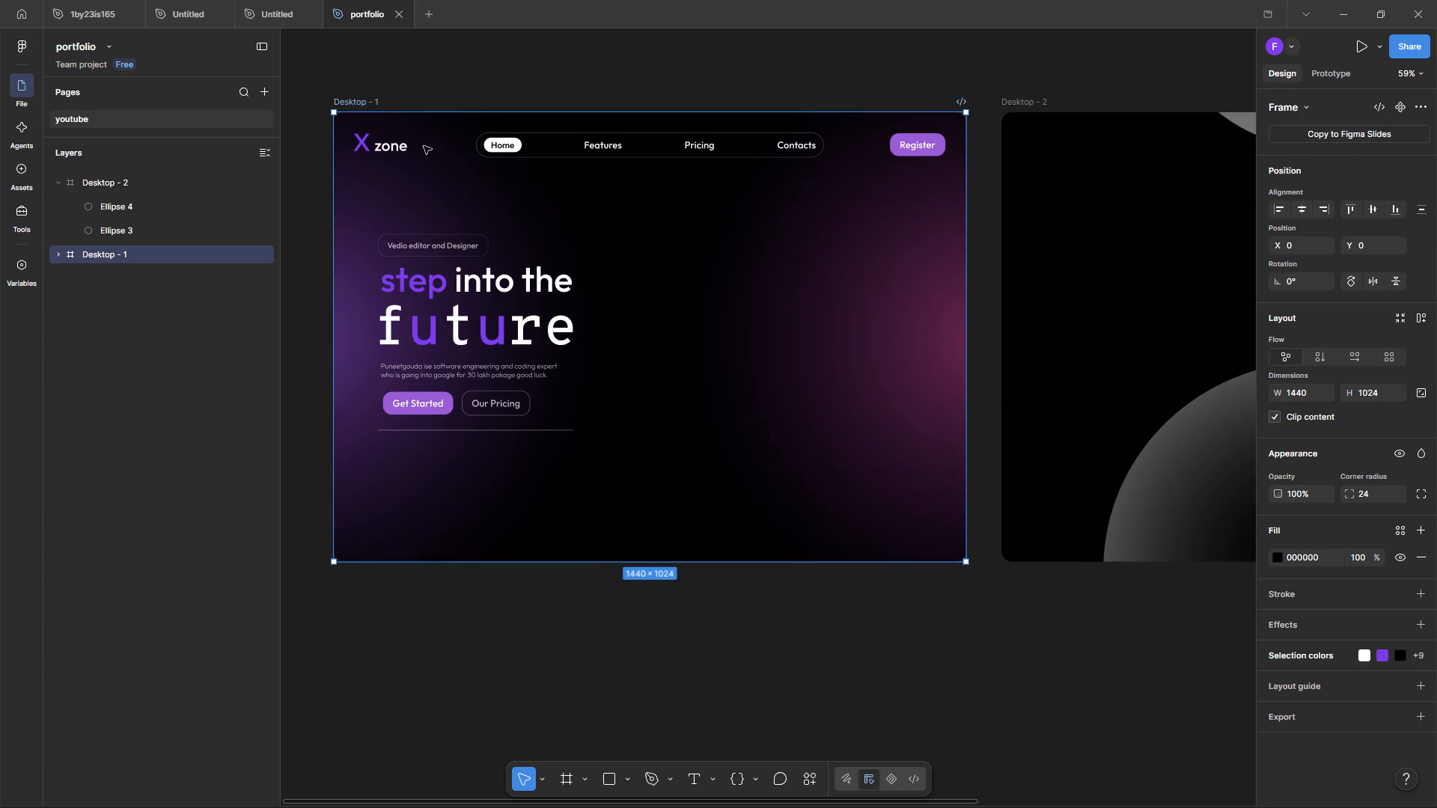
{"action": "left_click", "coordinate": [1420, 657]}
{"action": "scroll", "coordinate": [1398, 667], "scroll_direction": "down", "scroll_amount": 5}
{"action": "scroll", "coordinate": [1422, 631], "scroll_direction": "up", "scroll_amount": 3}
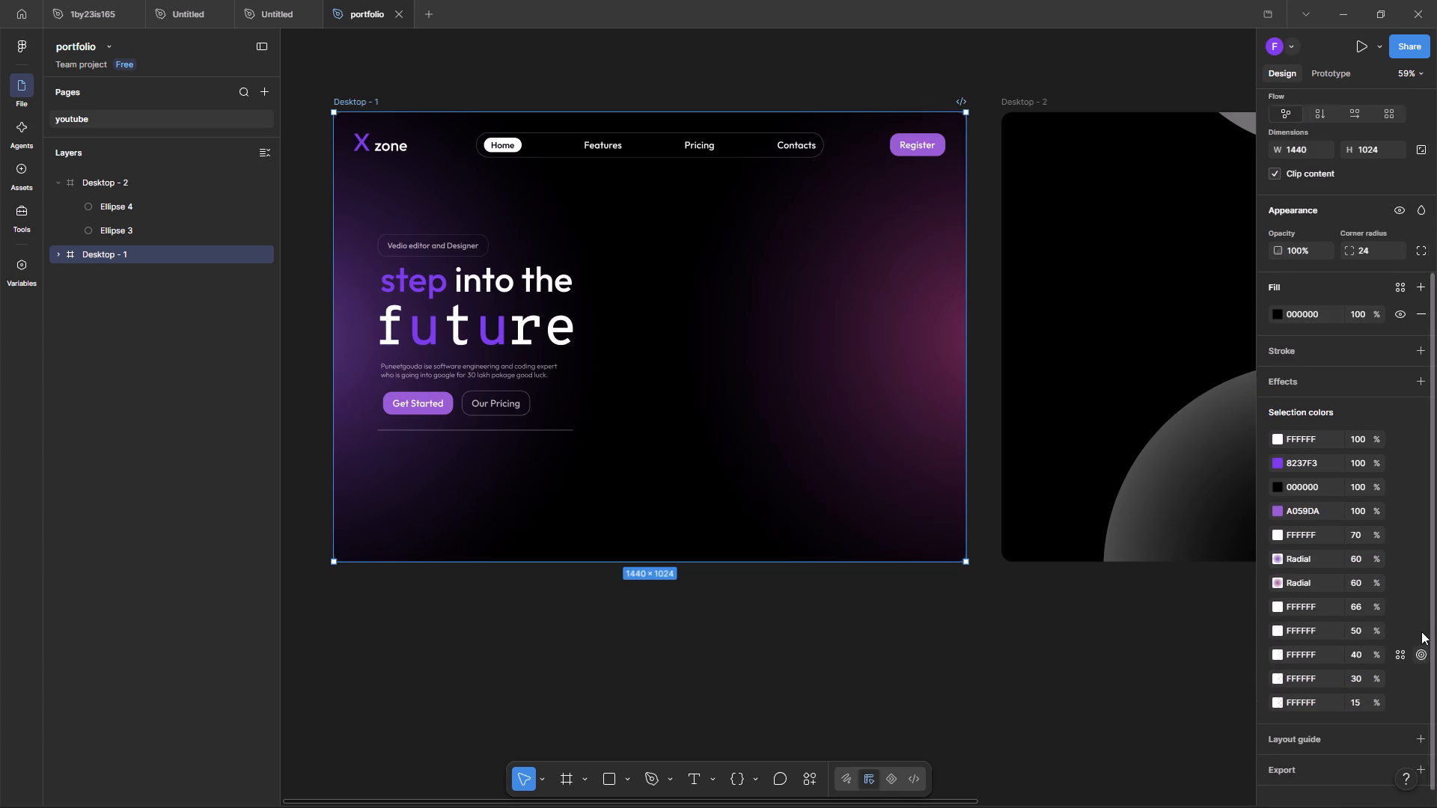
{"action": "scroll", "coordinate": [1412, 639], "scroll_direction": "down", "scroll_amount": 3}
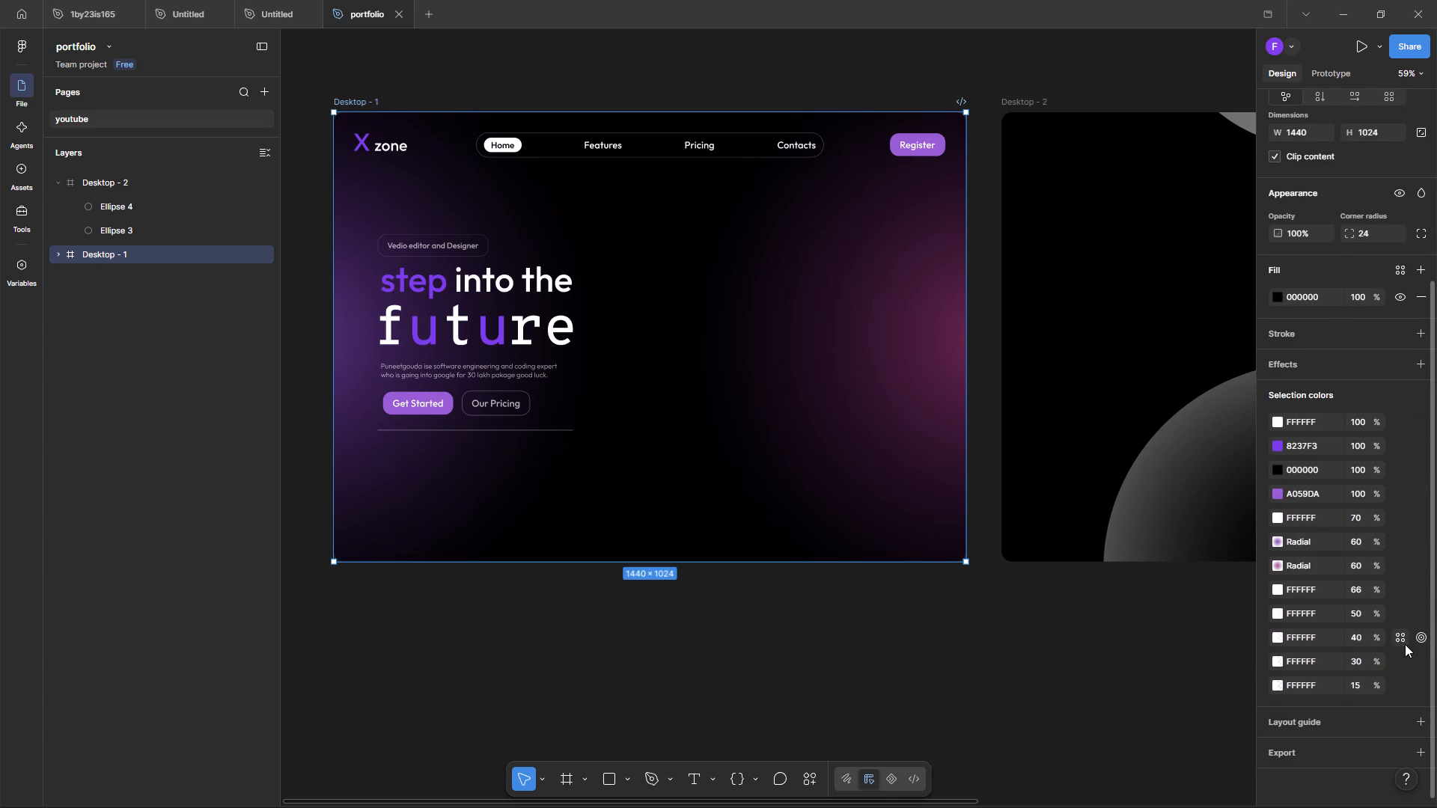
{"action": "left_click", "coordinate": [984, 738]}
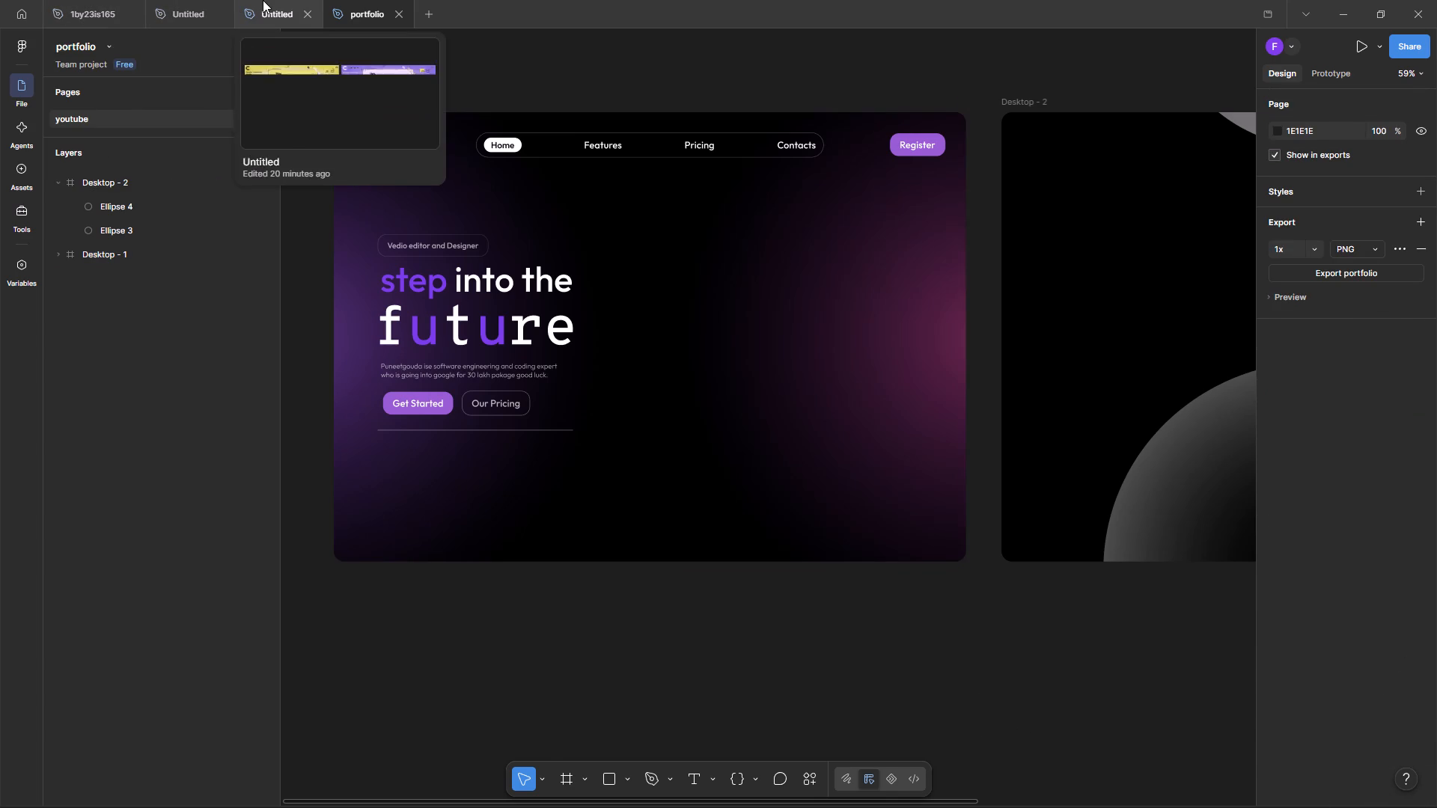
Look through the other open design files and return to the portfolio file.
{"action": "left_click", "coordinate": [263, 0]}
{"action": "left_click", "coordinate": [161, 0]}
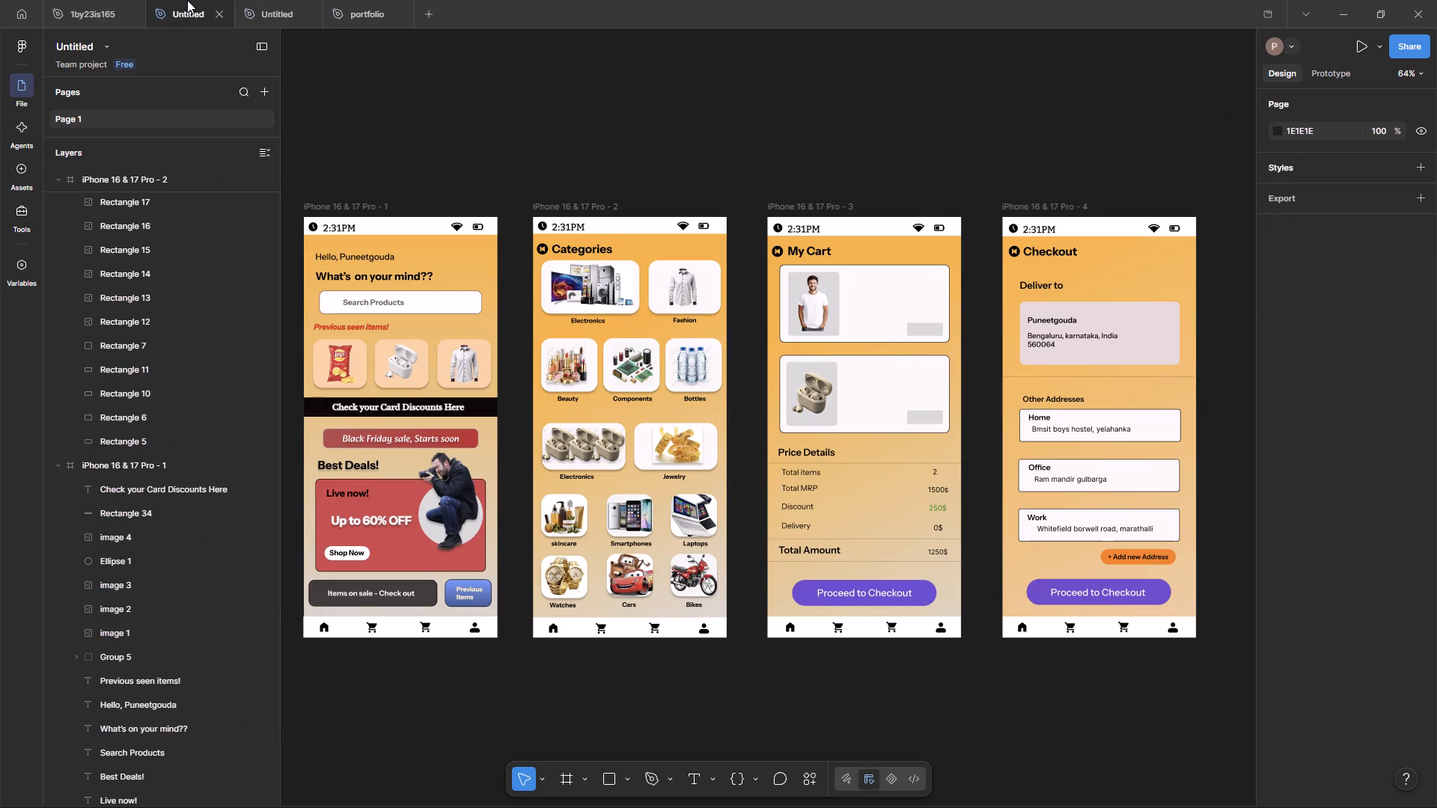
{"action": "left_click", "coordinate": [412, 0]}
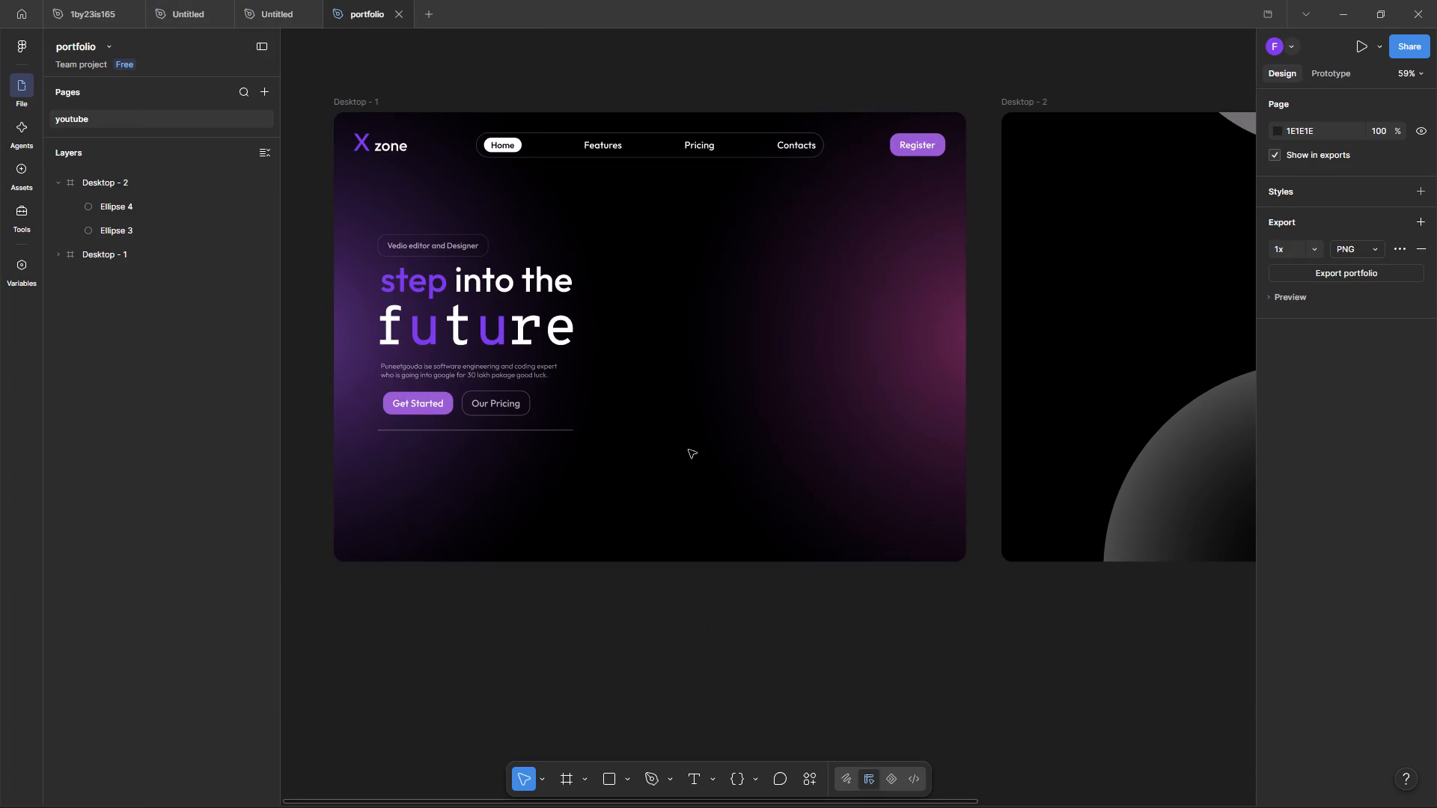
{"action": "left_click", "coordinate": [205, 0]}
{"action": "left_click", "coordinate": [53, 0]}
{"action": "left_click", "coordinate": [370, 0]}
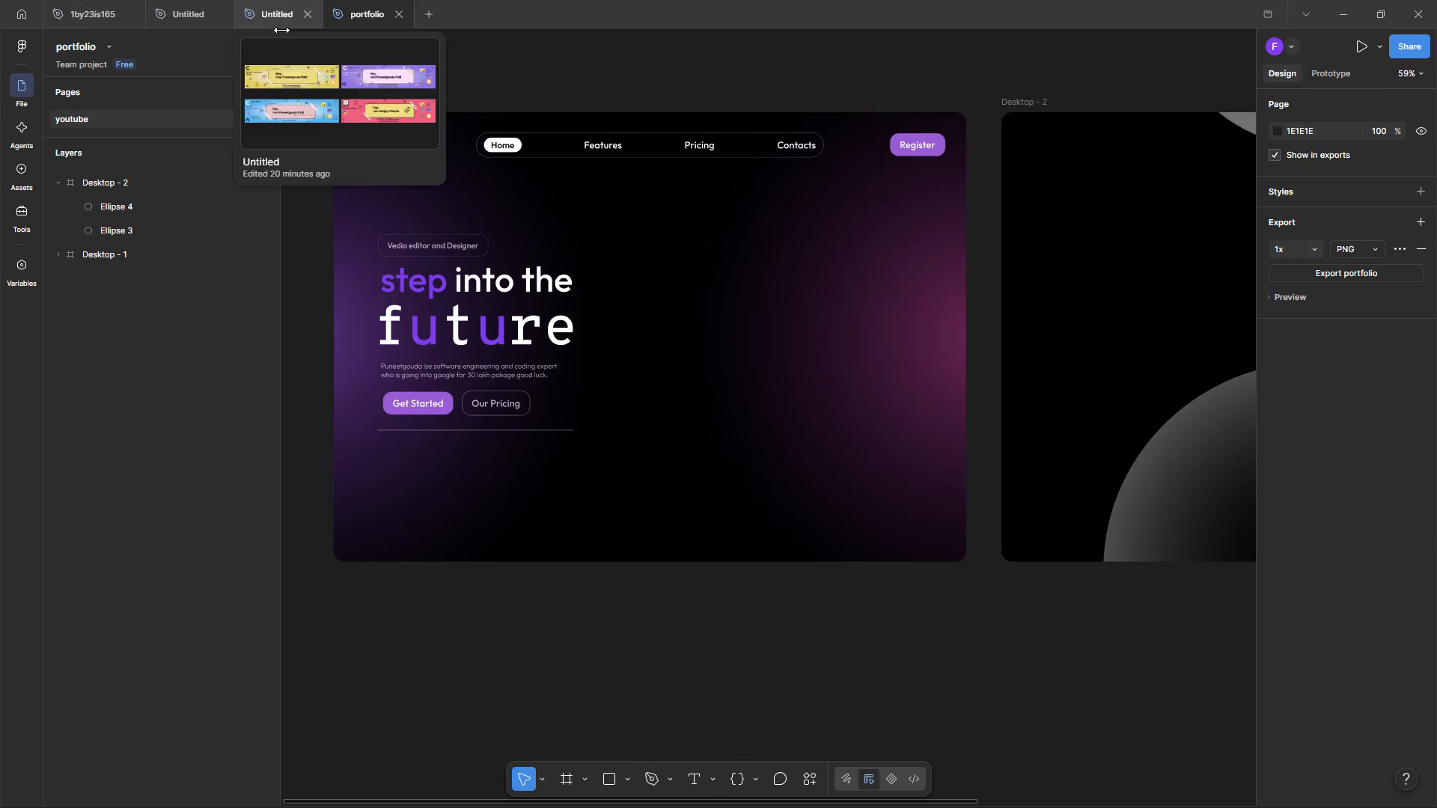
{"action": "scroll", "coordinate": [817, 532], "scroll_direction": "up", "scroll_amount": 4}
{"action": "scroll", "coordinate": [897, 529], "scroll_direction": "down", "scroll_amount": 4}
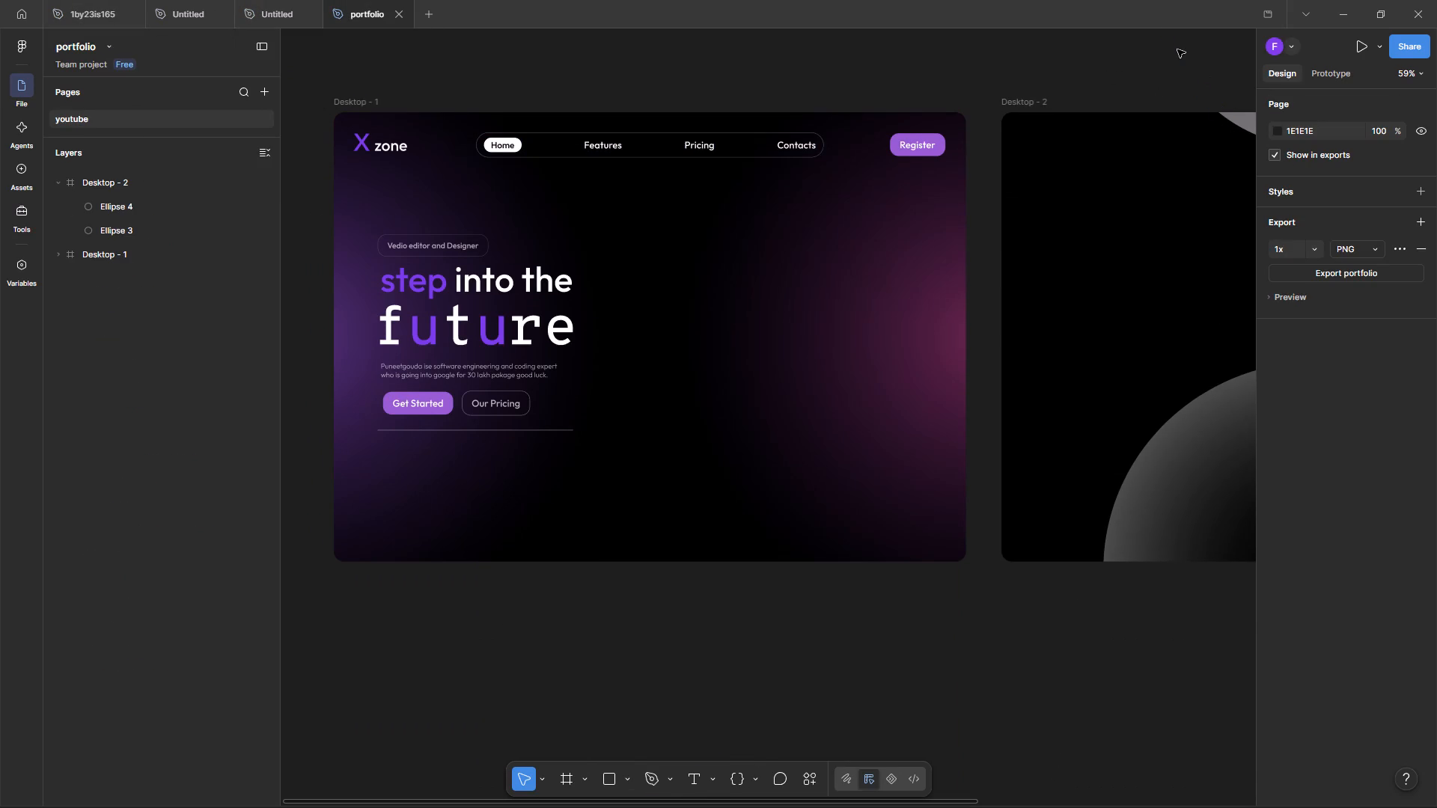
{"action": "left_click", "coordinate": [933, 65]}
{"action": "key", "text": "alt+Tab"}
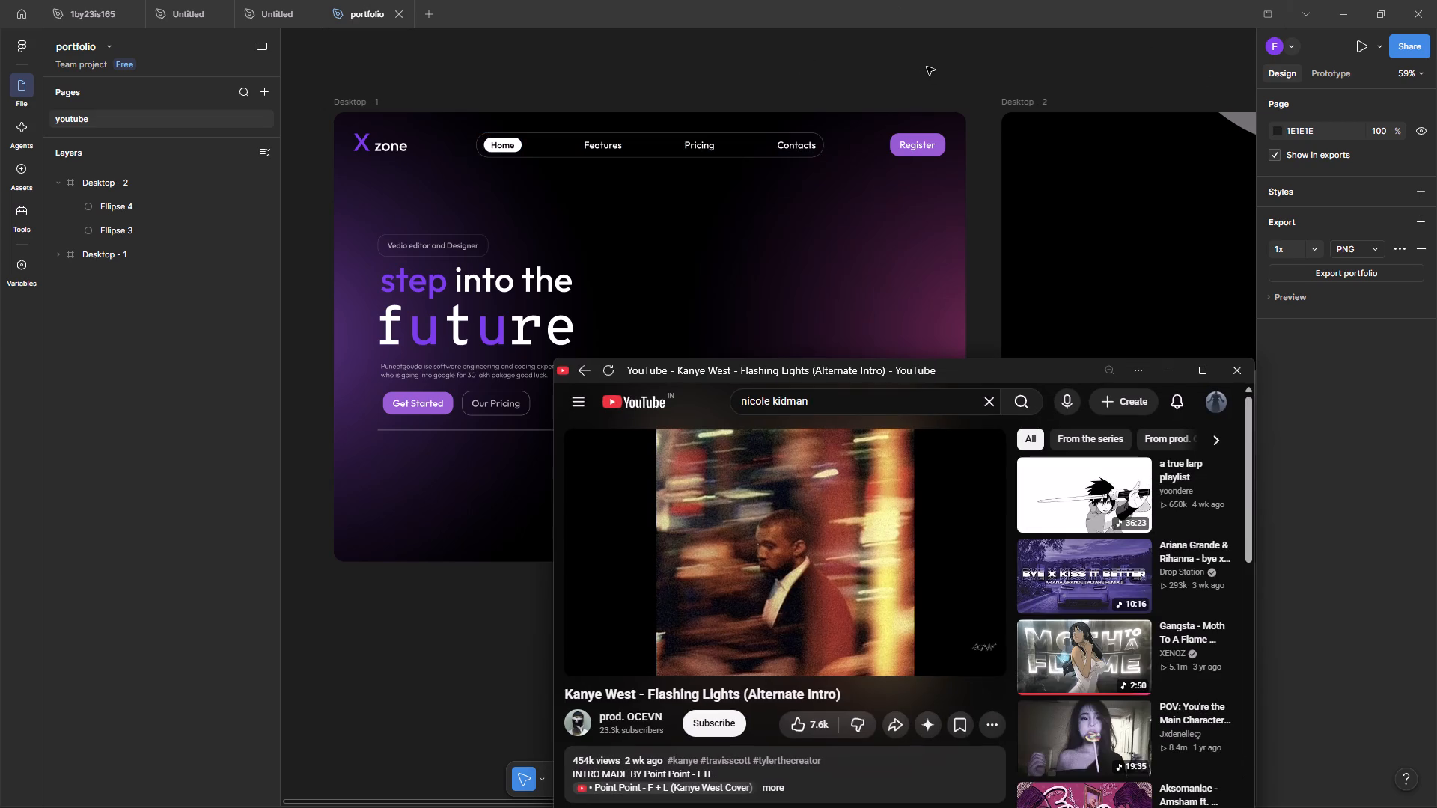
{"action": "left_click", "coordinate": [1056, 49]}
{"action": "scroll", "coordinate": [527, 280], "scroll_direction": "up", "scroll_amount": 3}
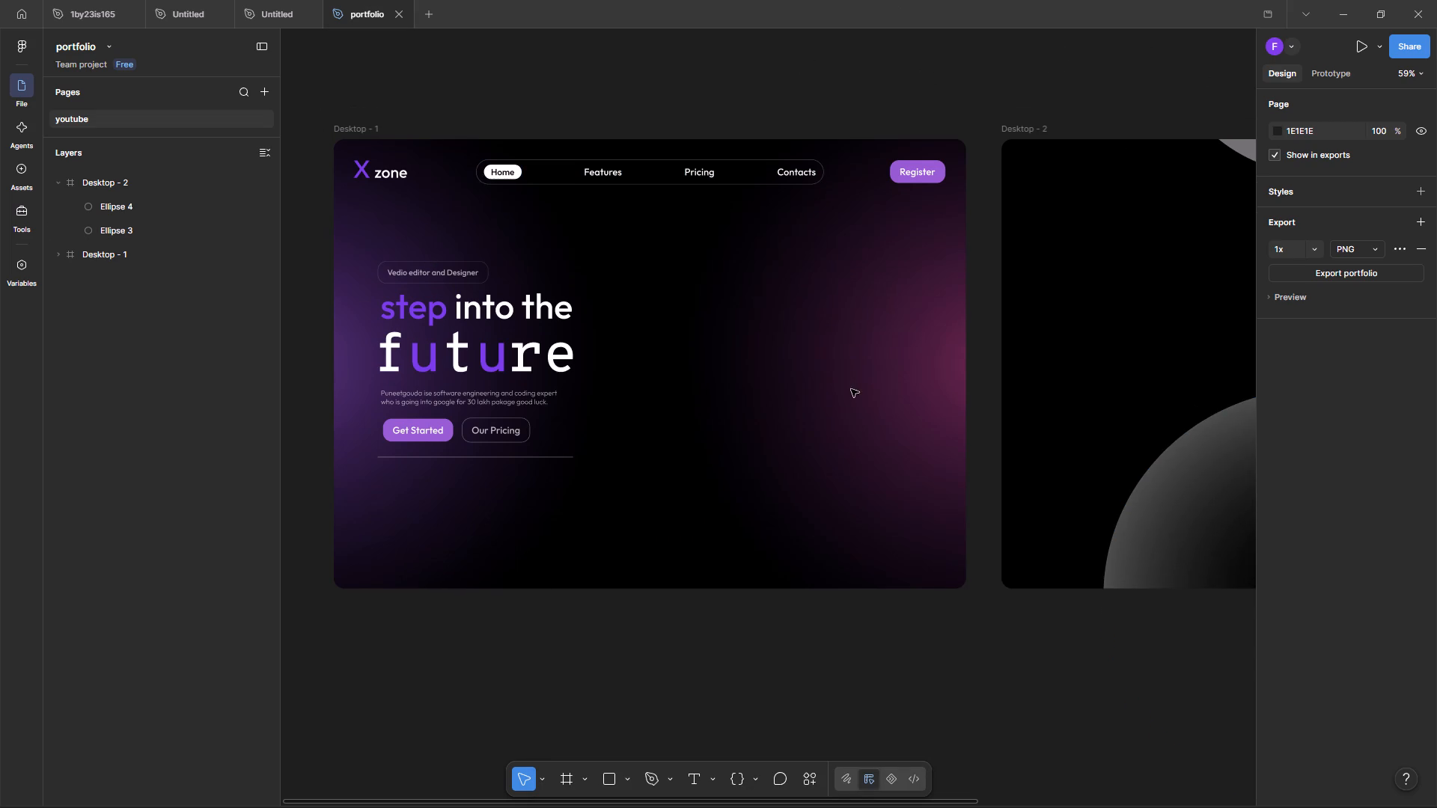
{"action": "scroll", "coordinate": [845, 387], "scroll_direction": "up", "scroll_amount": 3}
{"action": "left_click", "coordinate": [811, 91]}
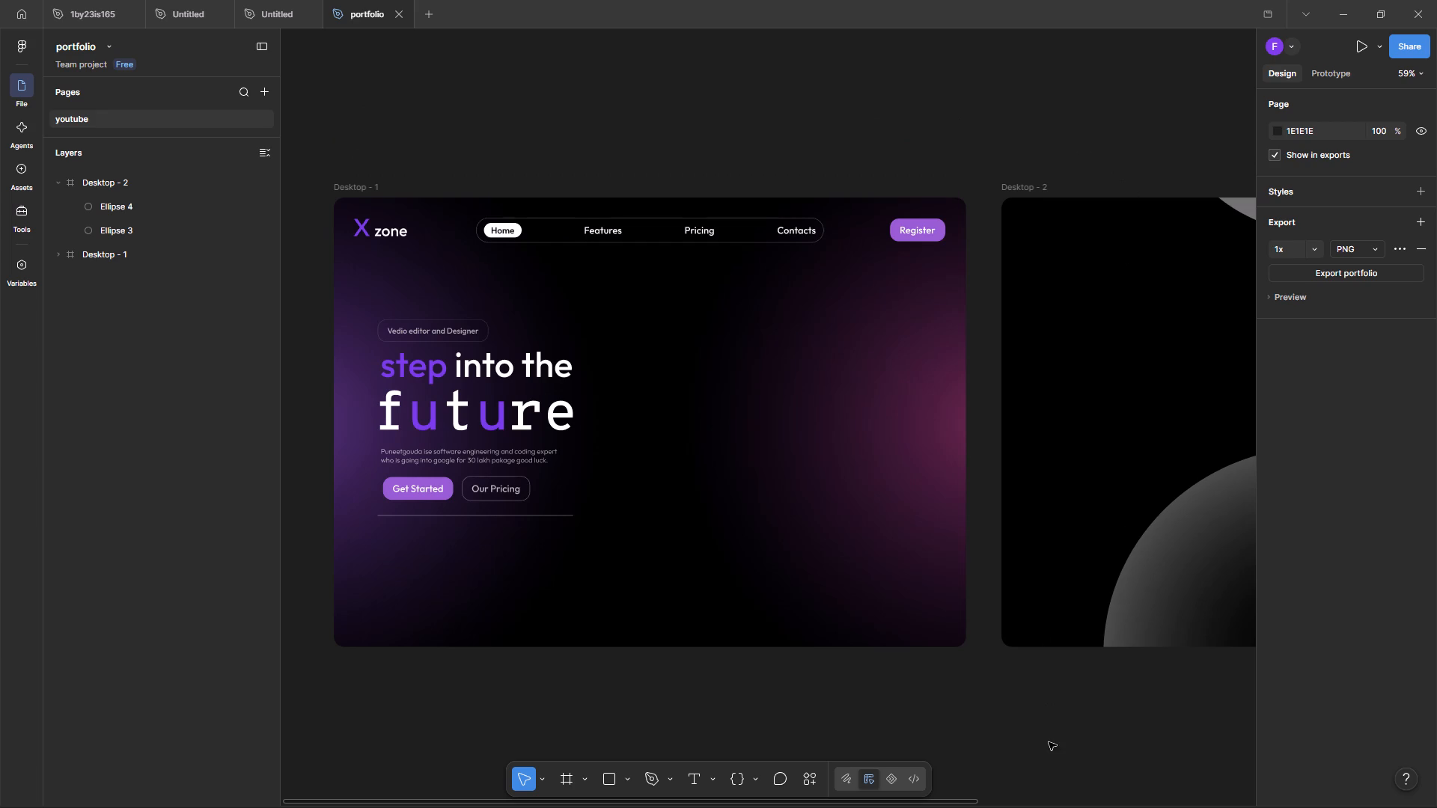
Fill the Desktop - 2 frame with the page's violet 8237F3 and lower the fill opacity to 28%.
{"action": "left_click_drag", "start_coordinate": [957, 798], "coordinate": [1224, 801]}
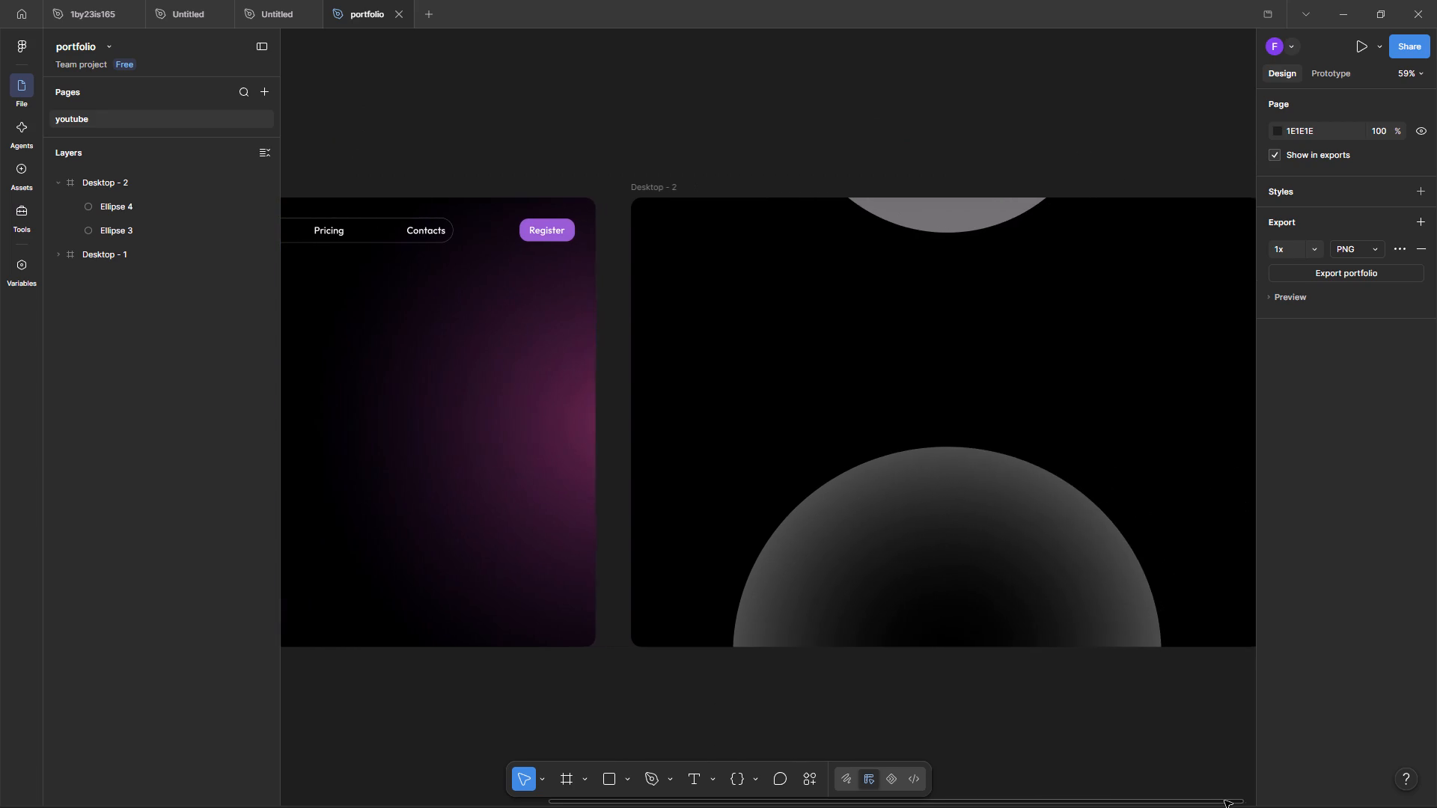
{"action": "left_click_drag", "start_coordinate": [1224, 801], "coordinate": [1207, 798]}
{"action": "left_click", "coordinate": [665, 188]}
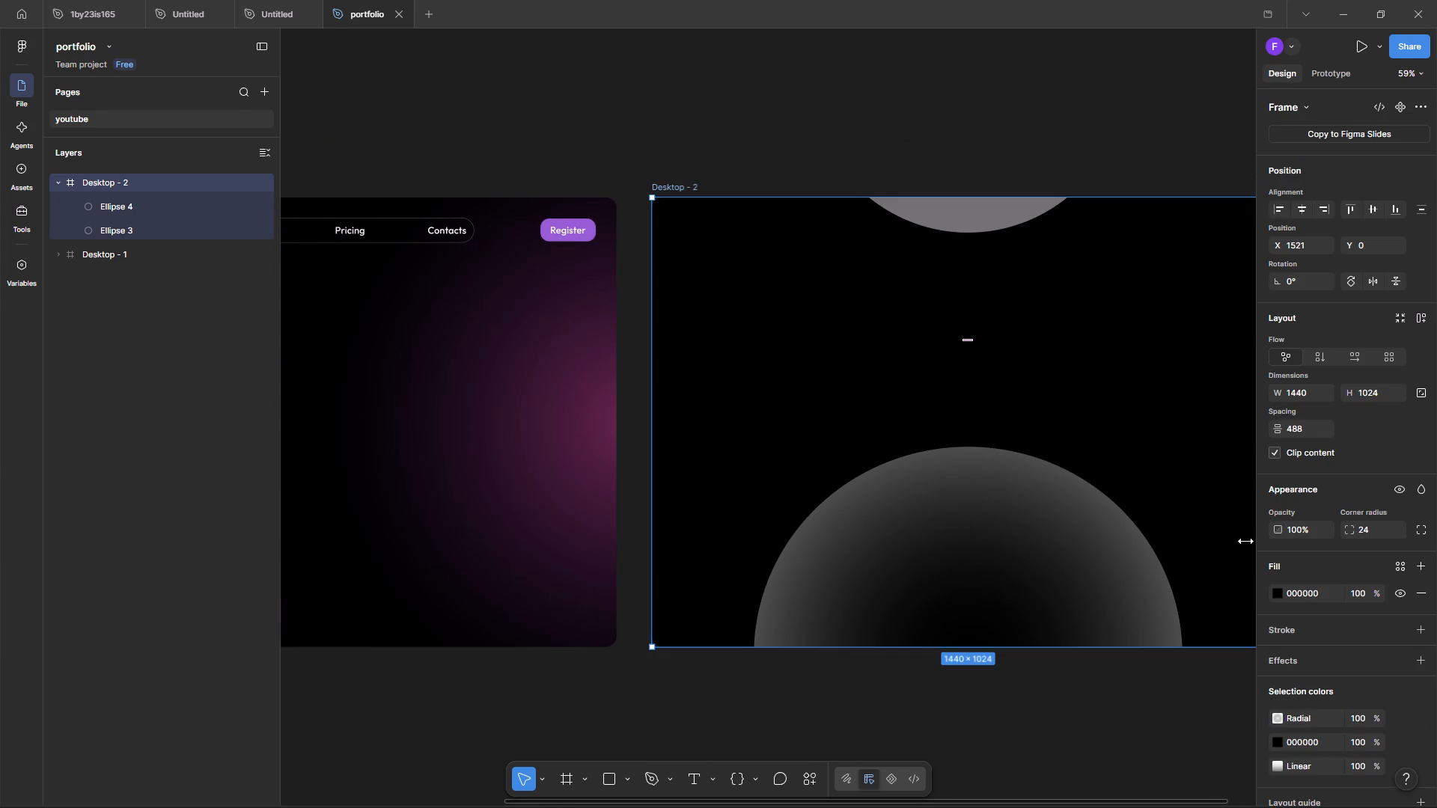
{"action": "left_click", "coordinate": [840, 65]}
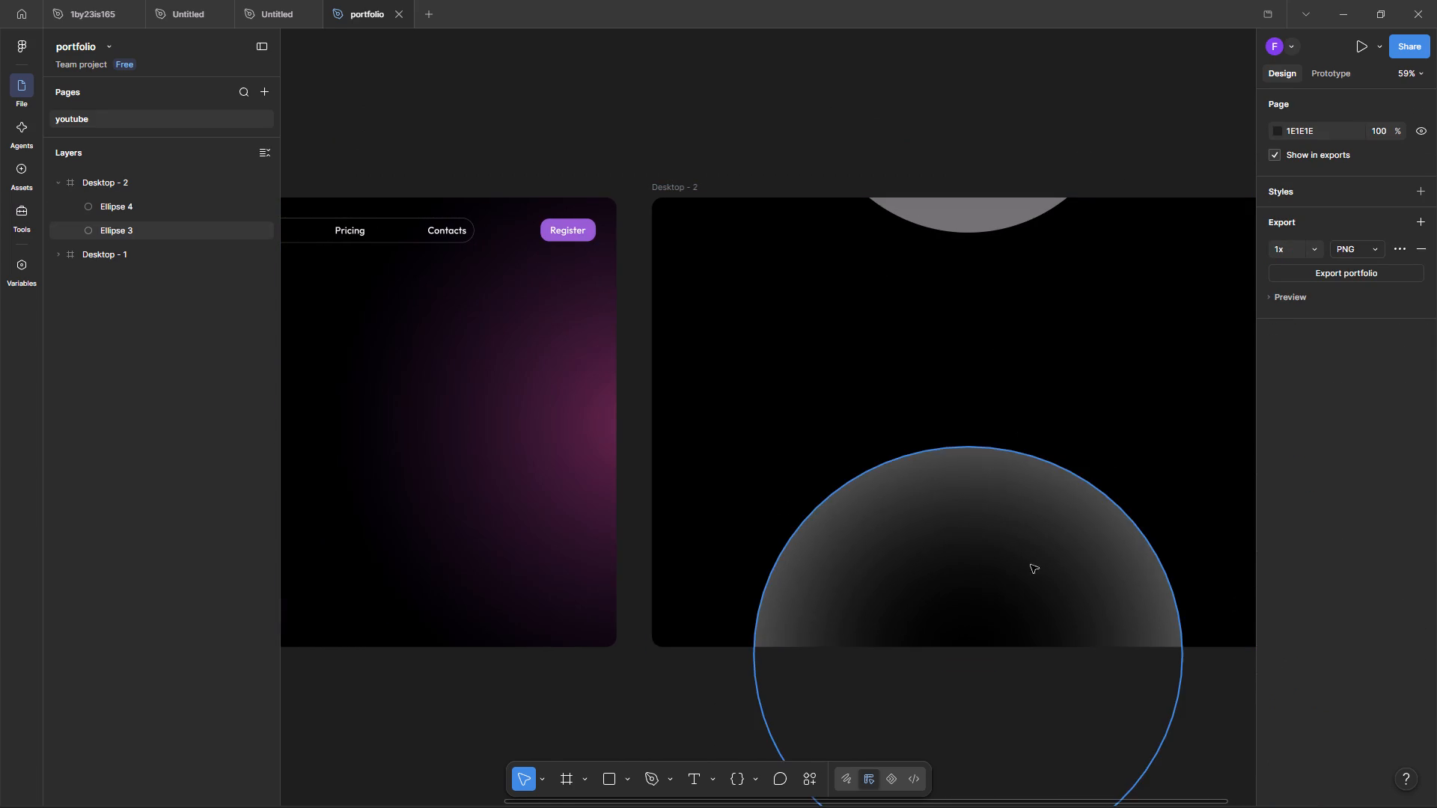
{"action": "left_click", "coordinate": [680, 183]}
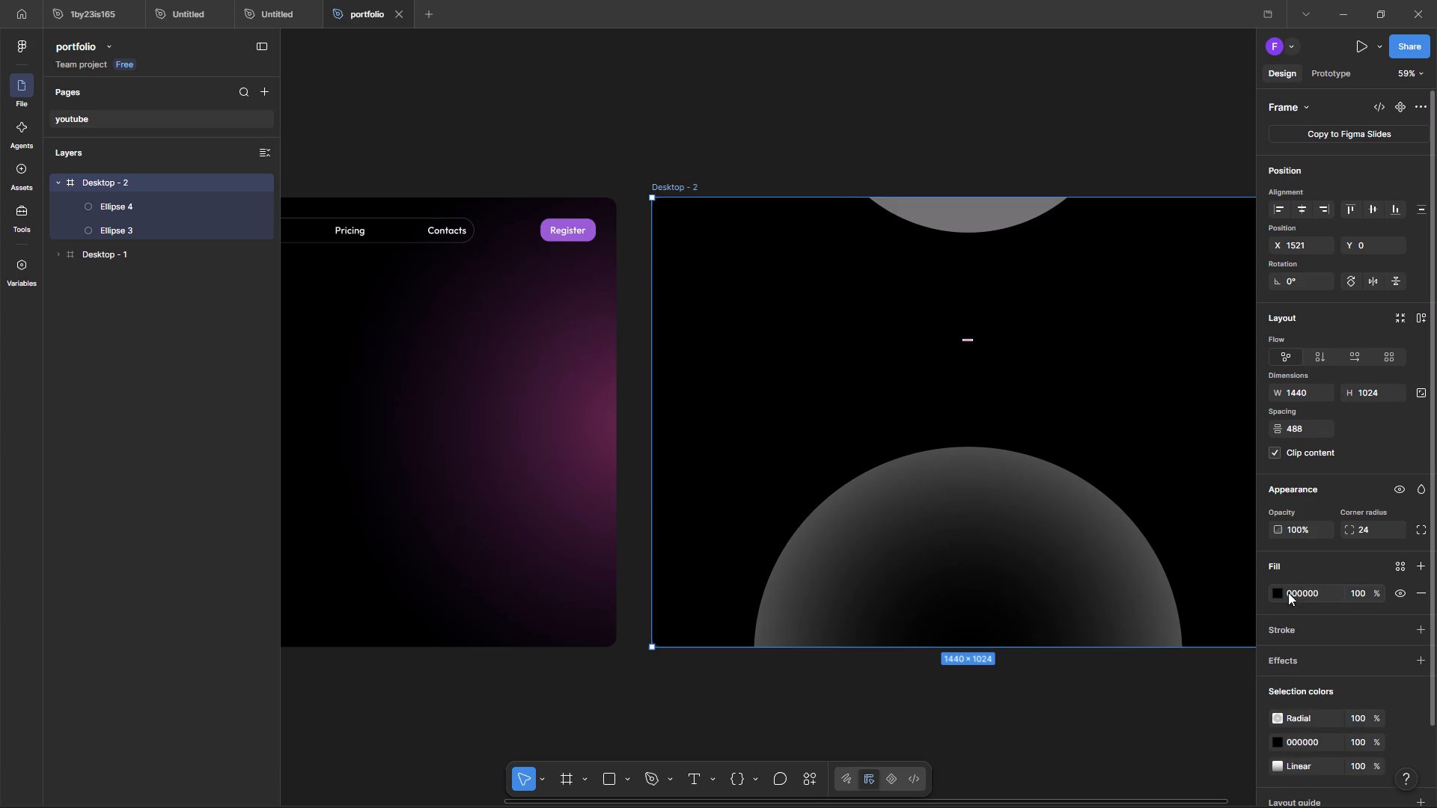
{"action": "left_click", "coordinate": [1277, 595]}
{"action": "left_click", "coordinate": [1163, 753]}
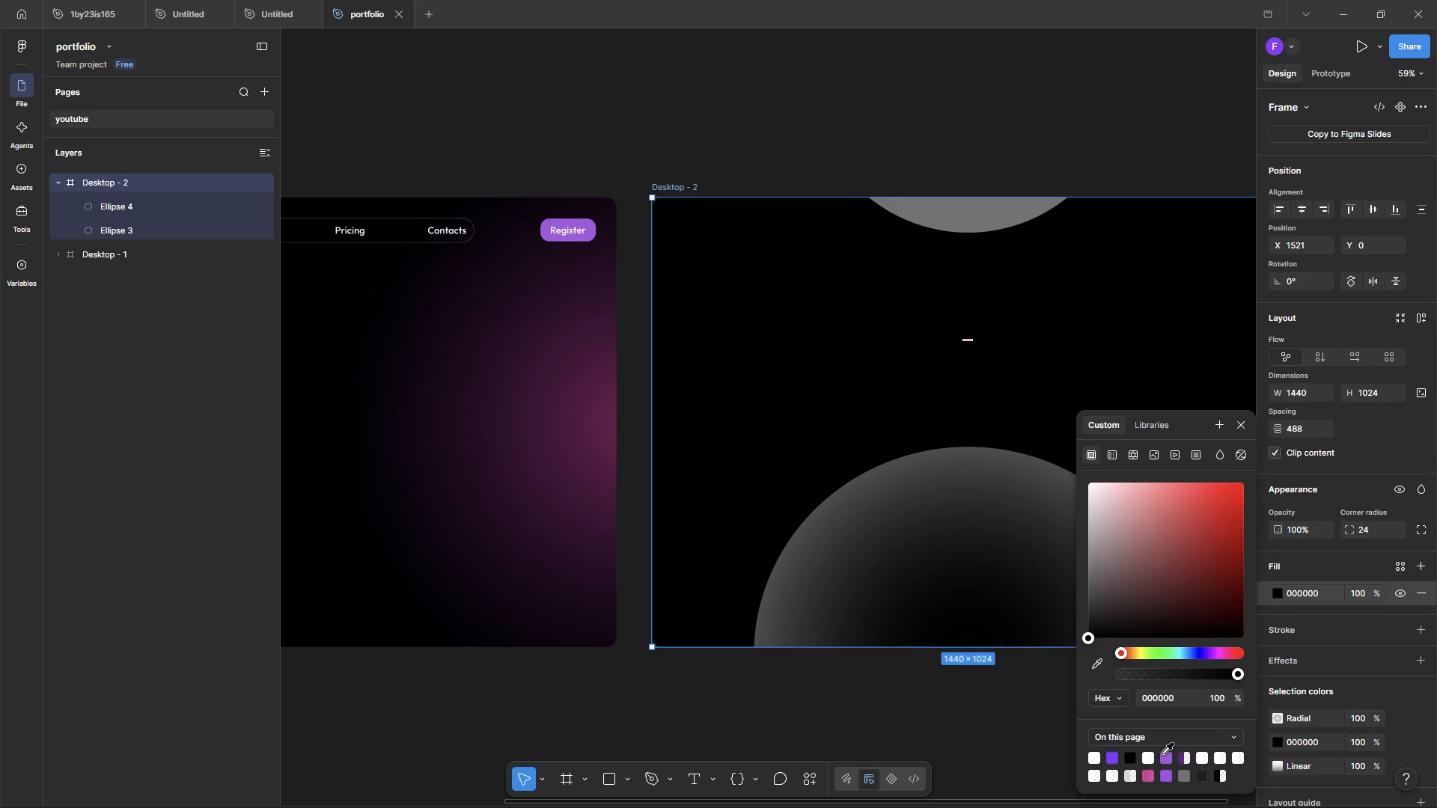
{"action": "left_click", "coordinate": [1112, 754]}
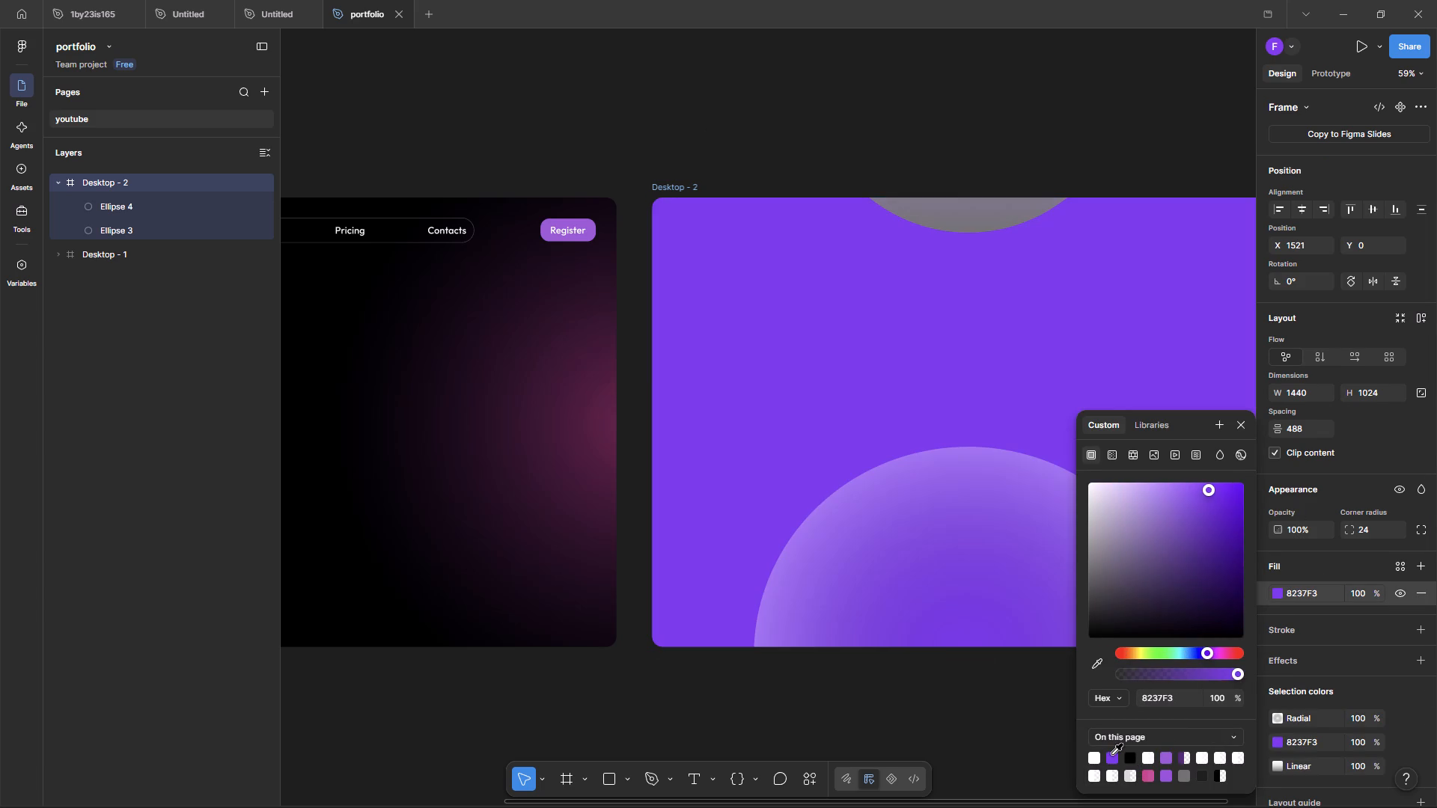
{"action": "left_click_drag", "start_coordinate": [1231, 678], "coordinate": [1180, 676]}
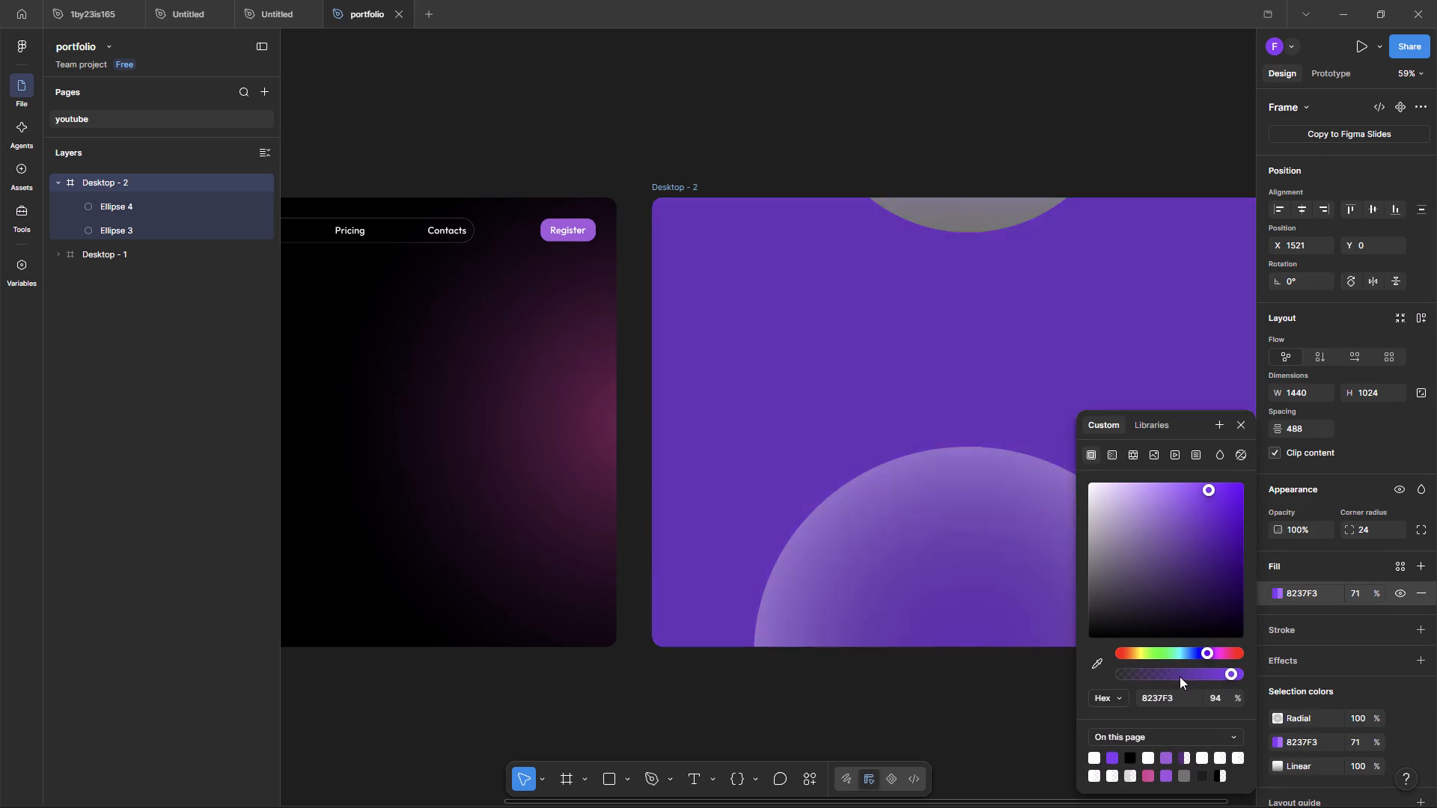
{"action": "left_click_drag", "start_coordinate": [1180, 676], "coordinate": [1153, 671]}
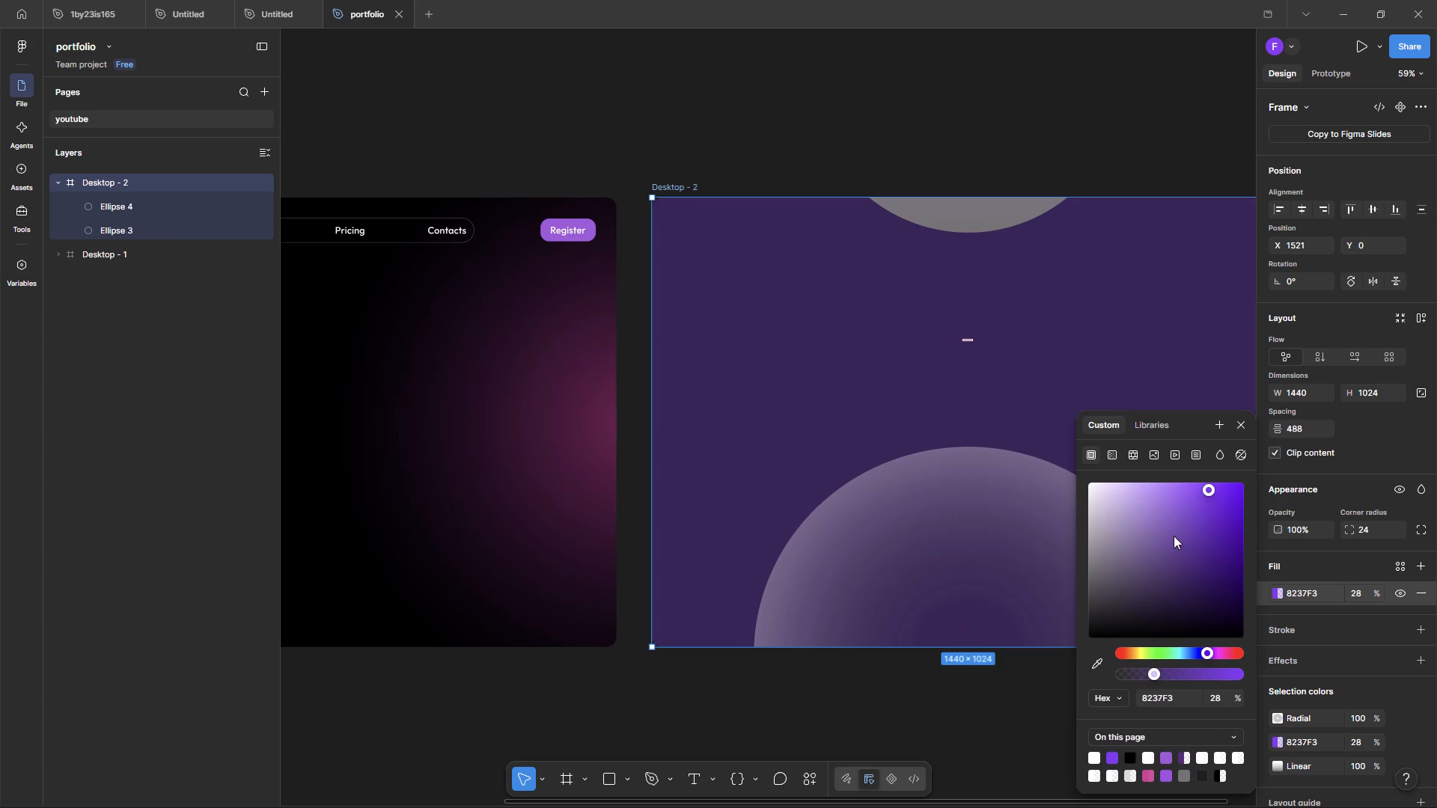
Shift the hue of the Desktop - 2 frame's fill to a redder purple.
{"action": "scroll", "coordinate": [1224, 718], "scroll_direction": "down", "scroll_amount": 3}
{"action": "scroll", "coordinate": [1183, 628], "scroll_direction": "down", "scroll_amount": 4}
{"action": "scroll", "coordinate": [1173, 596], "scroll_direction": "up", "scroll_amount": 4}
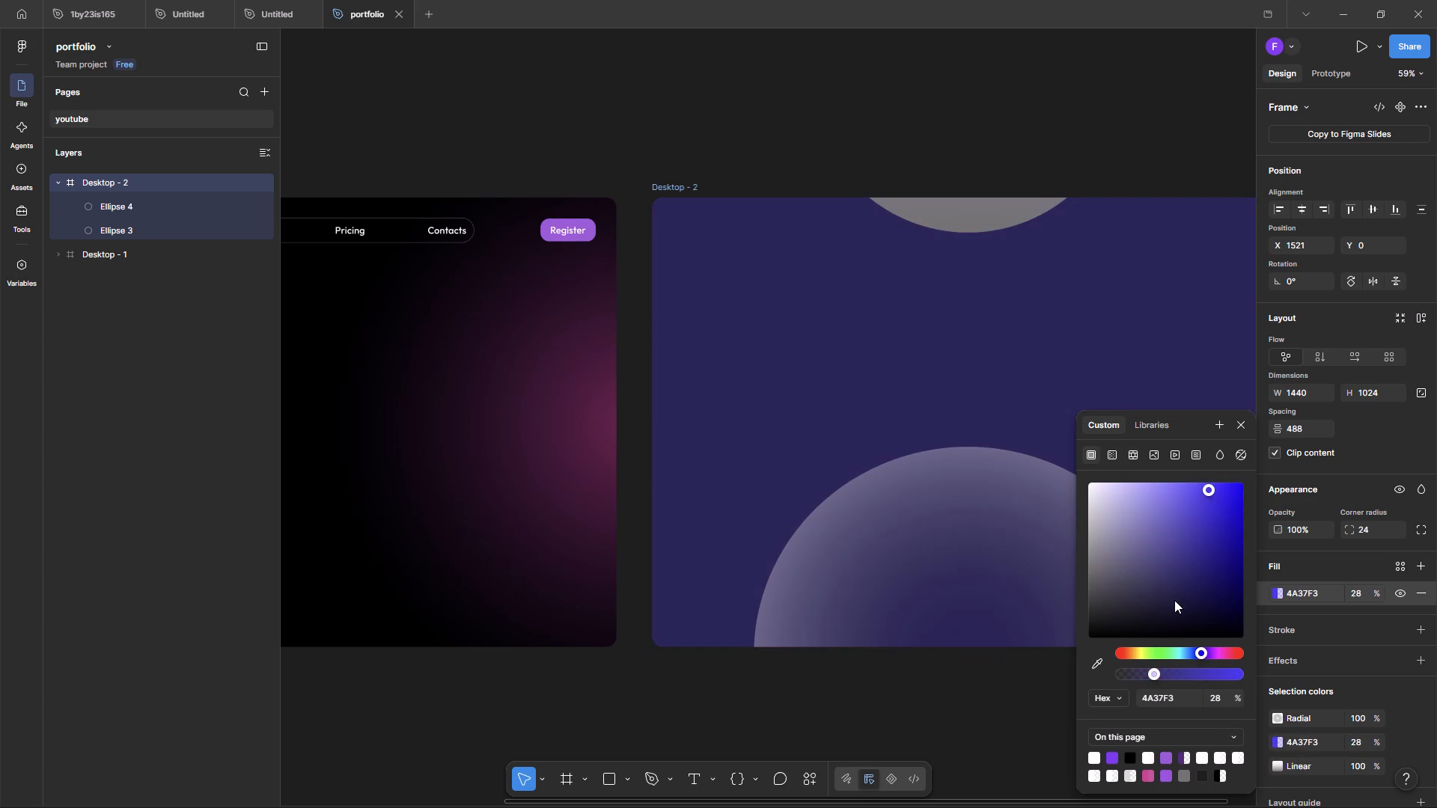
{"action": "scroll", "coordinate": [1175, 605], "scroll_direction": "up", "scroll_amount": 5}
{"action": "scroll", "coordinate": [1177, 609], "scroll_direction": "down", "scroll_amount": 18}
{"action": "scroll", "coordinate": [1177, 605], "scroll_direction": "up", "scroll_amount": 4}
Try darker shades of the purple Desktop - 2 fill and settle on 5E0F80.
{"action": "left_click_drag", "start_coordinate": [1206, 501], "coordinate": [1189, 571]}
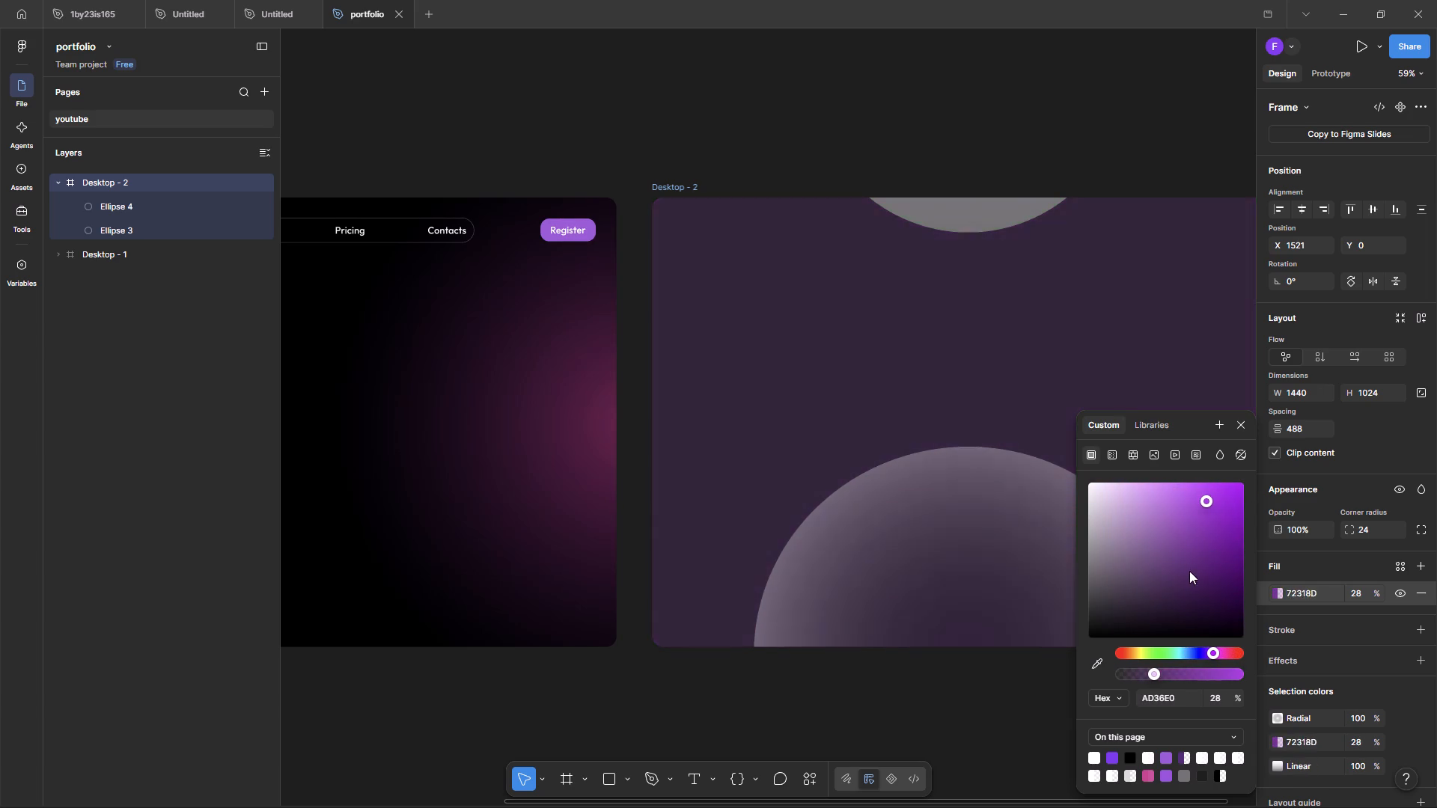
{"action": "left_click_drag", "start_coordinate": [1189, 571], "coordinate": [1227, 593]}
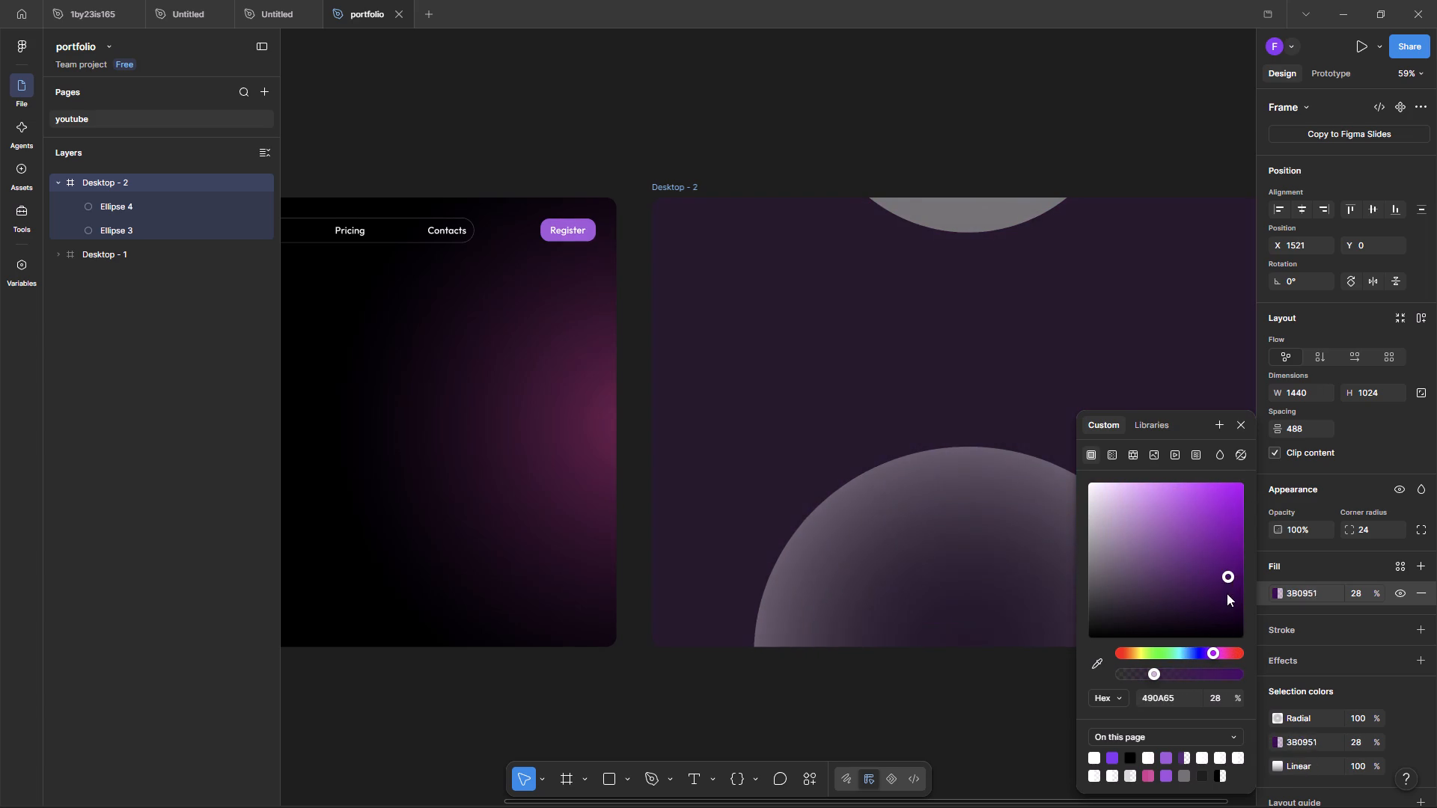
{"action": "left_click_drag", "start_coordinate": [1227, 593], "coordinate": [1200, 557]}
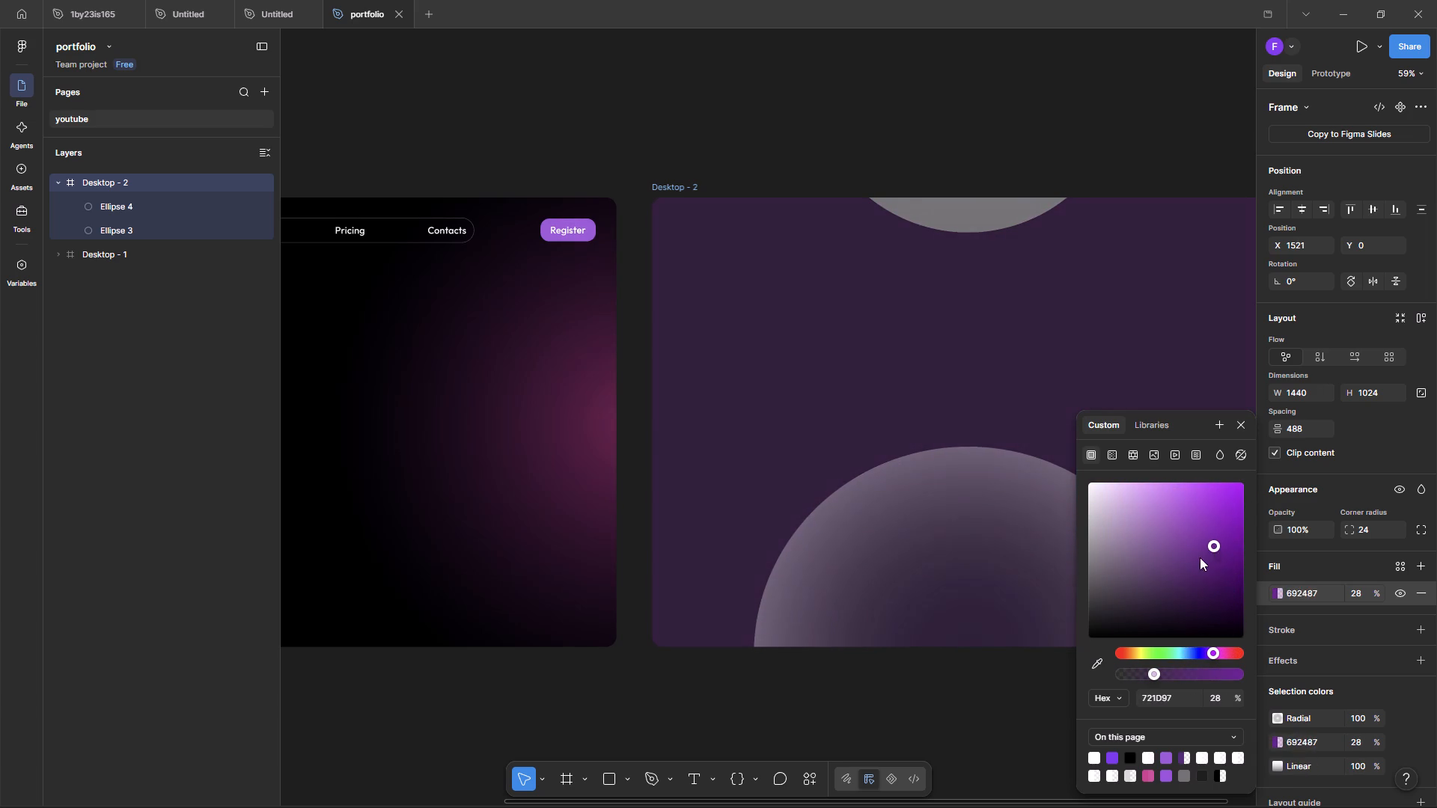
{"action": "left_click_drag", "start_coordinate": [1200, 557], "coordinate": [1182, 590]}
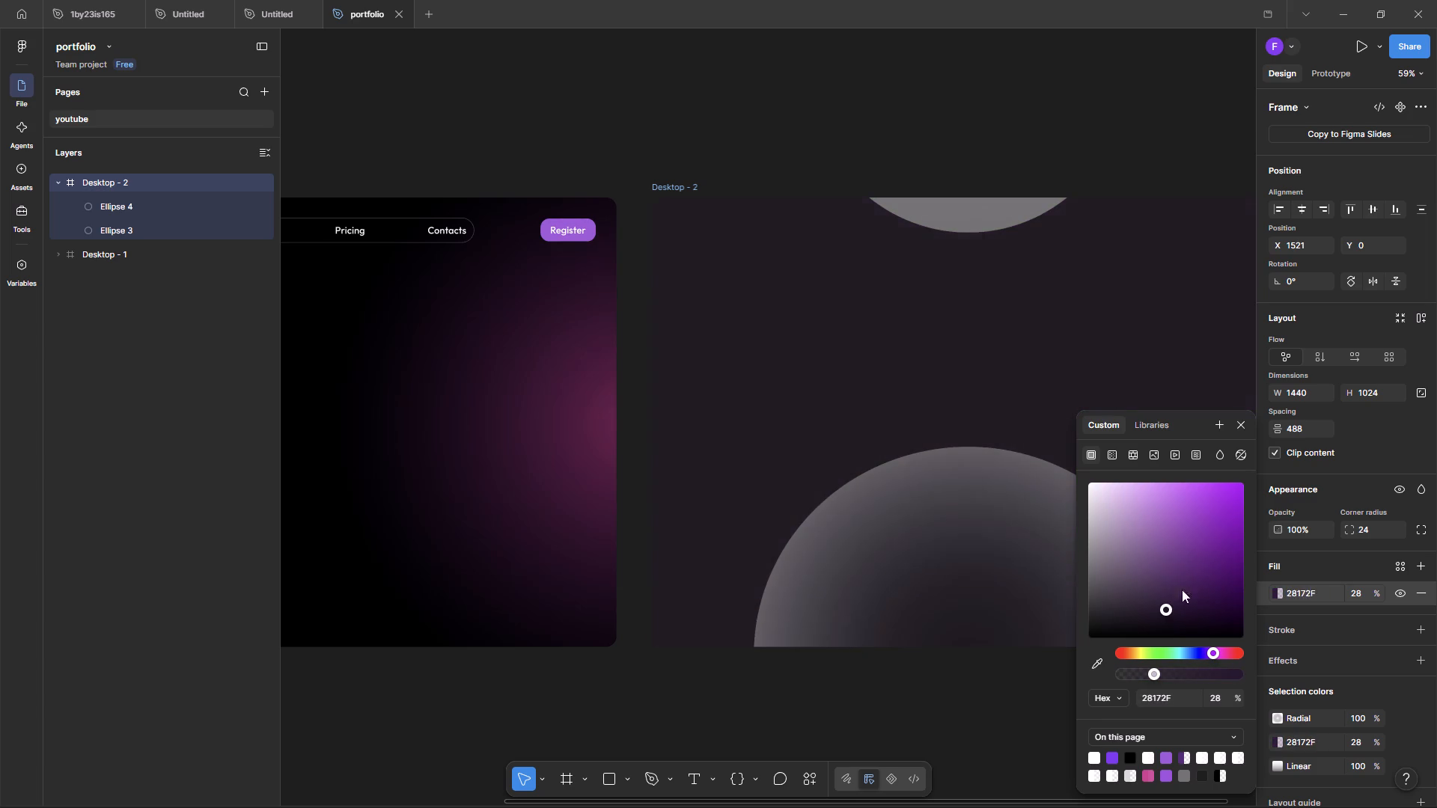
{"action": "left_click_drag", "start_coordinate": [1182, 590], "coordinate": [1233, 558]}
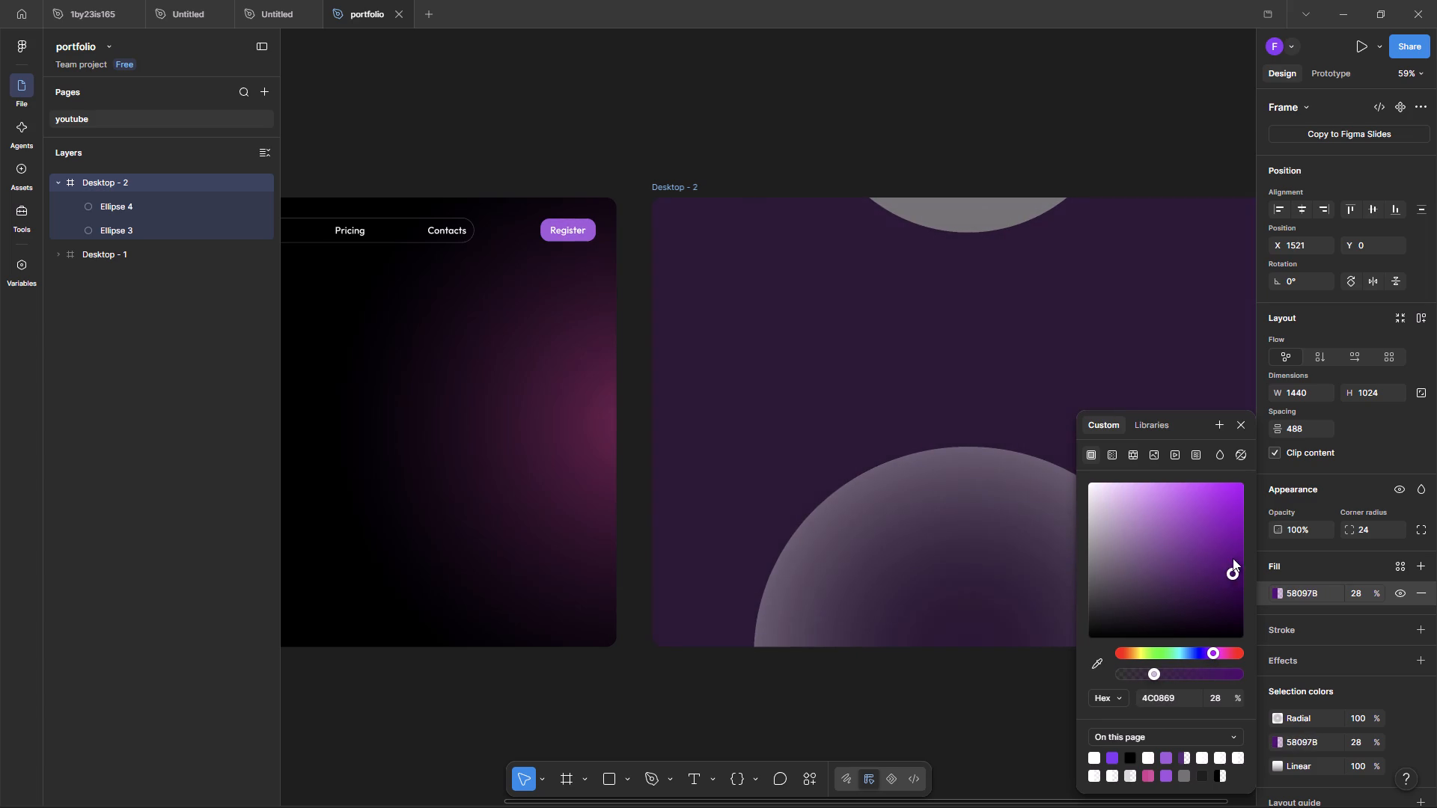
{"action": "left_click_drag", "start_coordinate": [1233, 558], "coordinate": [1222, 561]}
{"action": "left_click_drag", "start_coordinate": [1222, 561], "coordinate": [1225, 560]}
{"action": "left_click", "coordinate": [653, 698]}
Reopen the Desktop - 2 frame's 5E0F80 fill and raise its opacity to 100%.
{"action": "scroll", "coordinate": [653, 698], "scroll_direction": "down", "scroll_amount": 4}
{"action": "scroll", "coordinate": [658, 668], "scroll_direction": "up", "scroll_amount": 1}
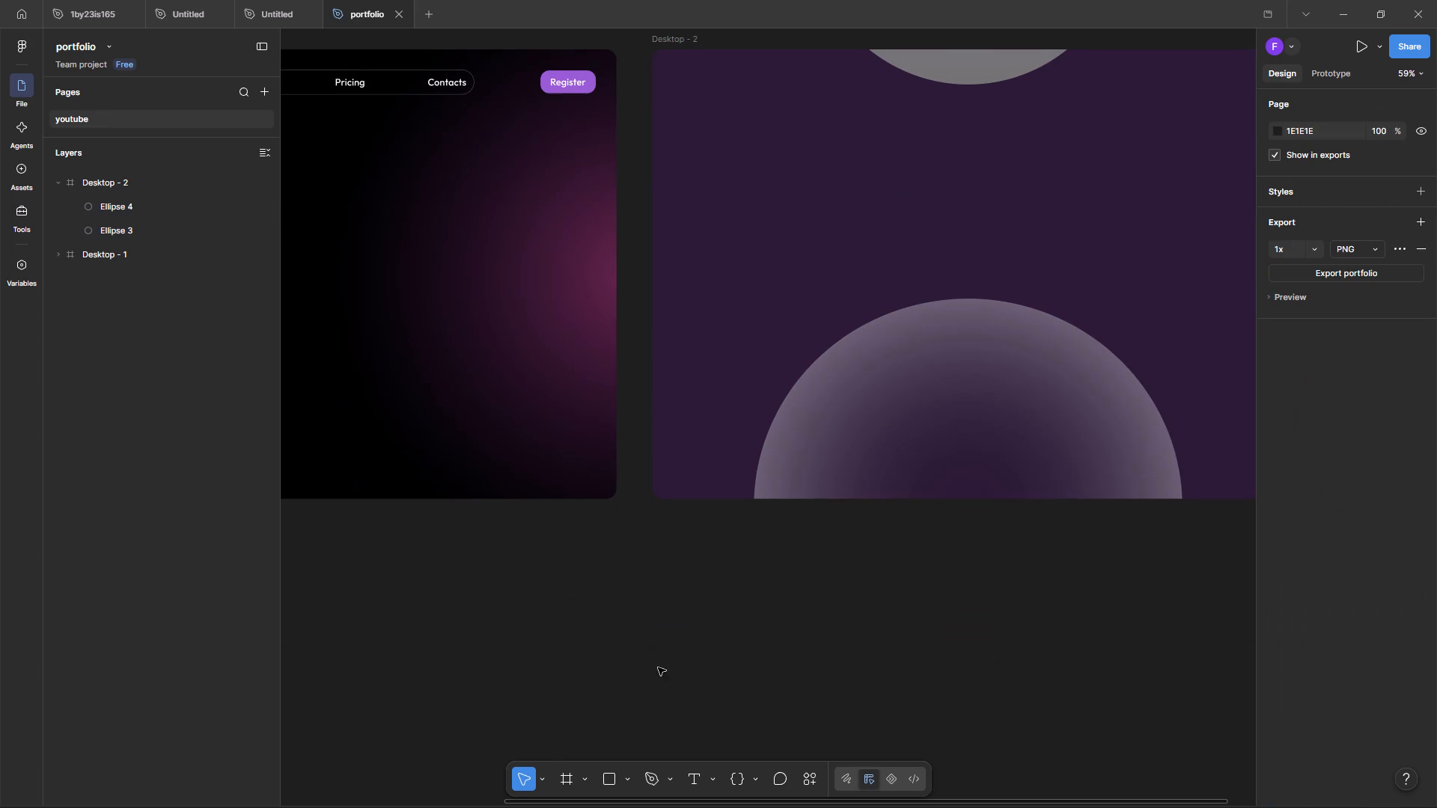
{"action": "scroll", "coordinate": [658, 667], "scroll_direction": "up", "scroll_amount": 2}
{"action": "left_click", "coordinate": [693, 106]}
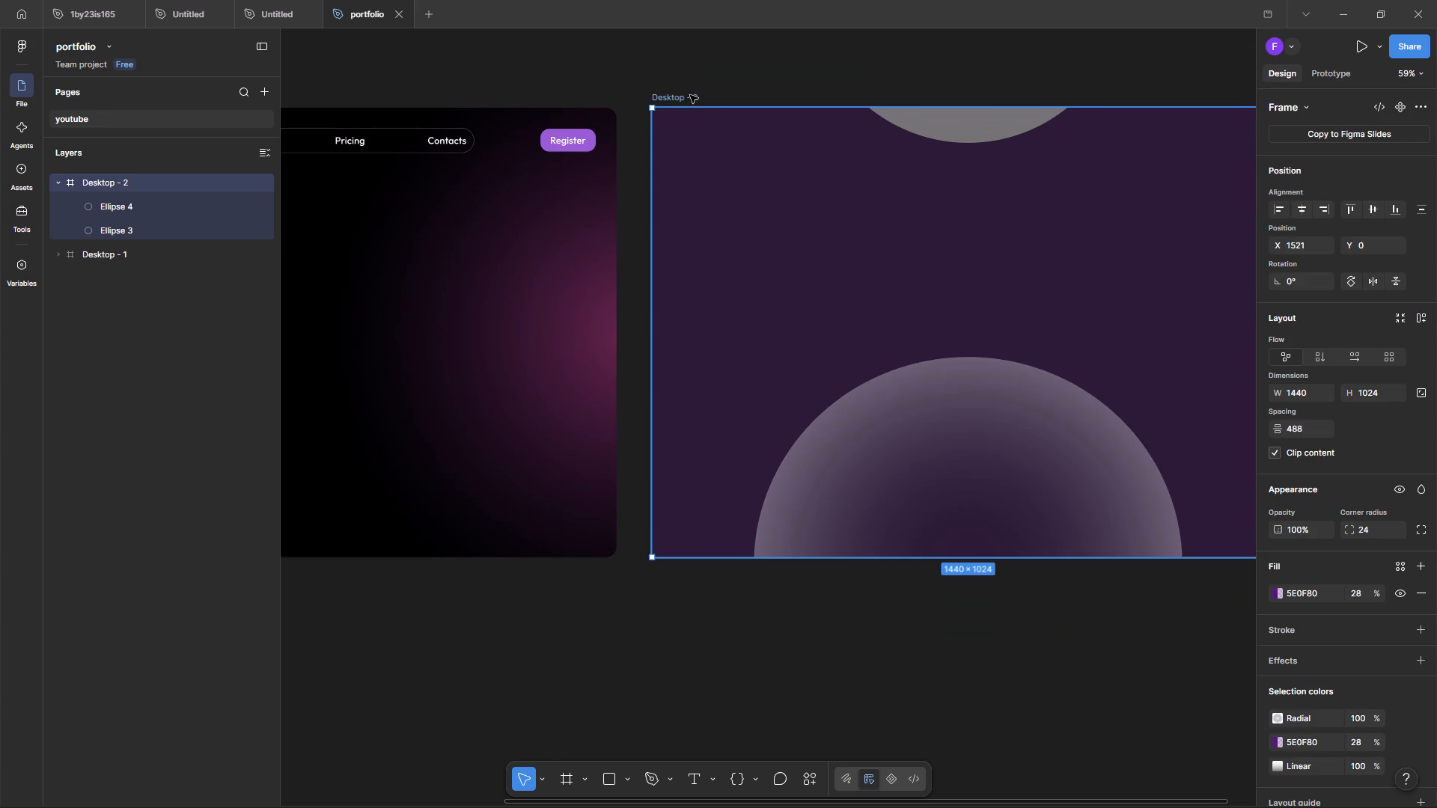
{"action": "left_click", "coordinate": [690, 95]}
{"action": "left_click", "coordinate": [712, 81]}
{"action": "left_click", "coordinate": [694, 97]}
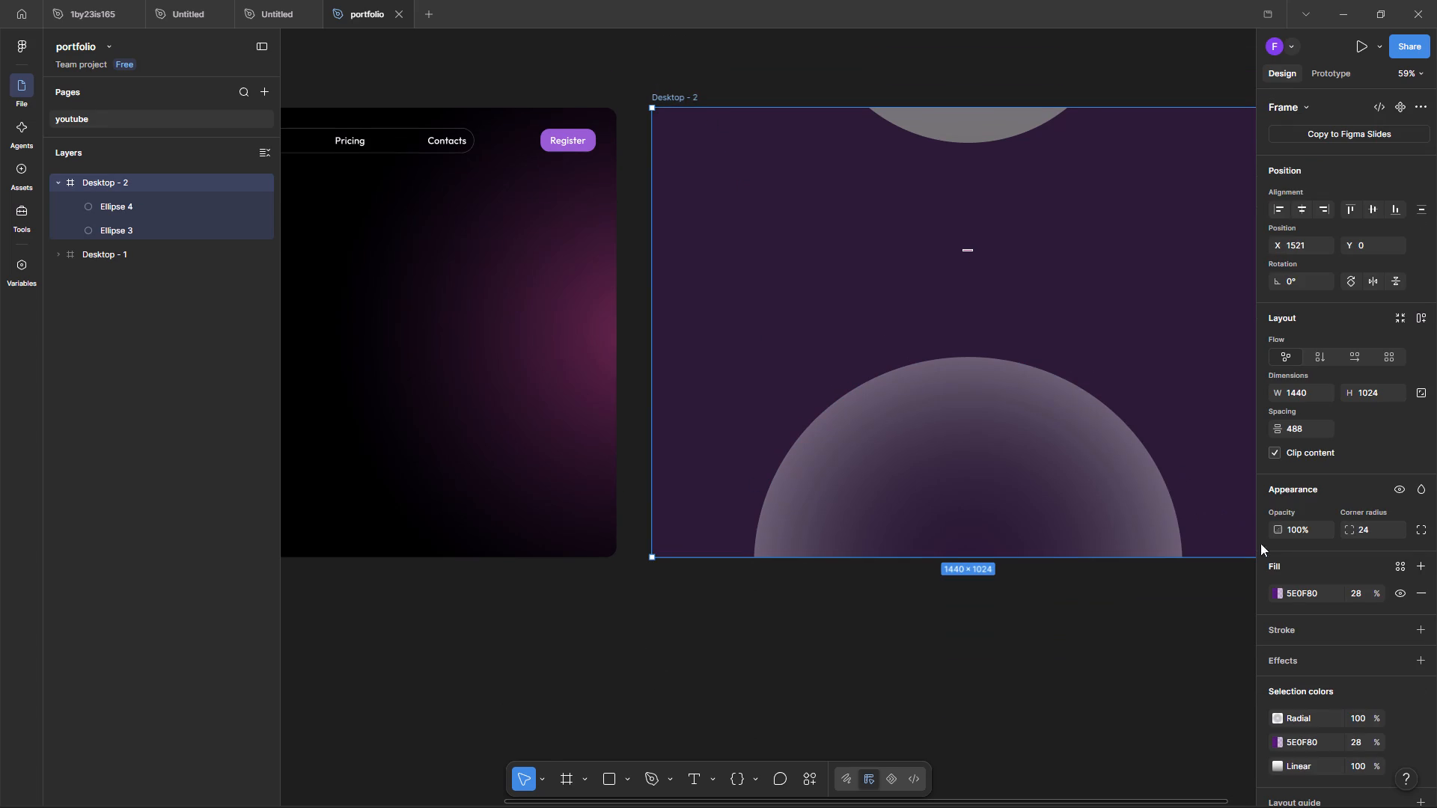
{"action": "left_click", "coordinate": [1284, 593]}
{"action": "left_click", "coordinate": [1275, 589]}
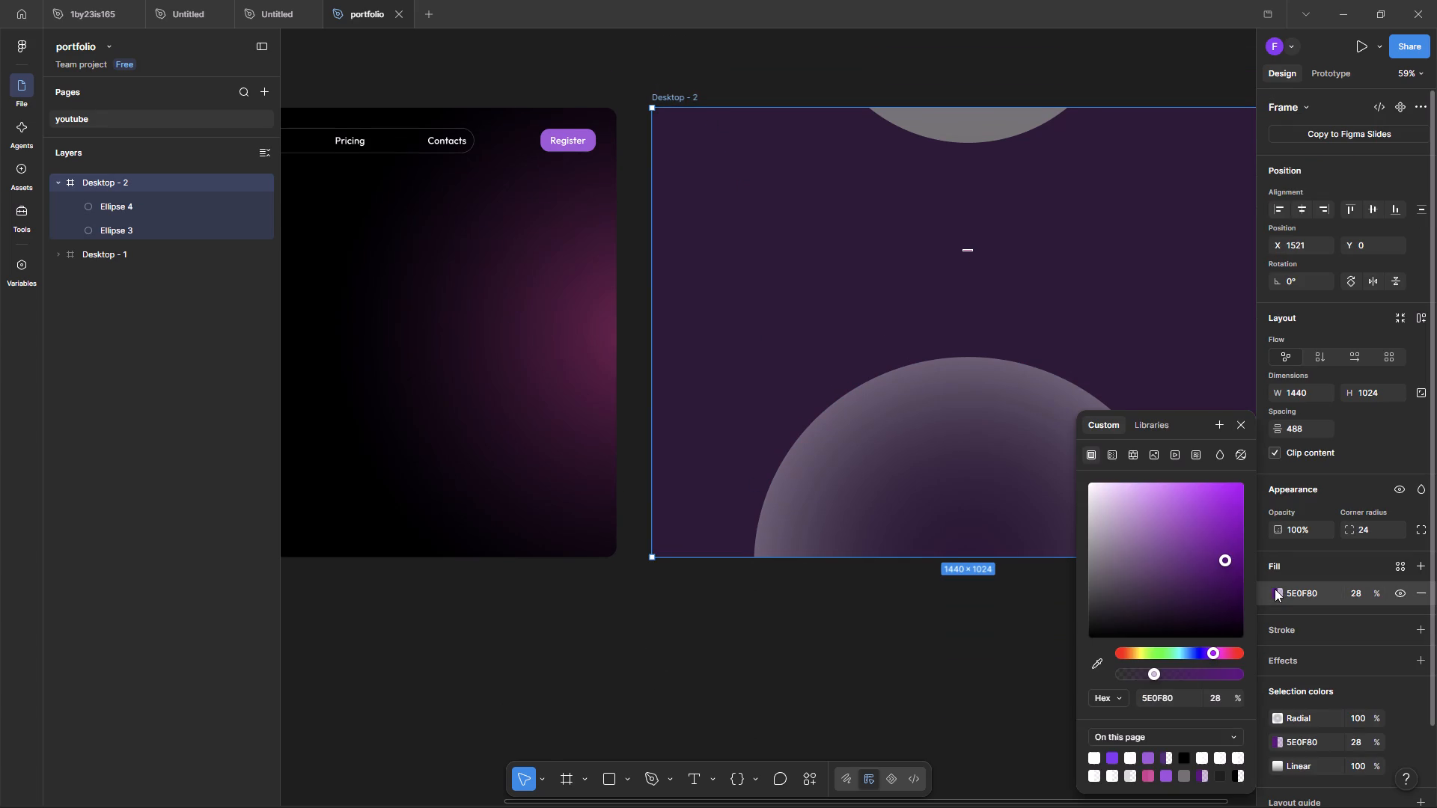
{"action": "left_click_drag", "start_coordinate": [1153, 677], "coordinate": [1215, 667]}
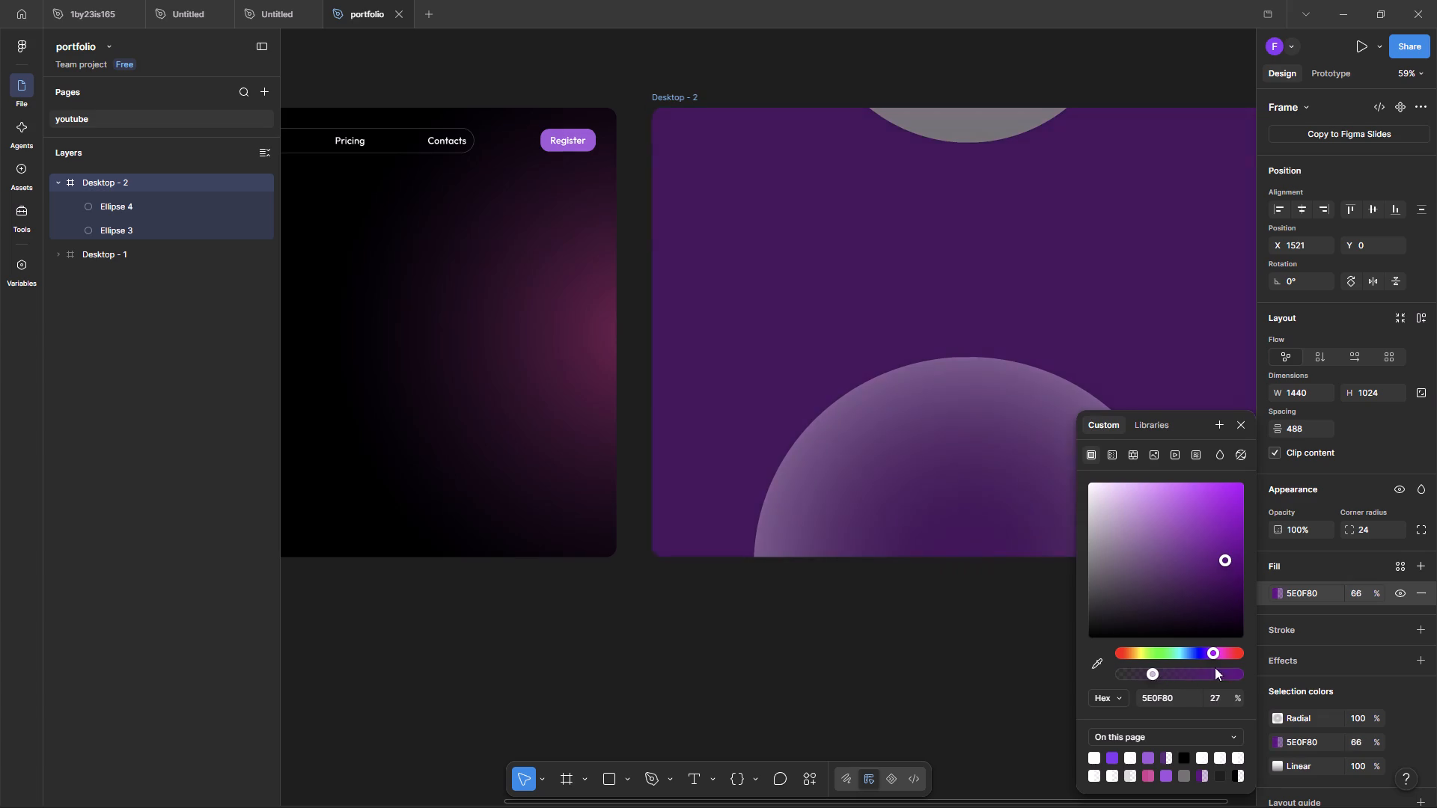
{"action": "left_click_drag", "start_coordinate": [1215, 667], "coordinate": [1237, 643]}
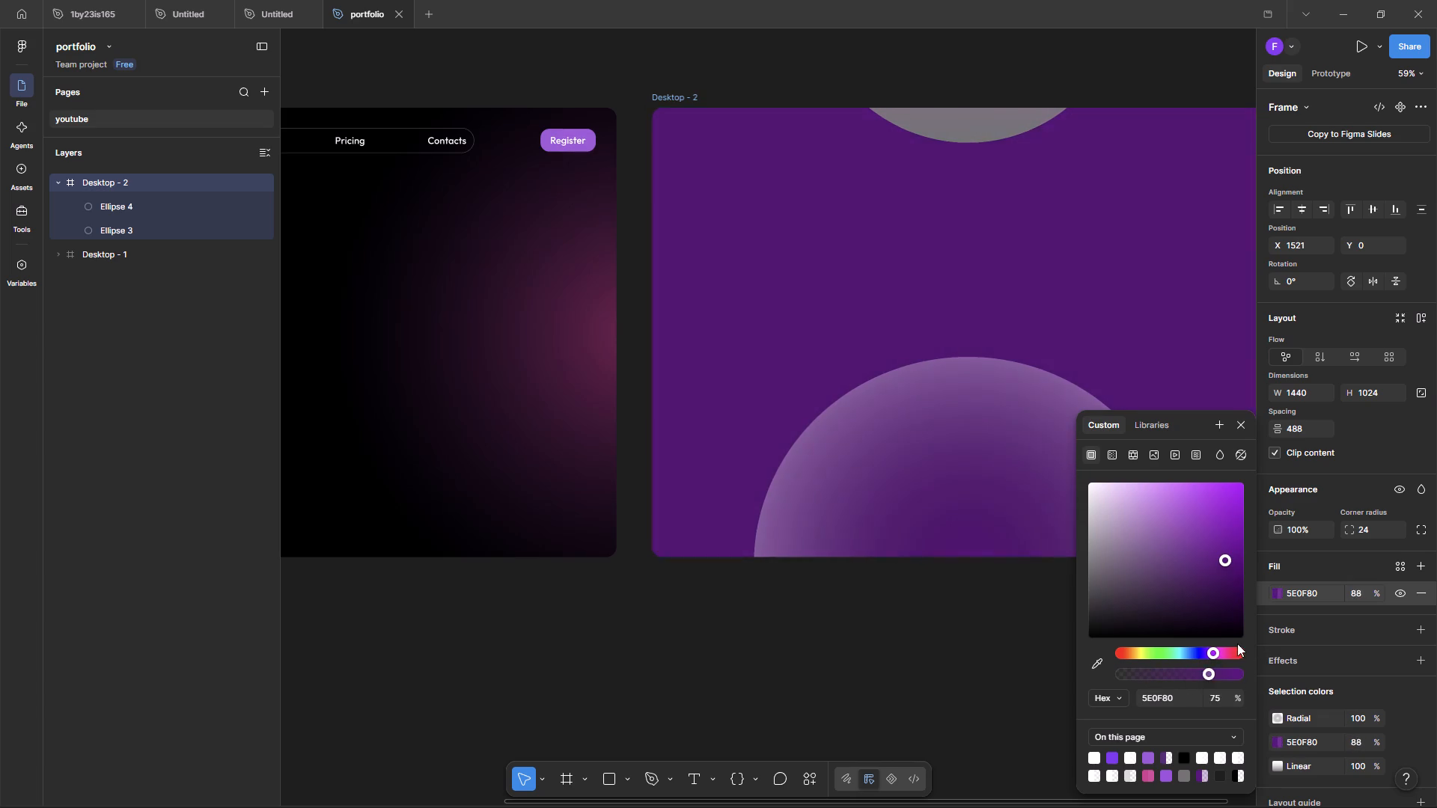
{"action": "left_click_drag", "start_coordinate": [1237, 643], "coordinate": [1233, 652]}
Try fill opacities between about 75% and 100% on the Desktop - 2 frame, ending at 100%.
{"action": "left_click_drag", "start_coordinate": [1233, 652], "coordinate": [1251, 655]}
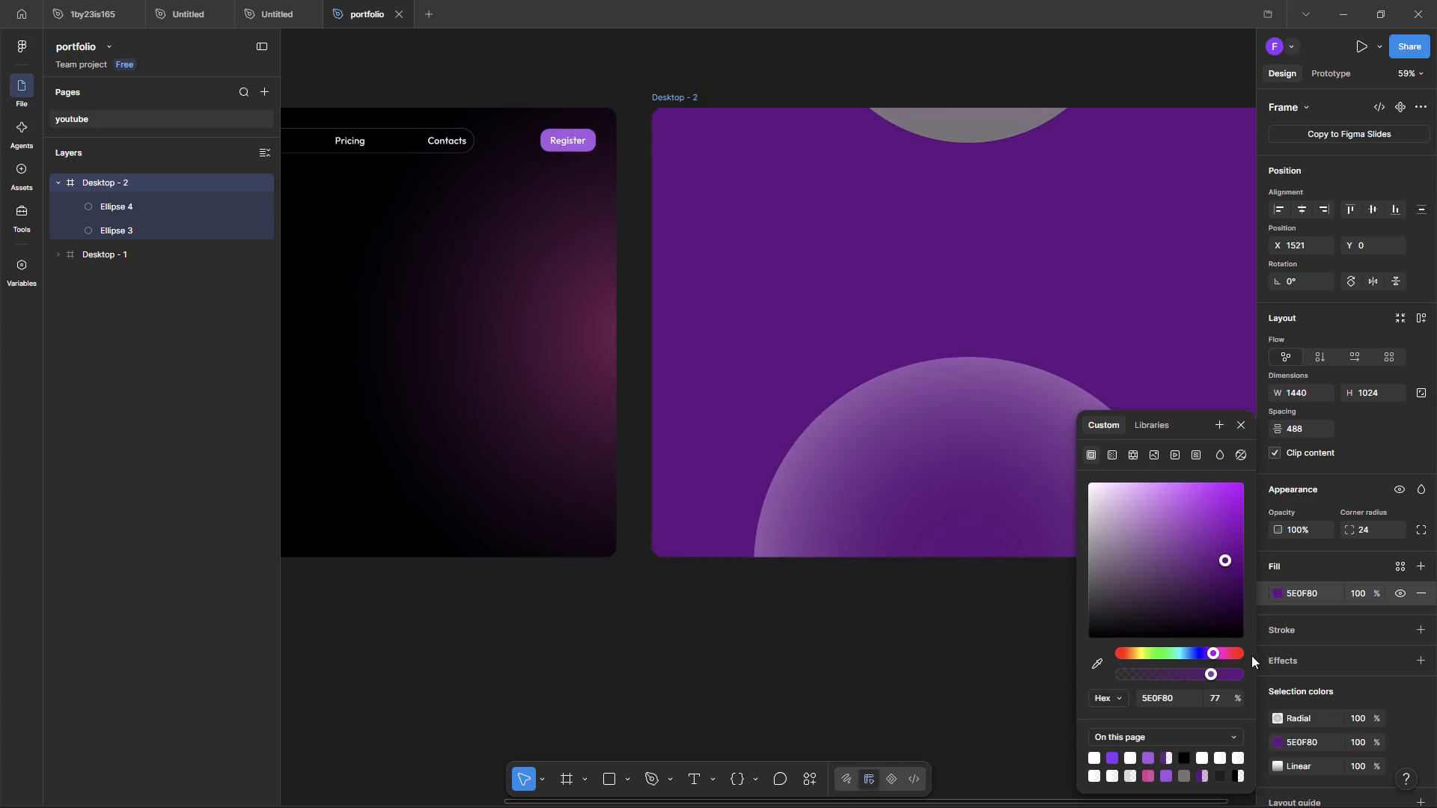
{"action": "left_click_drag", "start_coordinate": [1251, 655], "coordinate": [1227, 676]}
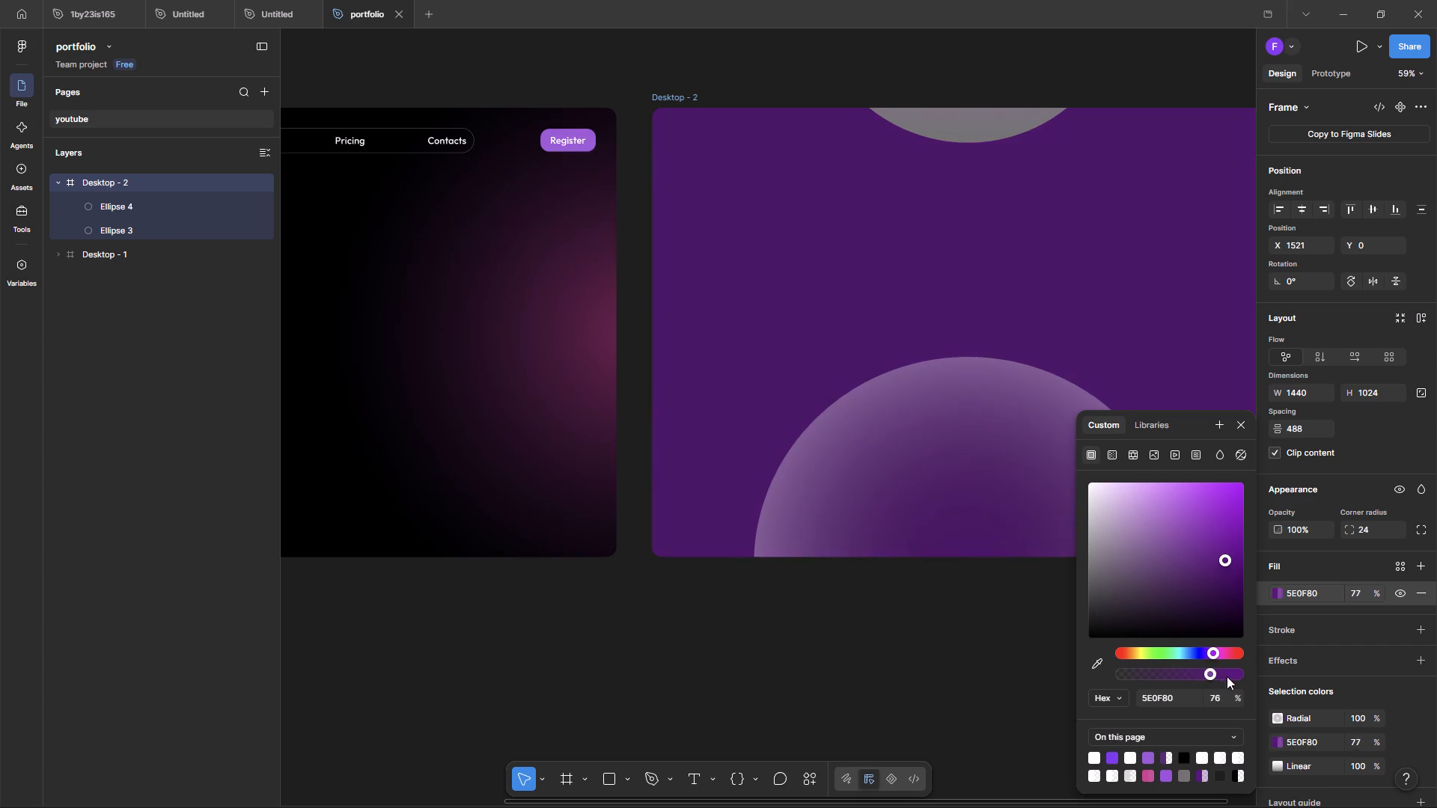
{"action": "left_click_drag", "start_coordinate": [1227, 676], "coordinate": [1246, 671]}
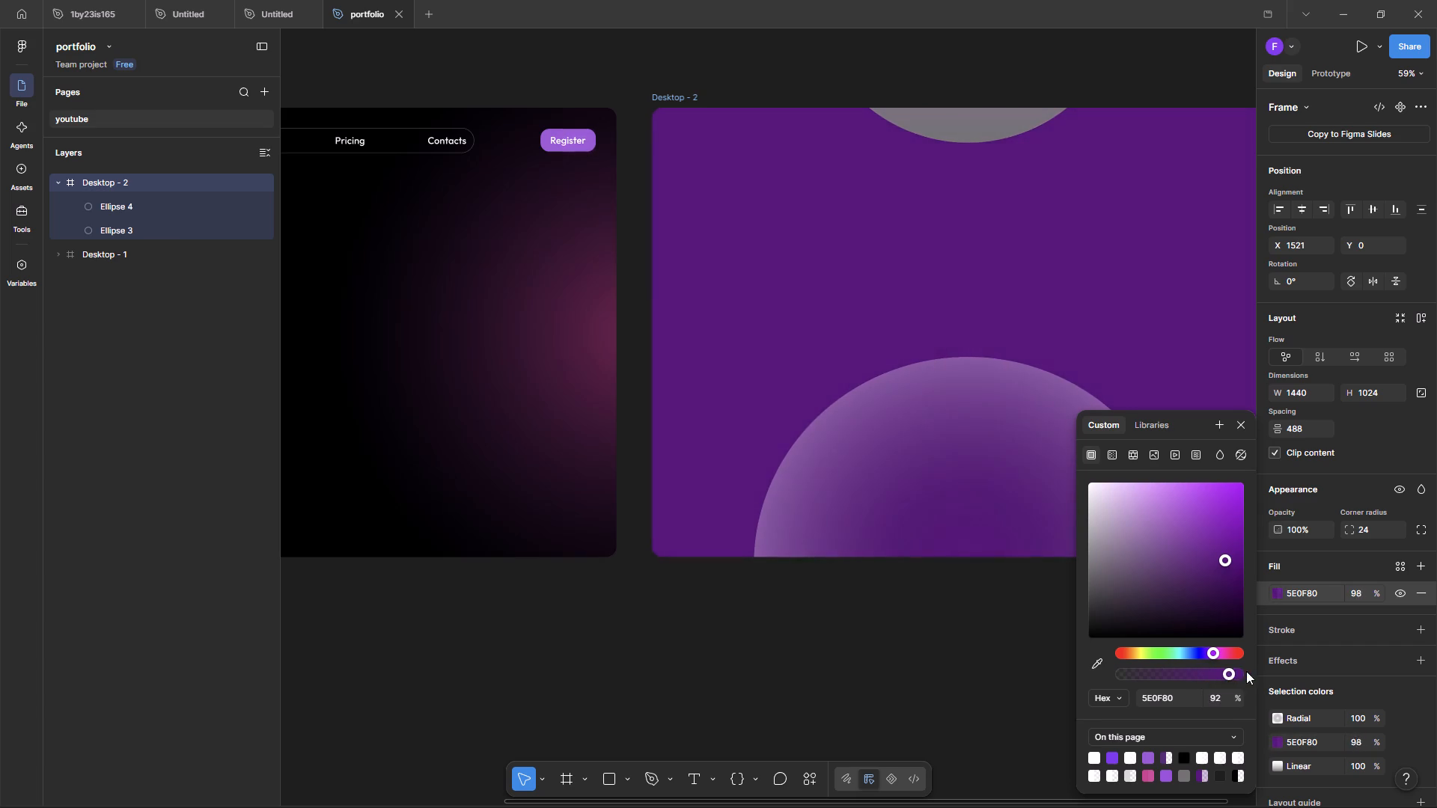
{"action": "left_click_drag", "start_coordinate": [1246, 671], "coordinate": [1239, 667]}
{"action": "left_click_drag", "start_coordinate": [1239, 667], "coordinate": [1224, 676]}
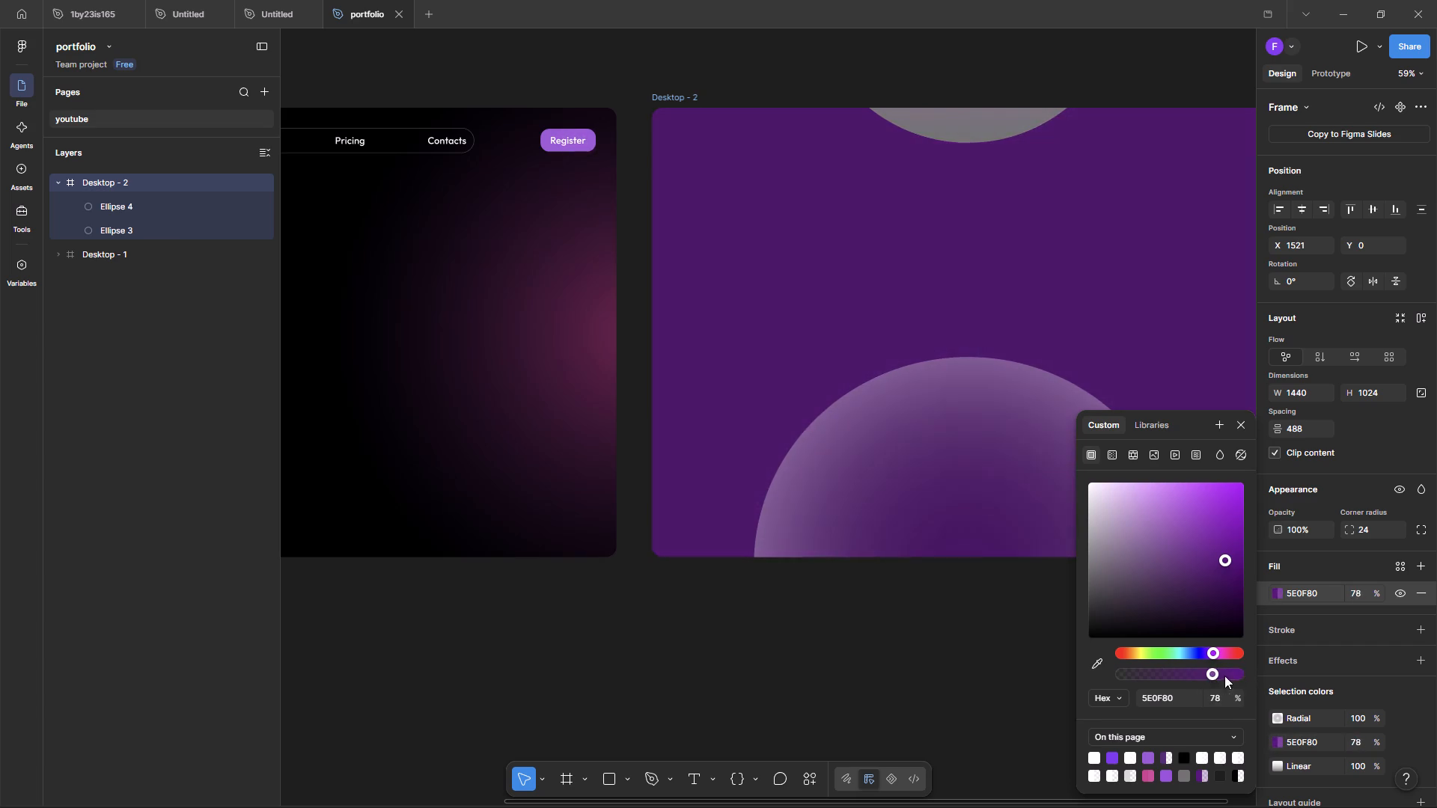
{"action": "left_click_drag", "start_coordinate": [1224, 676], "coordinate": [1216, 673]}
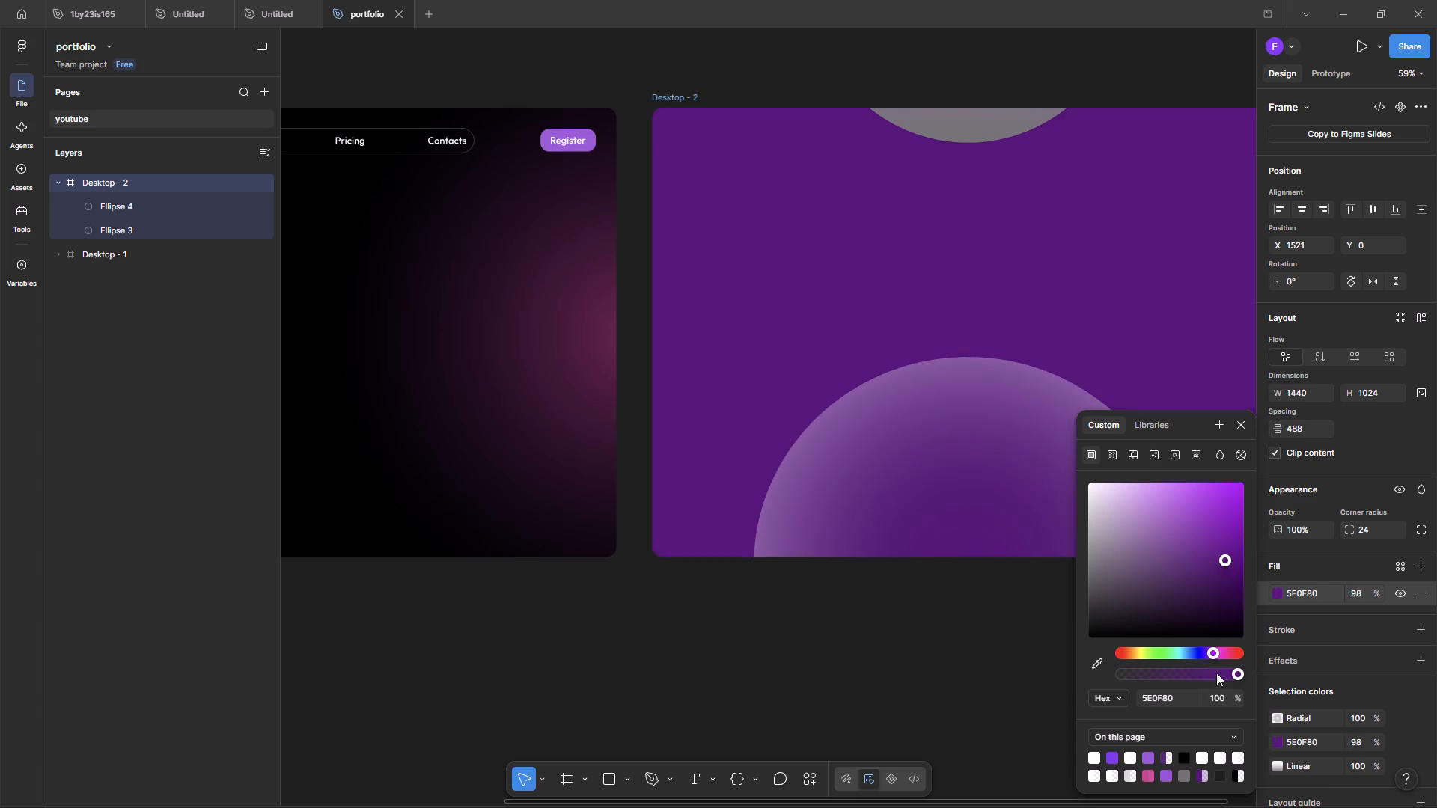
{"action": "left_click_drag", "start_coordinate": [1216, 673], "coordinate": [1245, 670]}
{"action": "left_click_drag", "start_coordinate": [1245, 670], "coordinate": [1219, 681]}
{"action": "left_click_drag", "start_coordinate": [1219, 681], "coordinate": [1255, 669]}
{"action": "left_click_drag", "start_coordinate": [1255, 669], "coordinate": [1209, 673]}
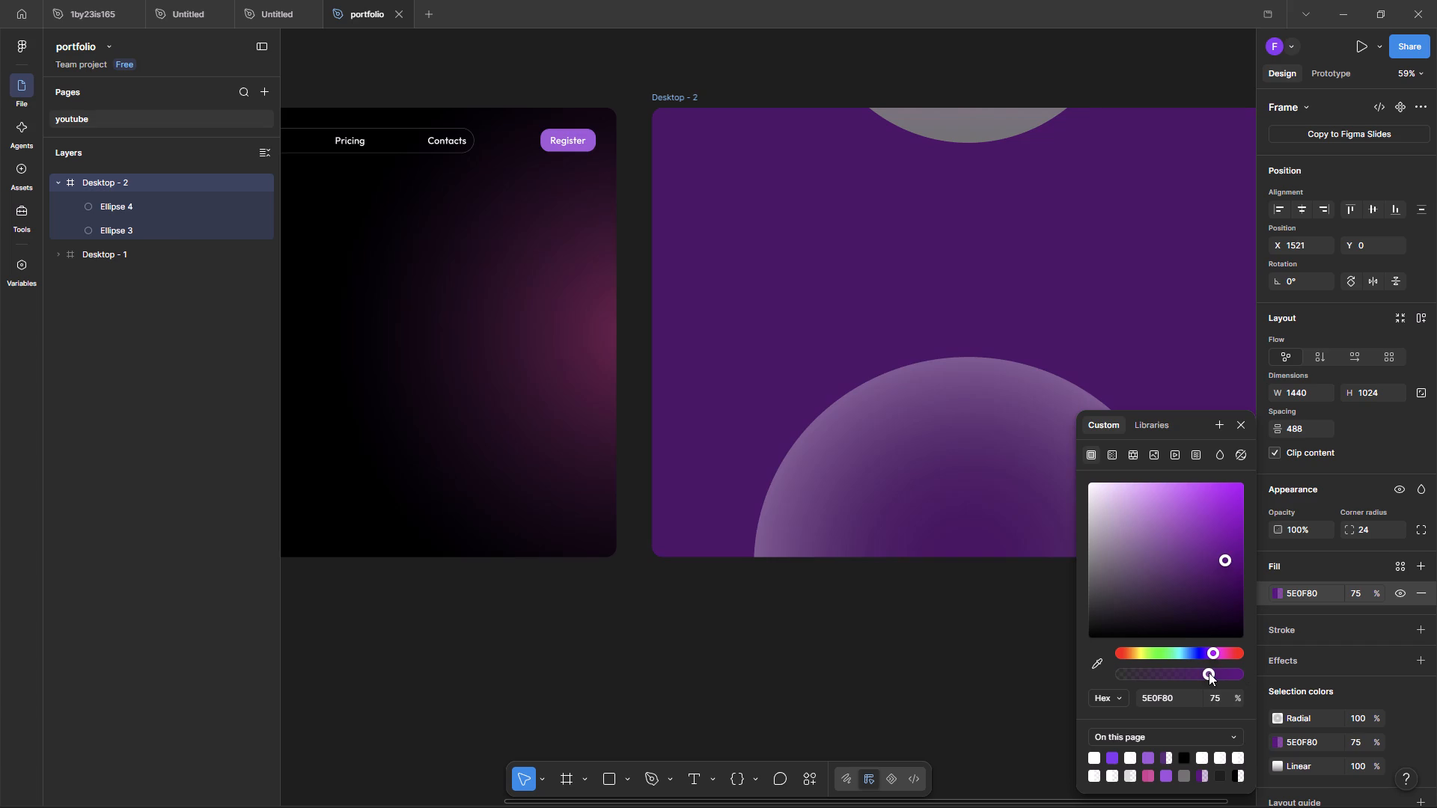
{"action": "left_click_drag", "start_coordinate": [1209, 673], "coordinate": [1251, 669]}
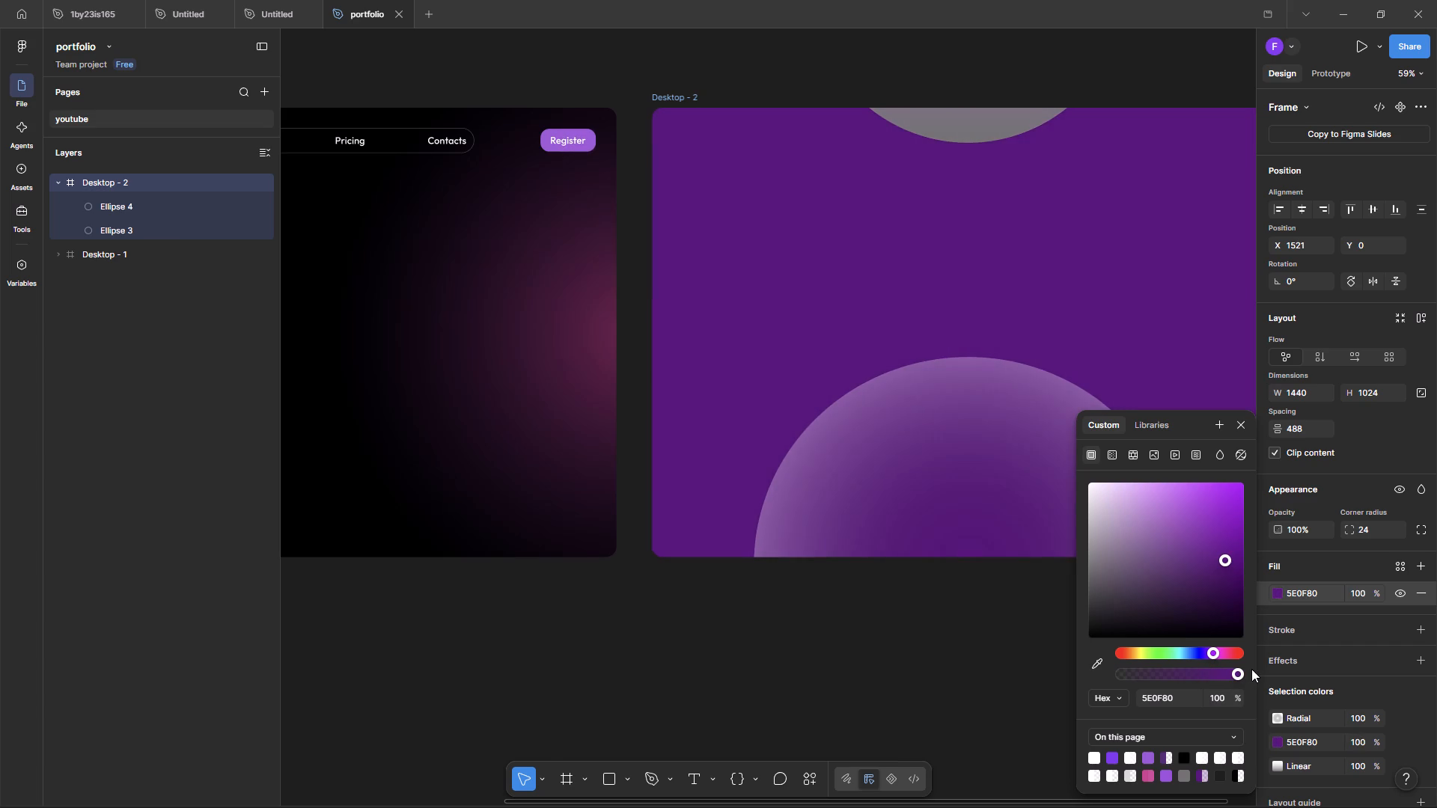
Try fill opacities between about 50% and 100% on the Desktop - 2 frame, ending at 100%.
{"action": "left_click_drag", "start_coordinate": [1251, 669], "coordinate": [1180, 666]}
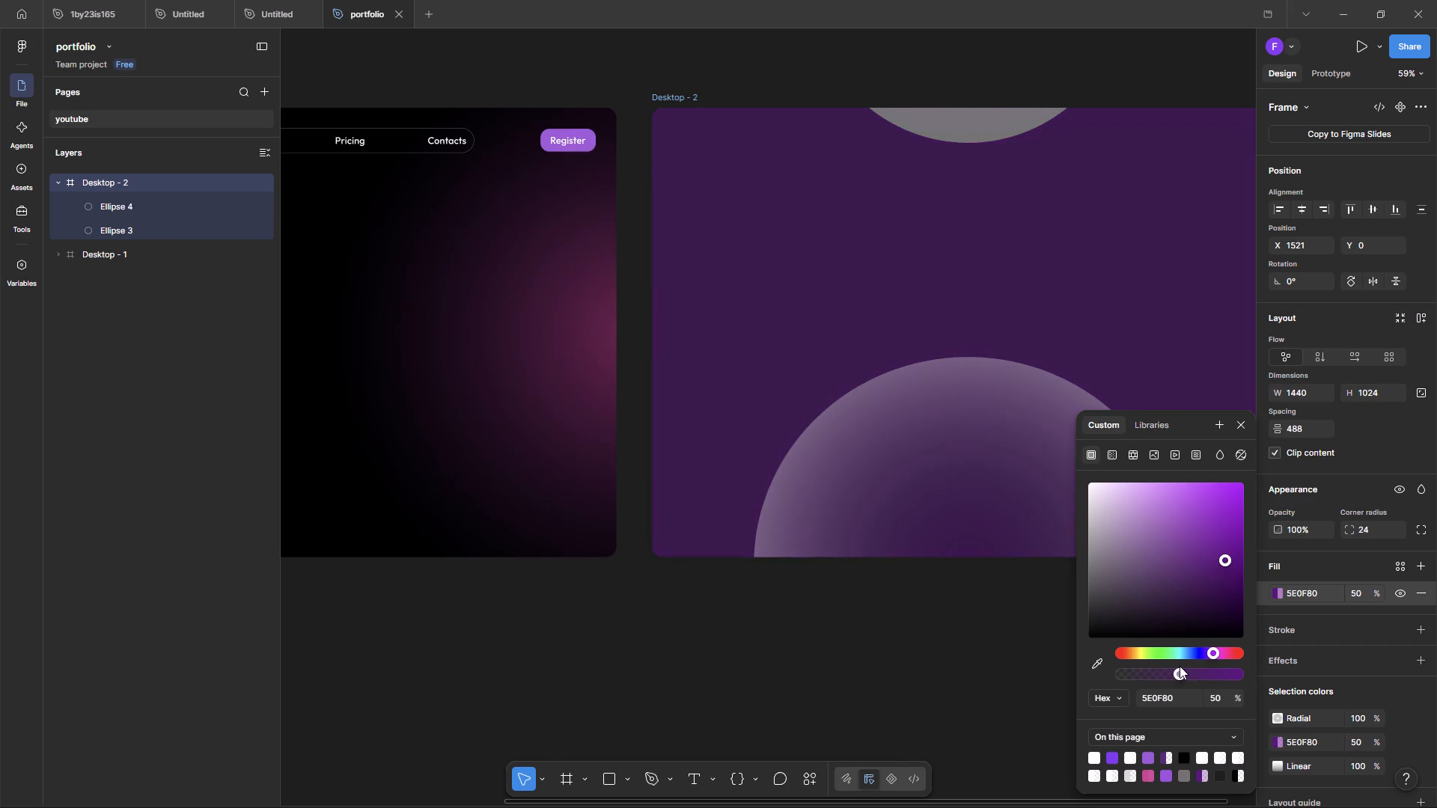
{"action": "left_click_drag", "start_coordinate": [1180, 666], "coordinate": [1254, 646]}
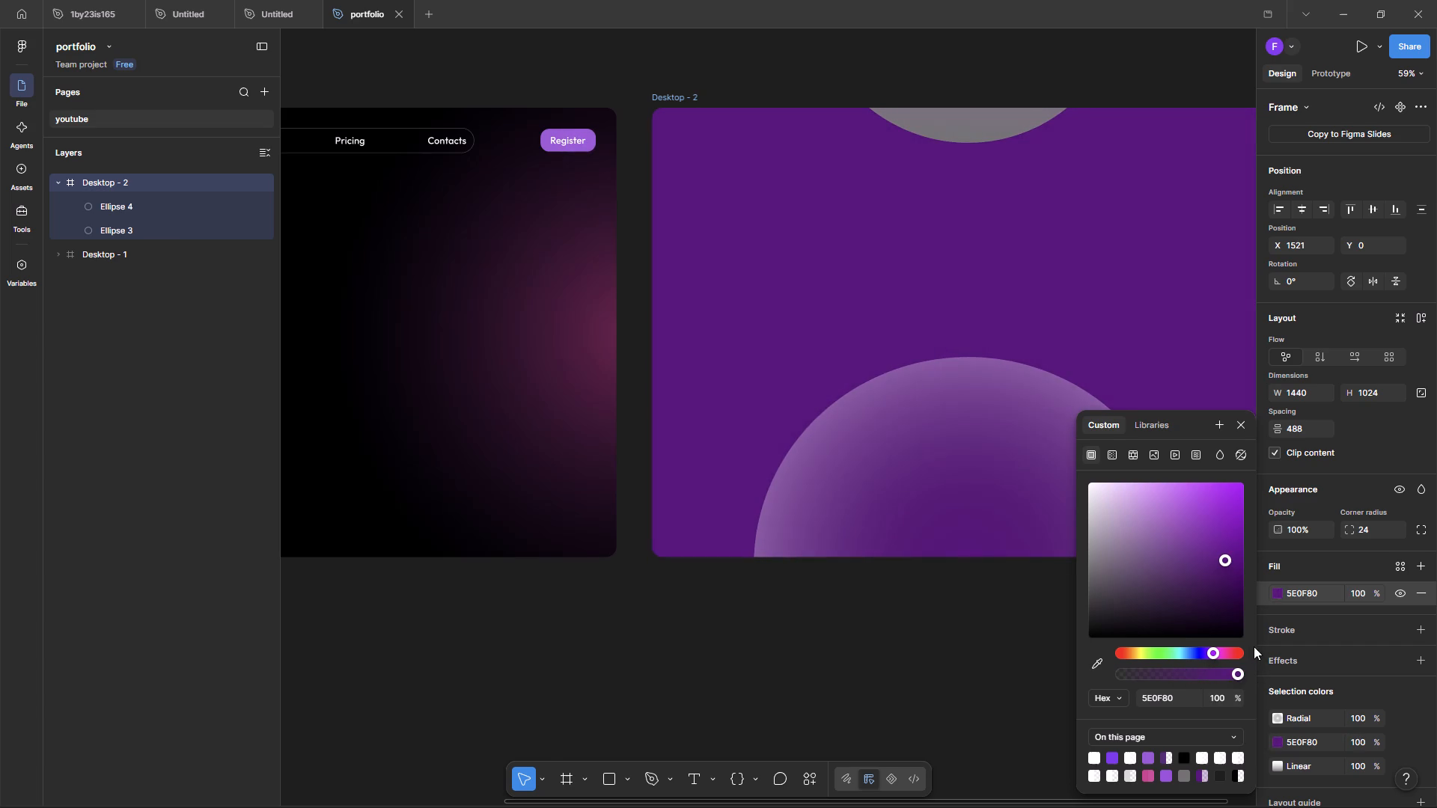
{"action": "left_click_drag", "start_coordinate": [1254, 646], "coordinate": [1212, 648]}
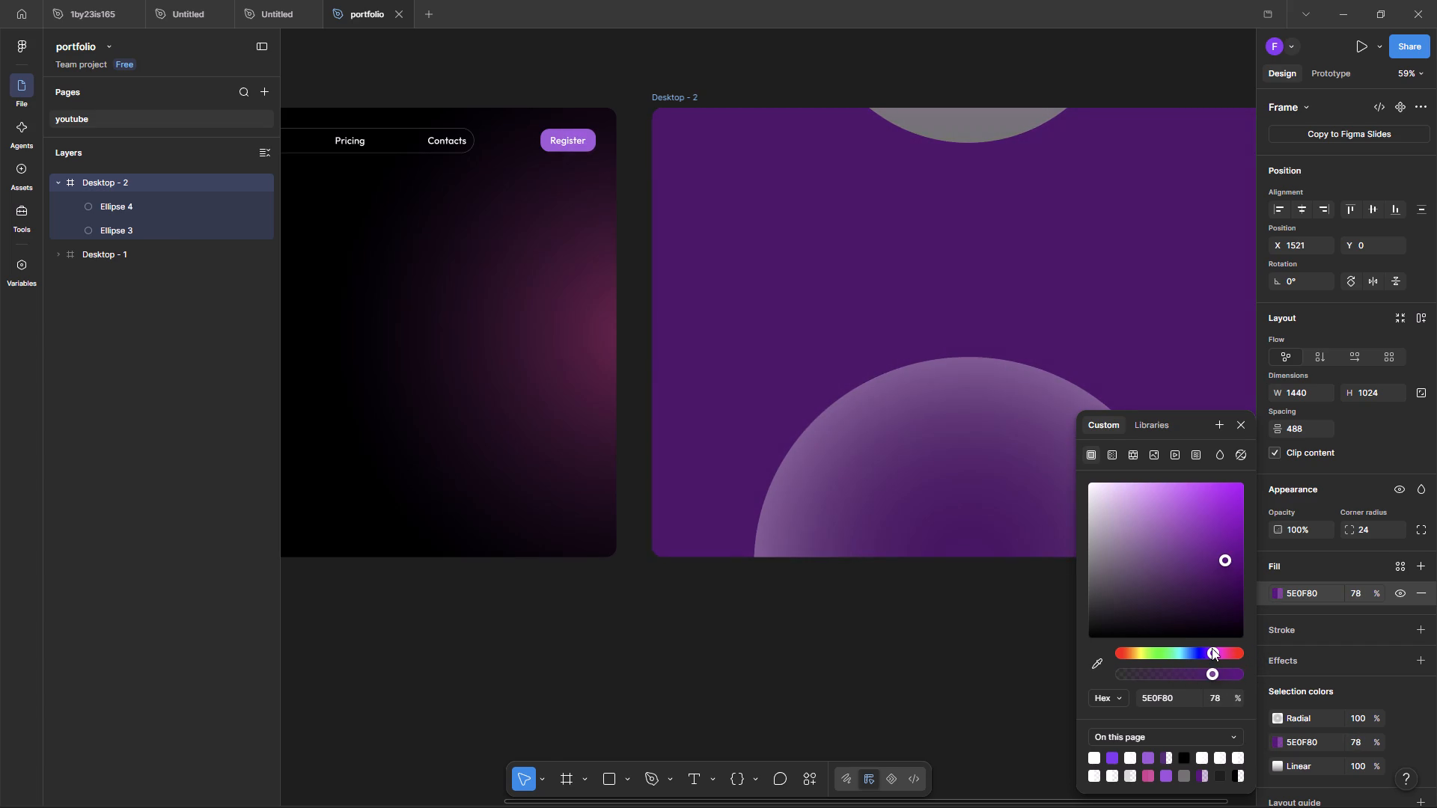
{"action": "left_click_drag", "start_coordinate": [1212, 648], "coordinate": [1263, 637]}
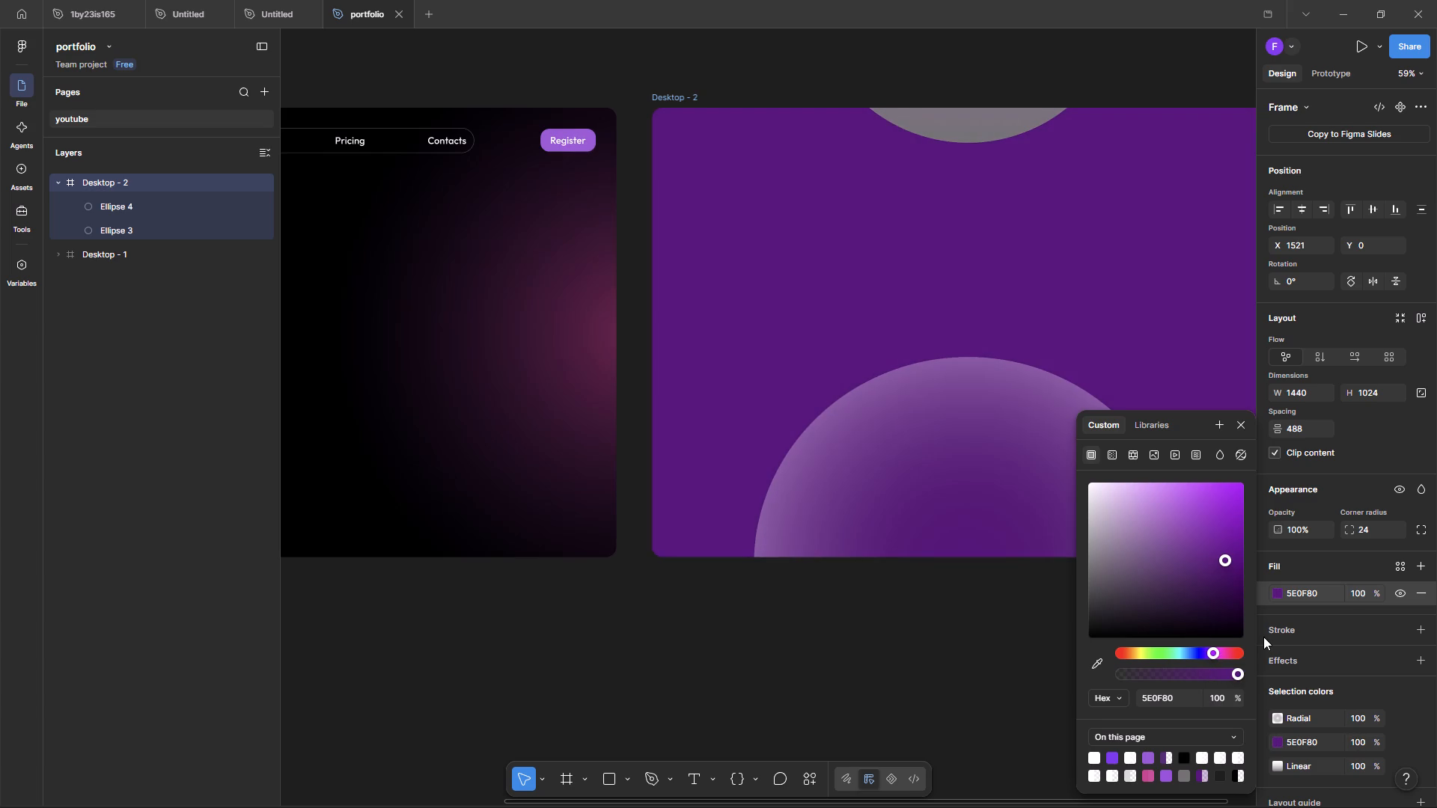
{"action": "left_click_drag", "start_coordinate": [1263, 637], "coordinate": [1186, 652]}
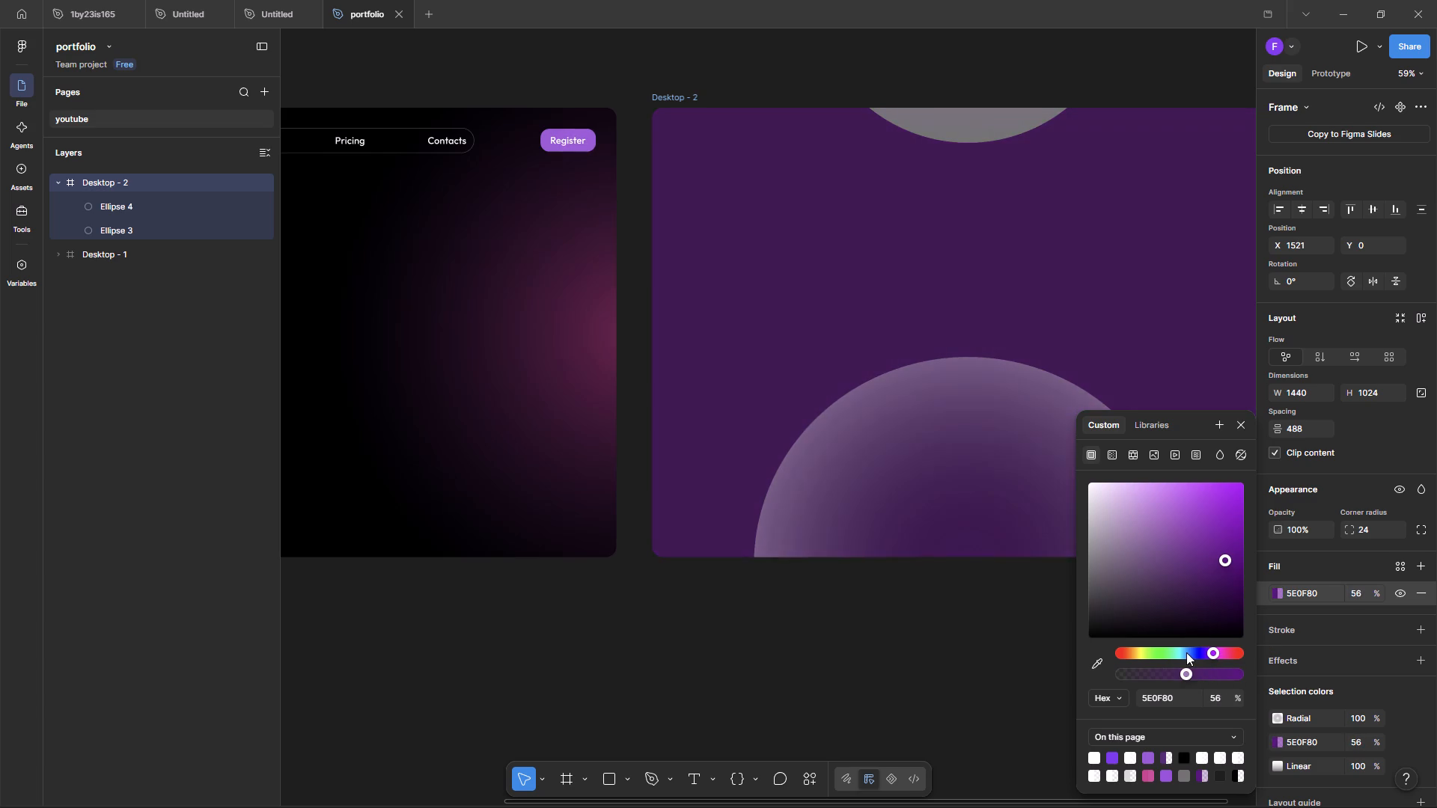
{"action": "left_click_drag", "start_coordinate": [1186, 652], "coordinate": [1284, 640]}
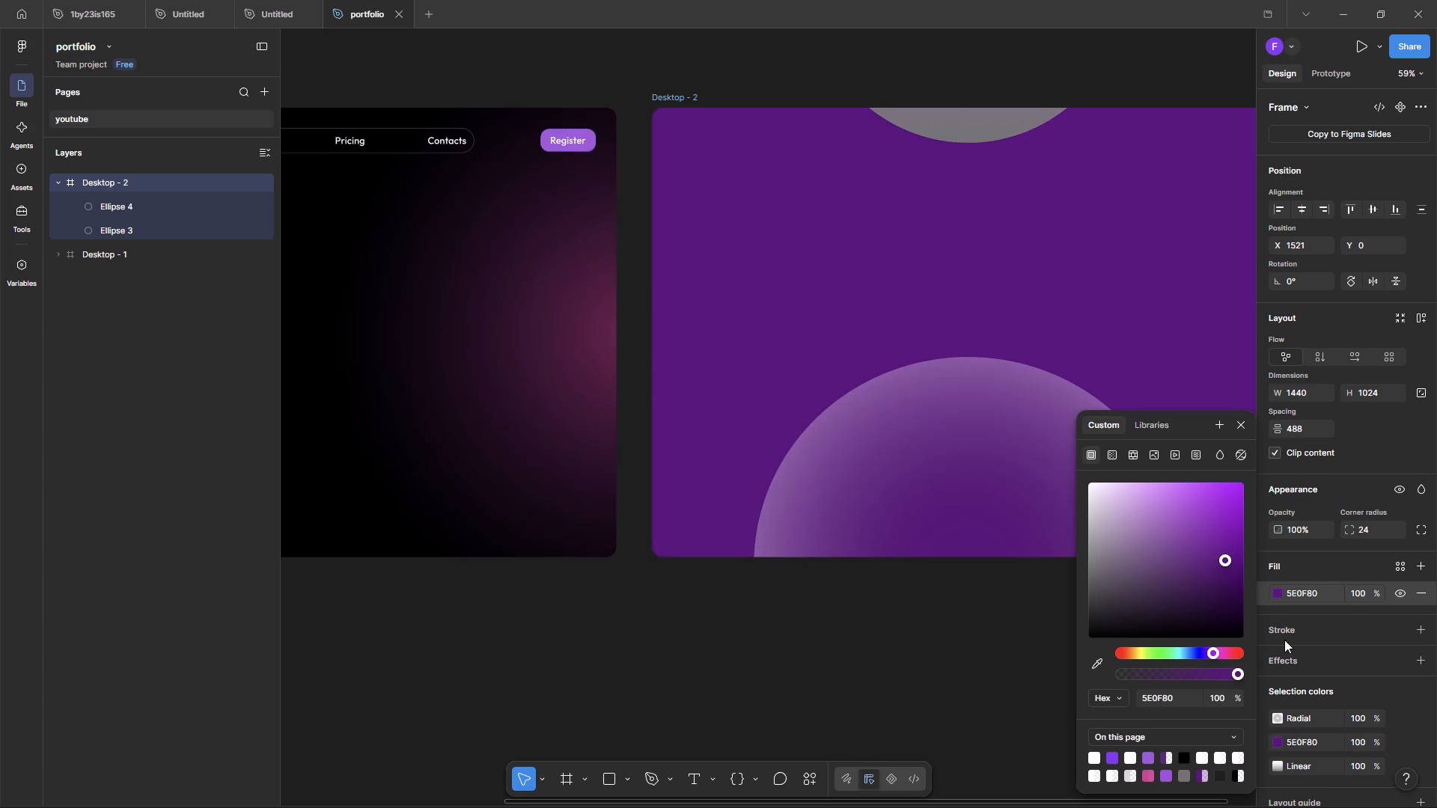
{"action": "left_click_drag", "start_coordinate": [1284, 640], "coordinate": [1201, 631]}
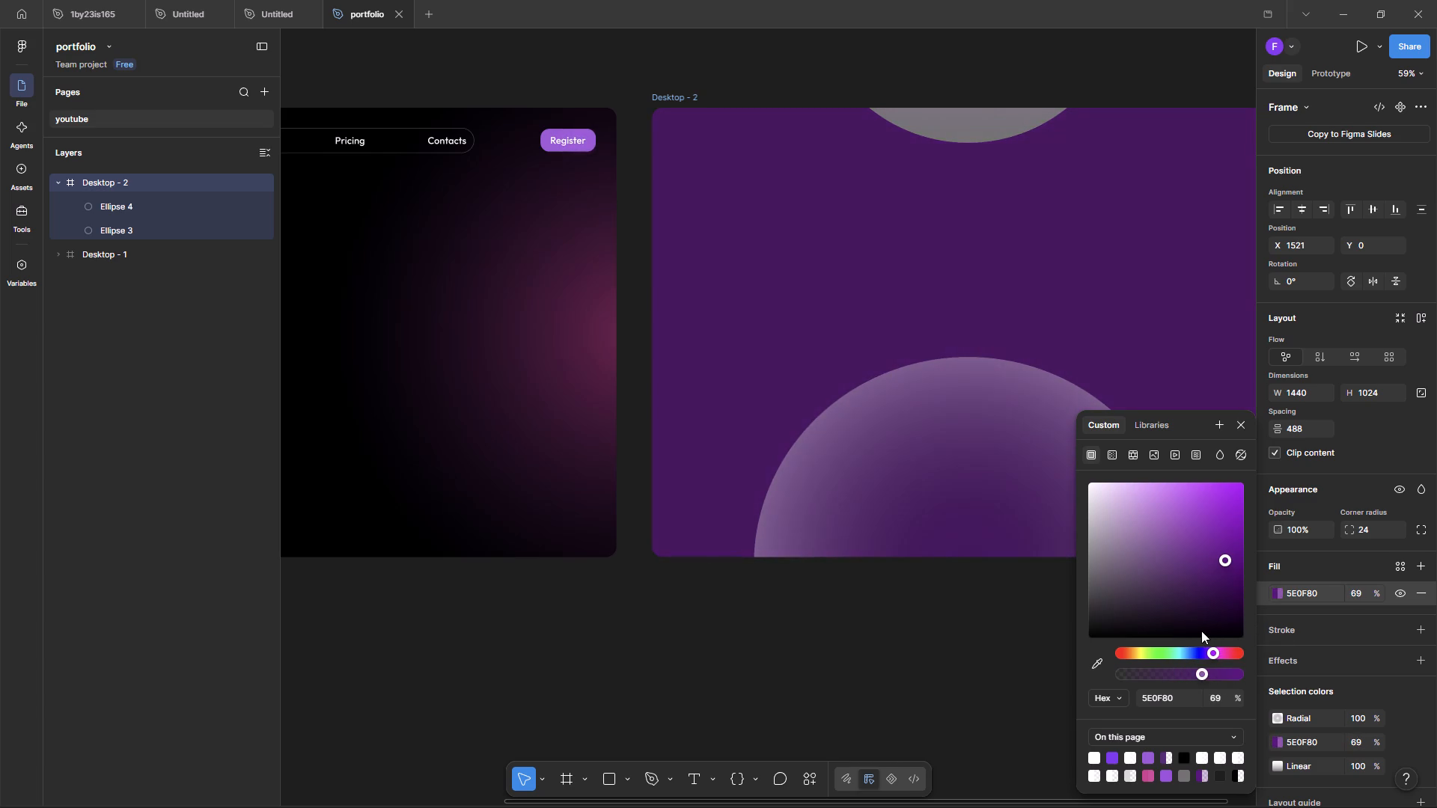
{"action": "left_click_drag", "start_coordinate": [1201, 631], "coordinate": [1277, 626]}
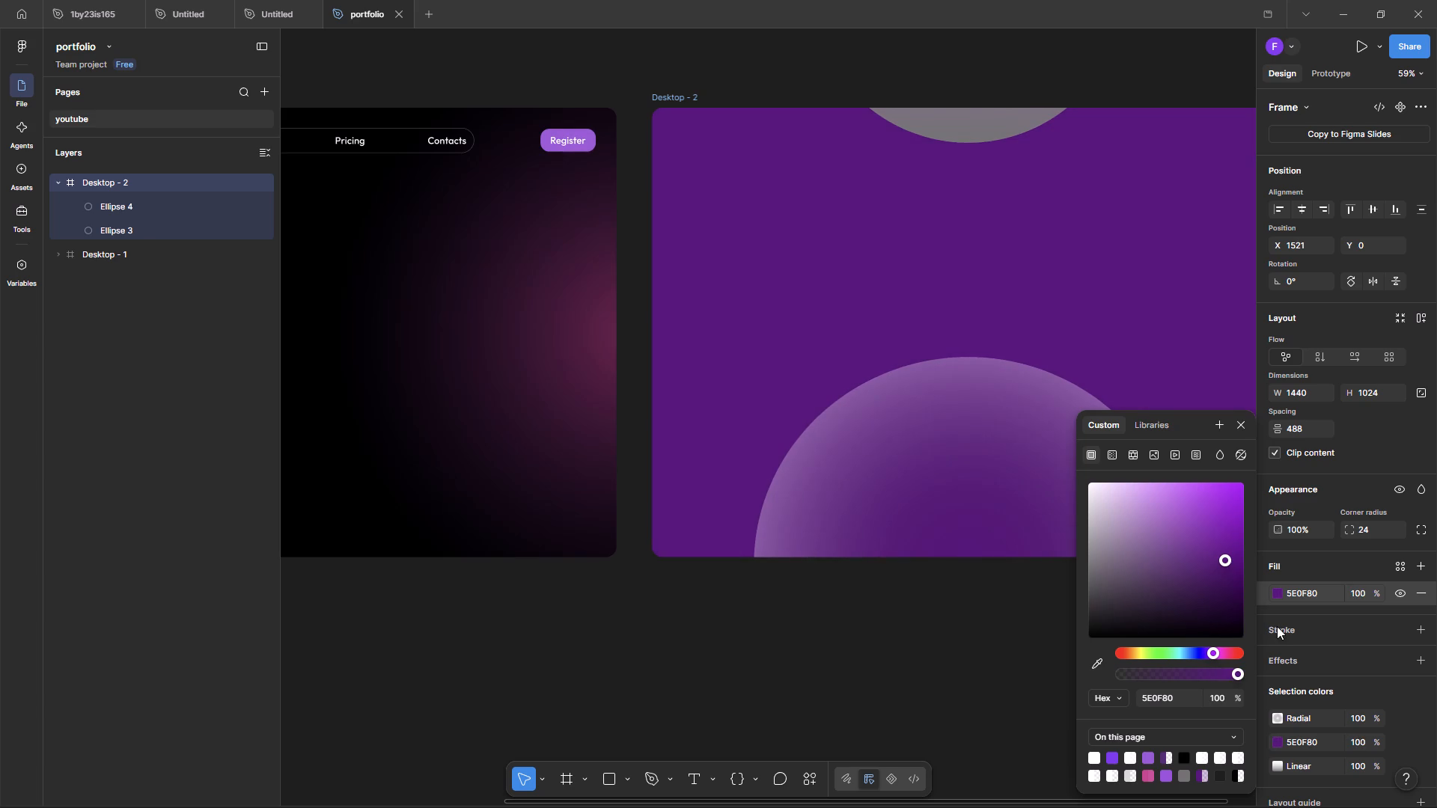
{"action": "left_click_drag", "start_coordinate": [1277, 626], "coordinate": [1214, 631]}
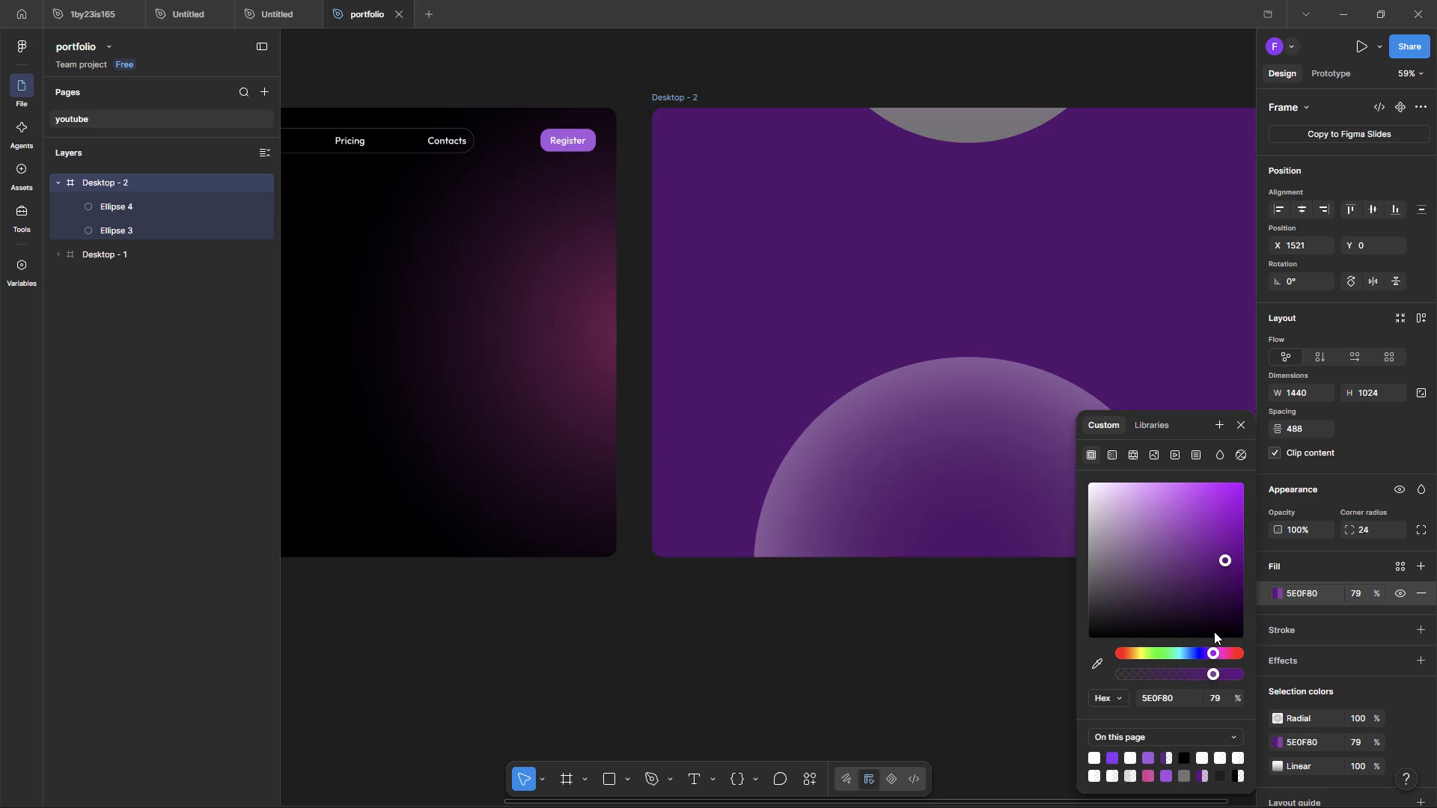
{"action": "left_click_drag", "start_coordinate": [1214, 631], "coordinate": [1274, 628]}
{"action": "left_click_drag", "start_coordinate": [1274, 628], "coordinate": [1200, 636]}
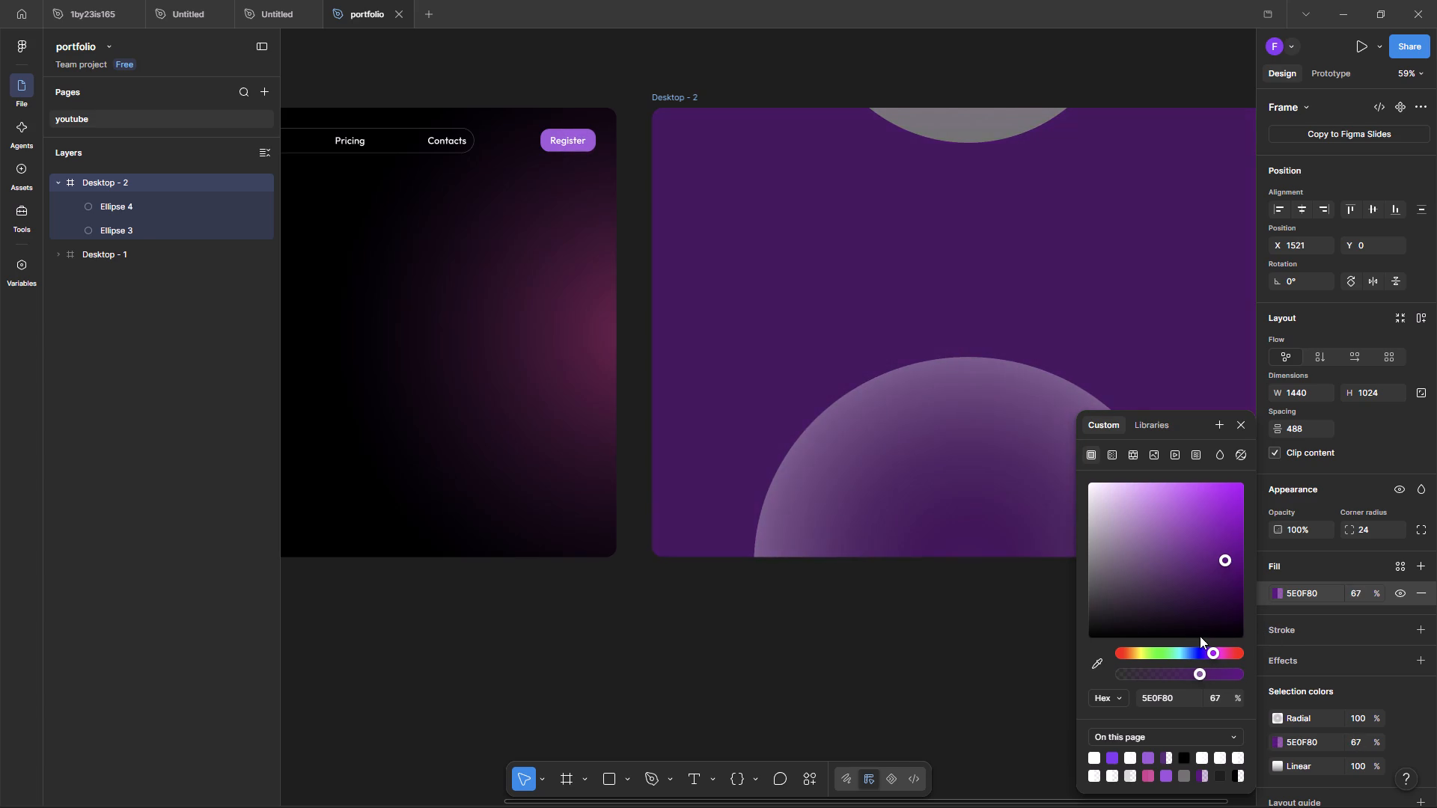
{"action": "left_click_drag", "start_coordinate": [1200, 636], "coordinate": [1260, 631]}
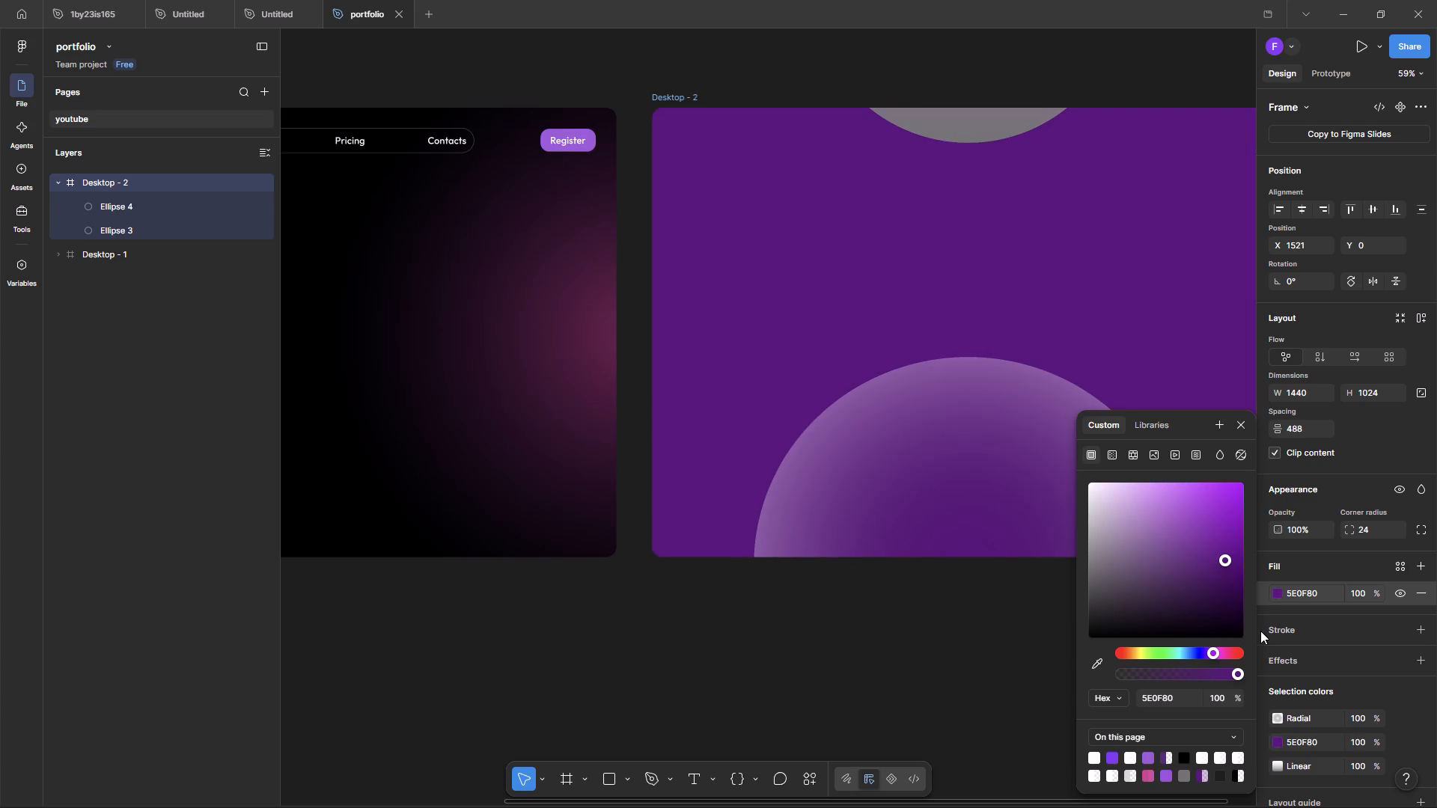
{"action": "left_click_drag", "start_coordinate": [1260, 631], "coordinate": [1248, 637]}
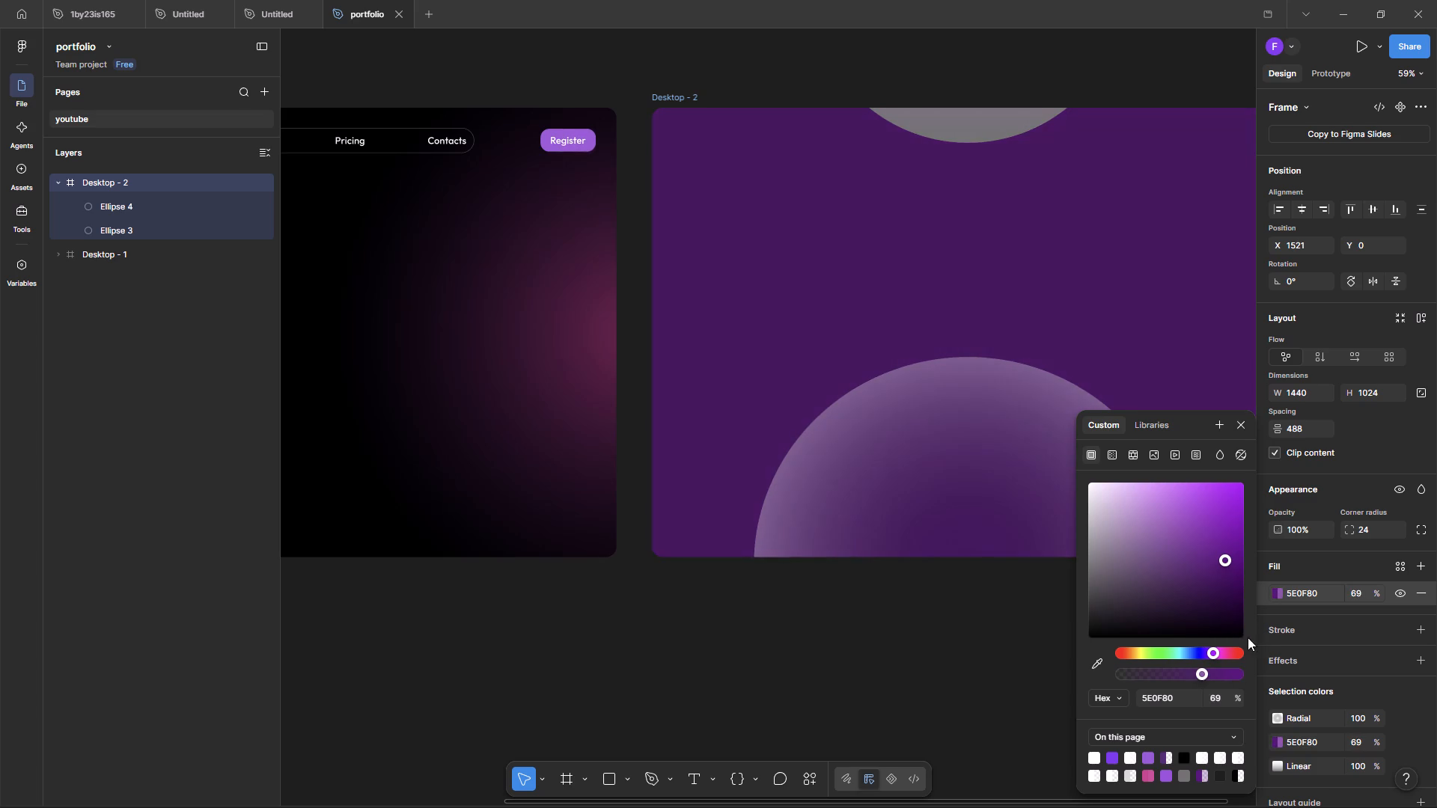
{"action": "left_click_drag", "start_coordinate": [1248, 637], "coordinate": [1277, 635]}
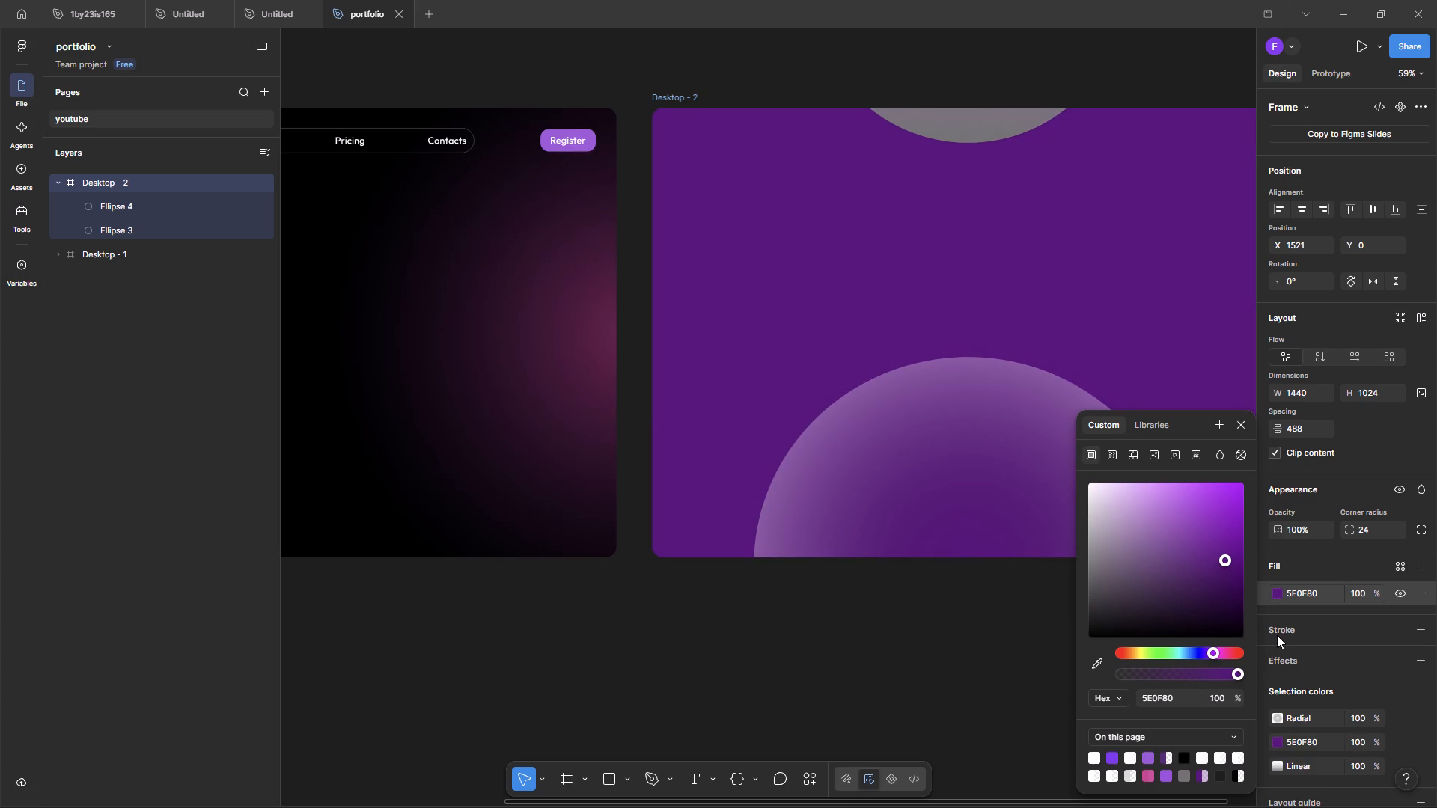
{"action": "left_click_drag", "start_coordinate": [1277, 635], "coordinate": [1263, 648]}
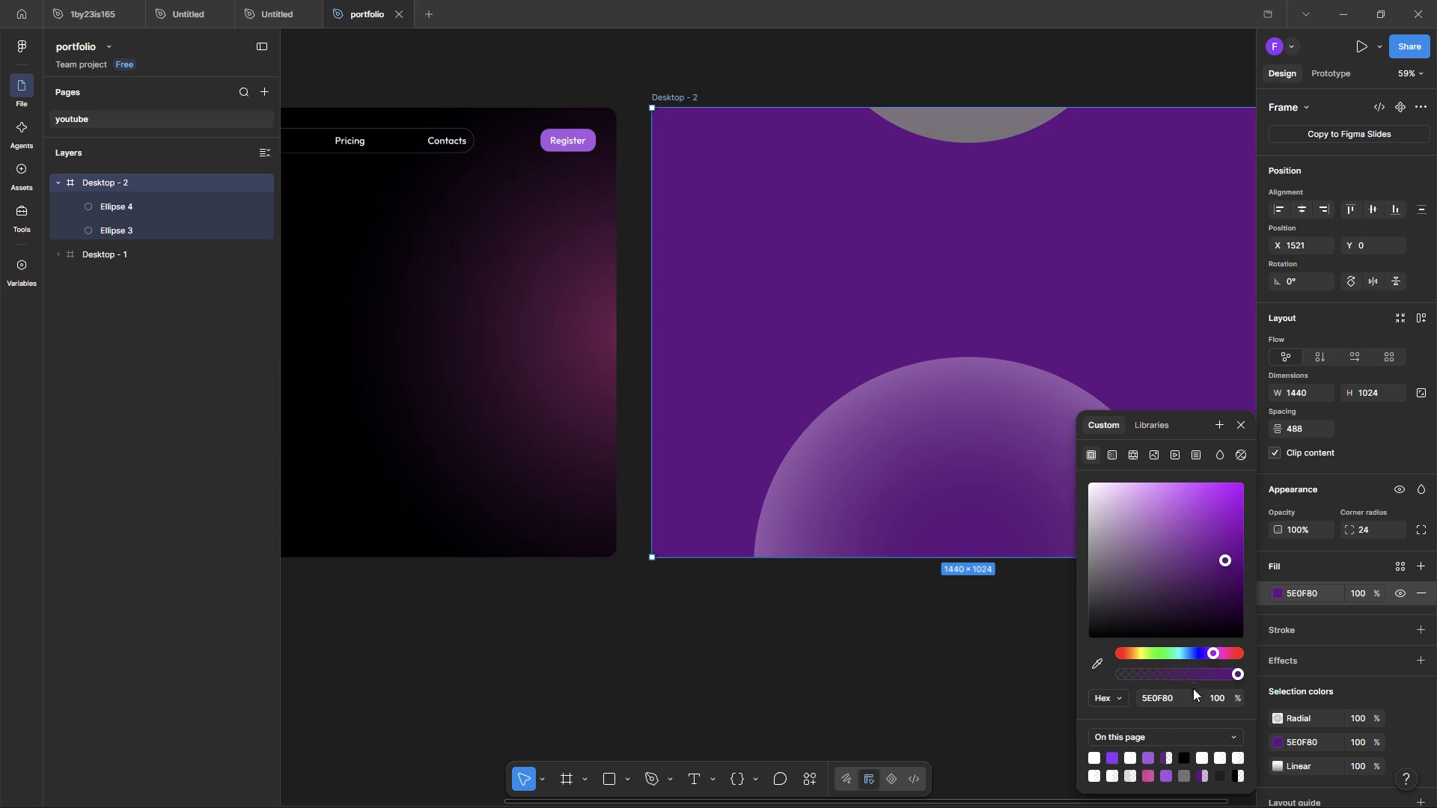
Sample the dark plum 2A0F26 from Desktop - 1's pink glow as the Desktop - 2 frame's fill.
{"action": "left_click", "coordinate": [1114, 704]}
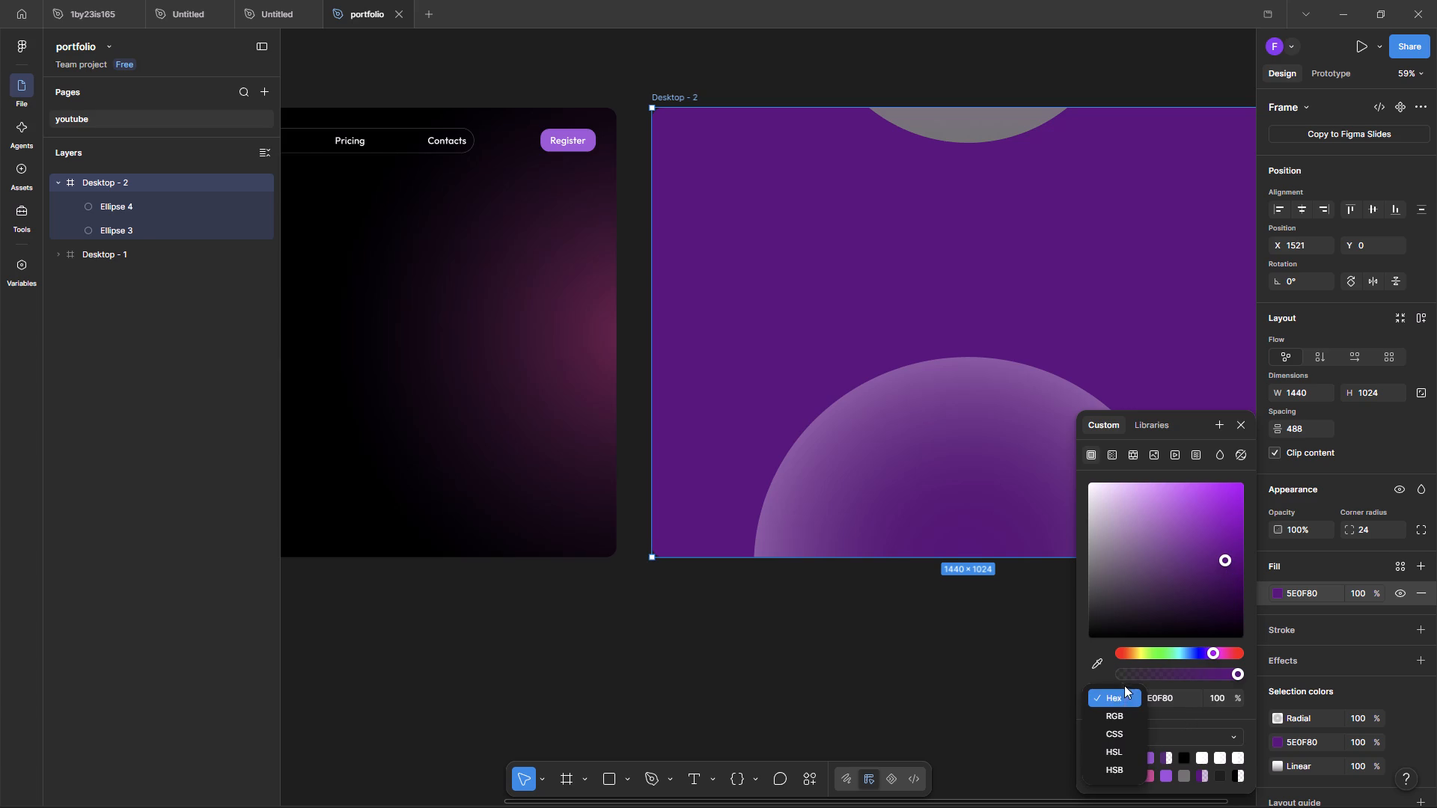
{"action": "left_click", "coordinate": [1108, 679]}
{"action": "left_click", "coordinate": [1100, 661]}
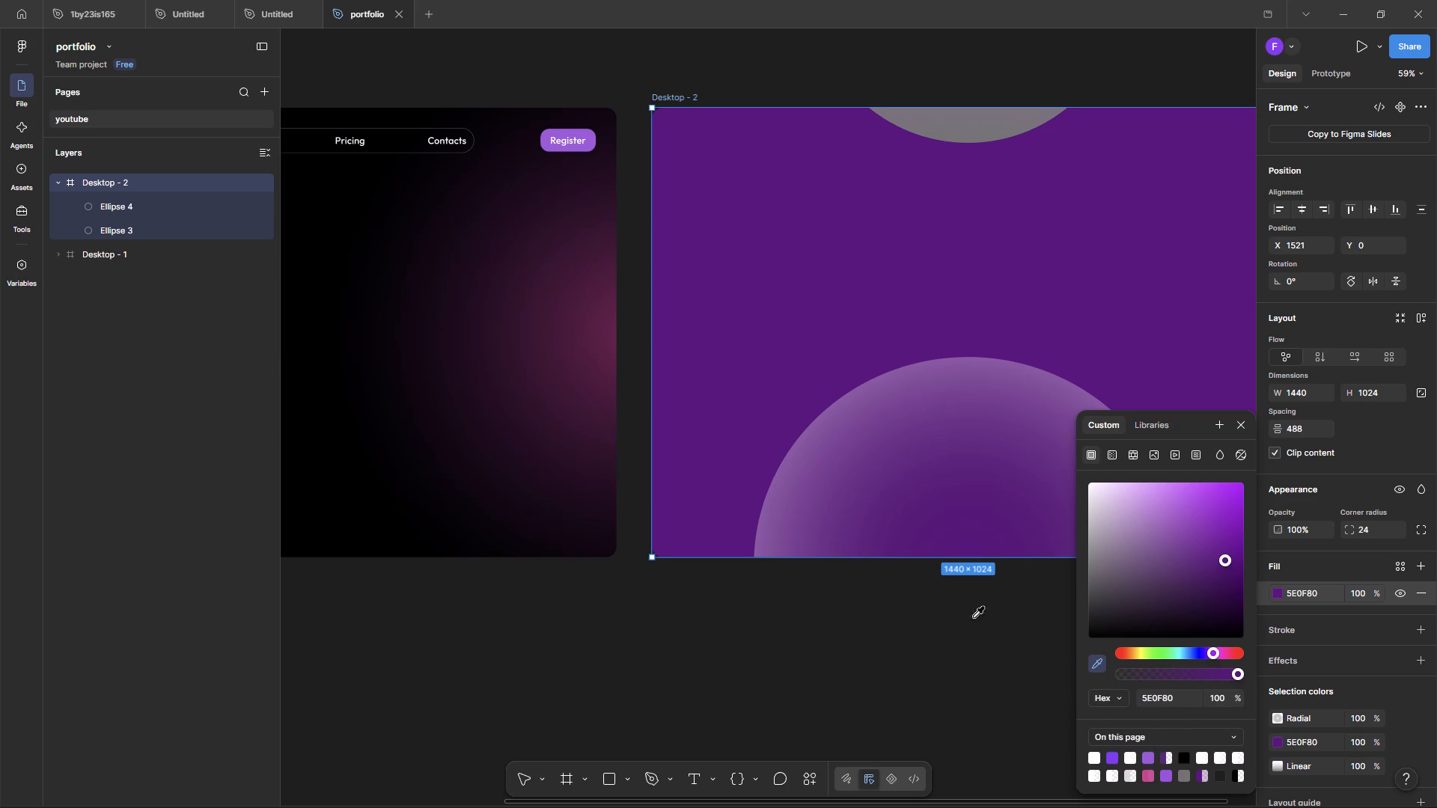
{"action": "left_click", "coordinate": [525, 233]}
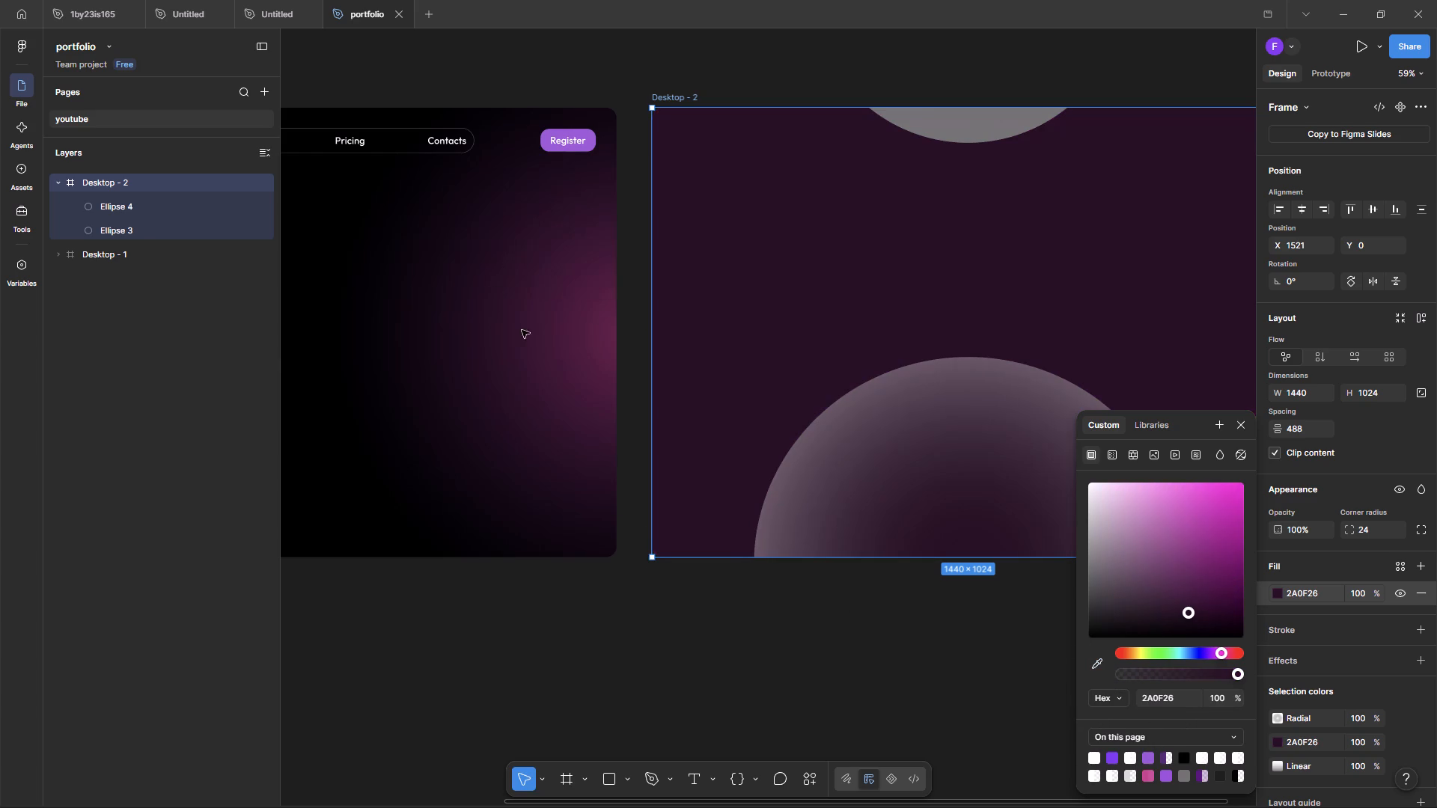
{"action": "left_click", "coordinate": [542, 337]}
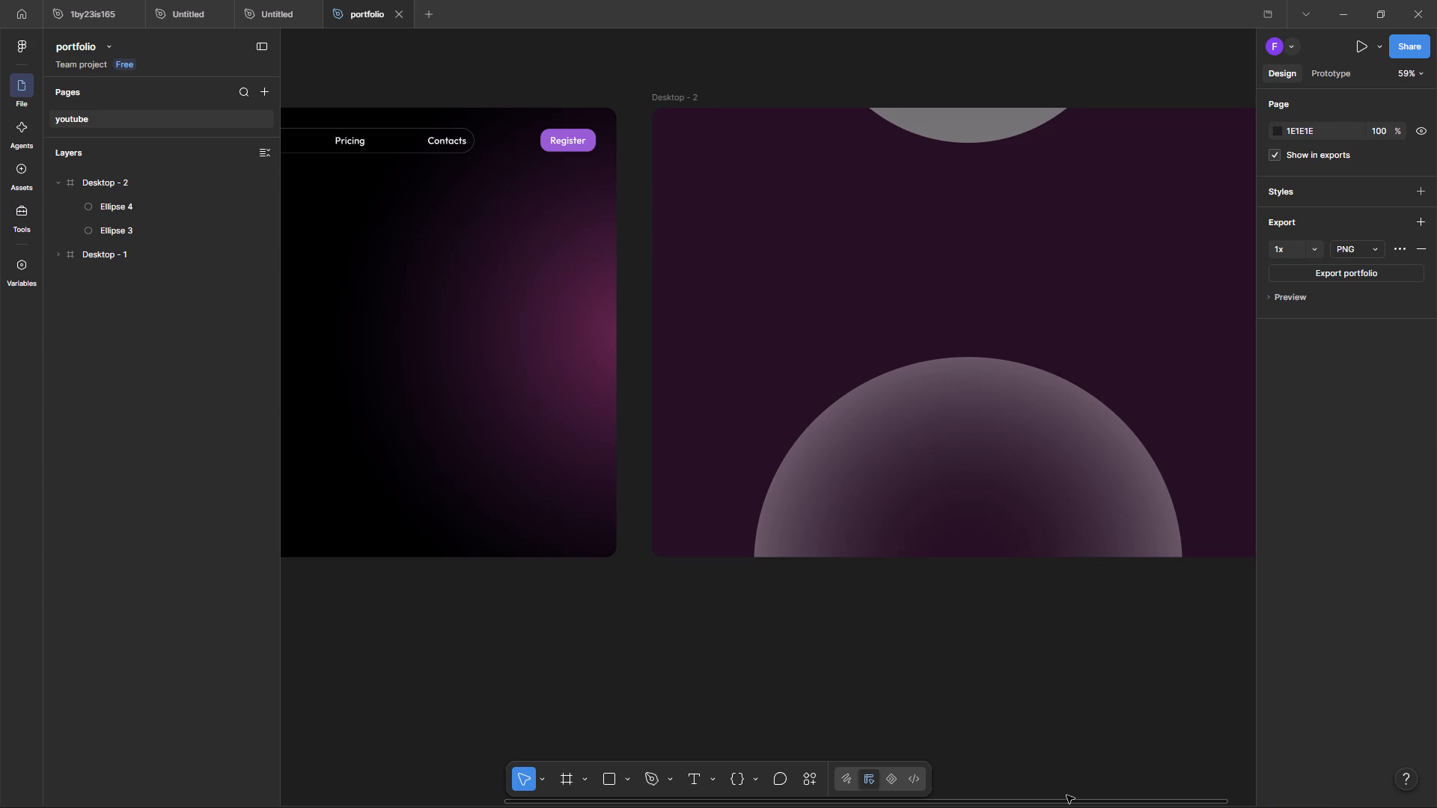
Set the Desktop - 2 frame's fill to black 000000 from the colours already used on the page.
{"action": "left_click_drag", "start_coordinate": [1067, 802], "coordinate": [897, 774]}
{"action": "scroll", "coordinate": [934, 642], "scroll_direction": "down", "scroll_amount": 3, "text": "ctrl"}
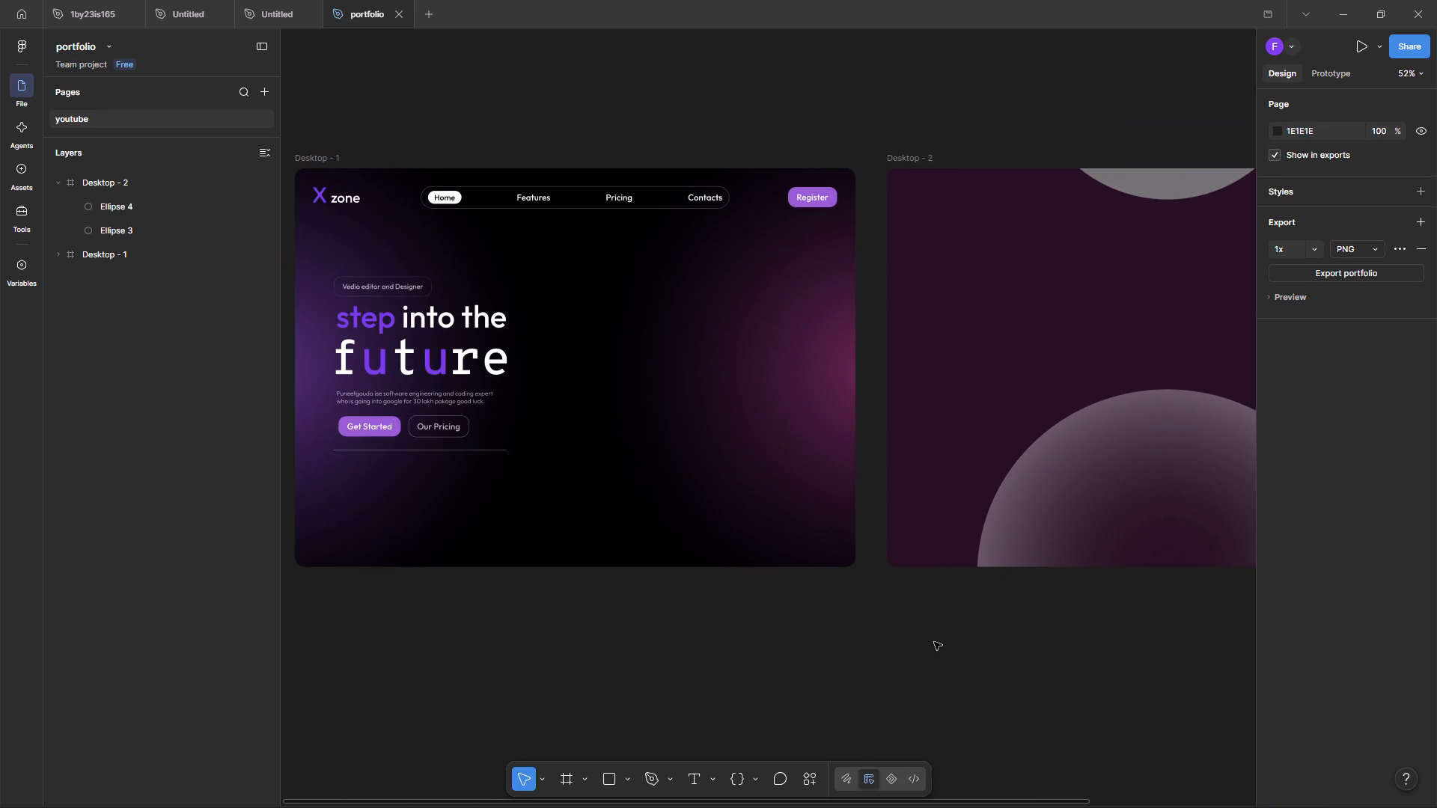
{"action": "scroll", "coordinate": [1031, 687], "scroll_direction": "up", "scroll_amount": 2}
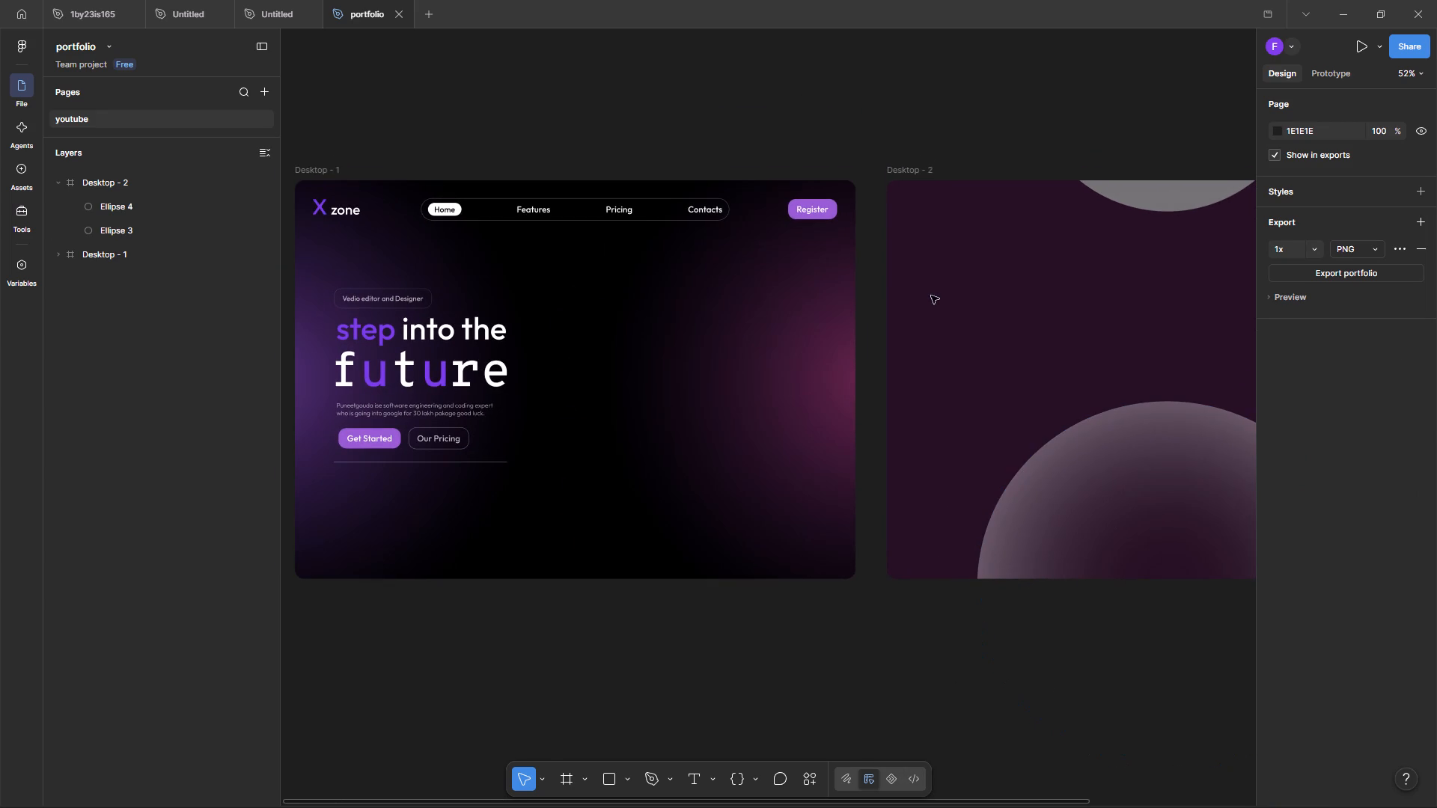
{"action": "left_click", "coordinate": [888, 170]}
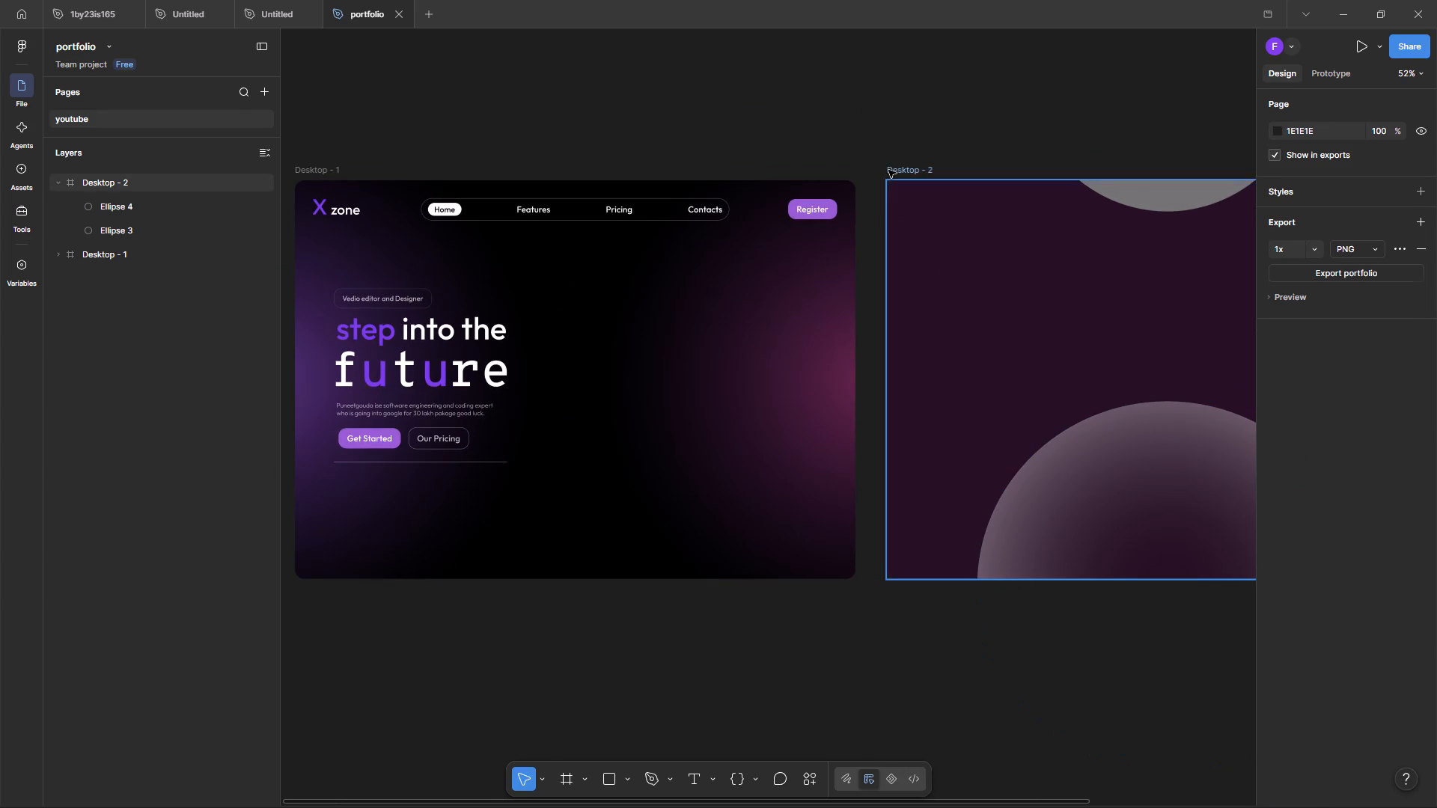
{"action": "left_click", "coordinate": [1273, 593]}
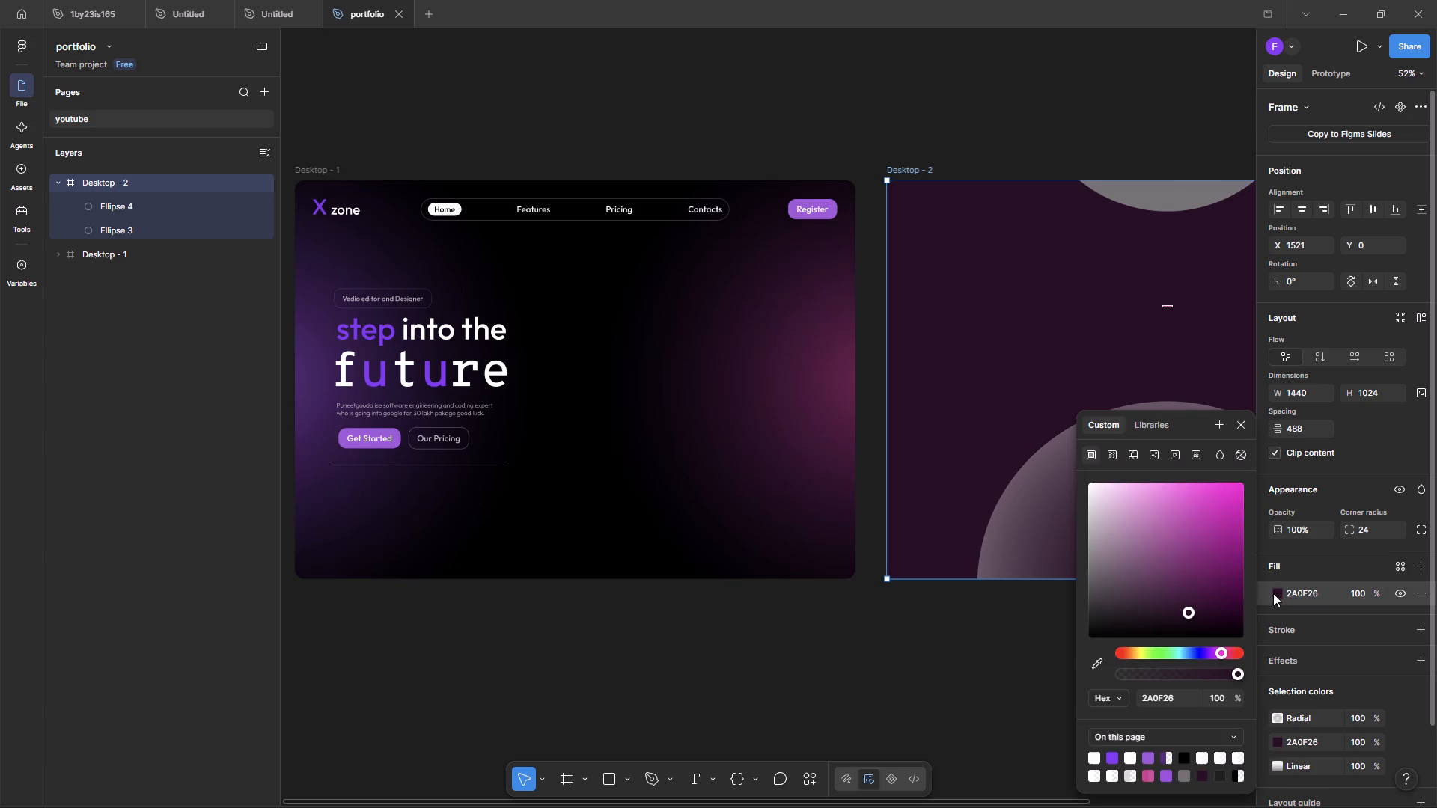
{"action": "left_click", "coordinate": [1187, 760]}
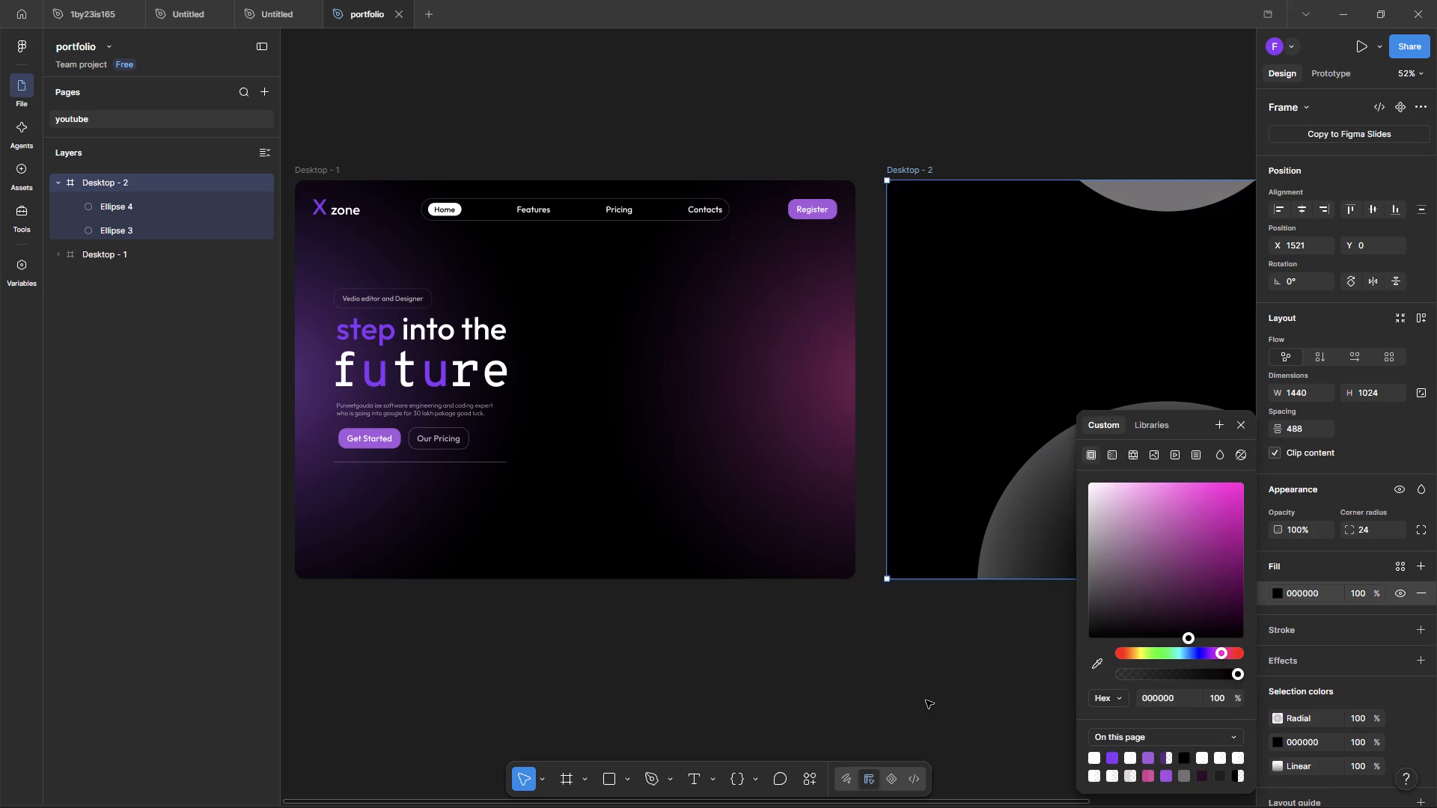
{"action": "left_click", "coordinate": [926, 700]}
Recolour the 0% stop of Ellipse 3's radial fill with purple 48266A sampled from the purple glow in Desktop - 1.
{"action": "left_click", "coordinate": [1070, 526]}
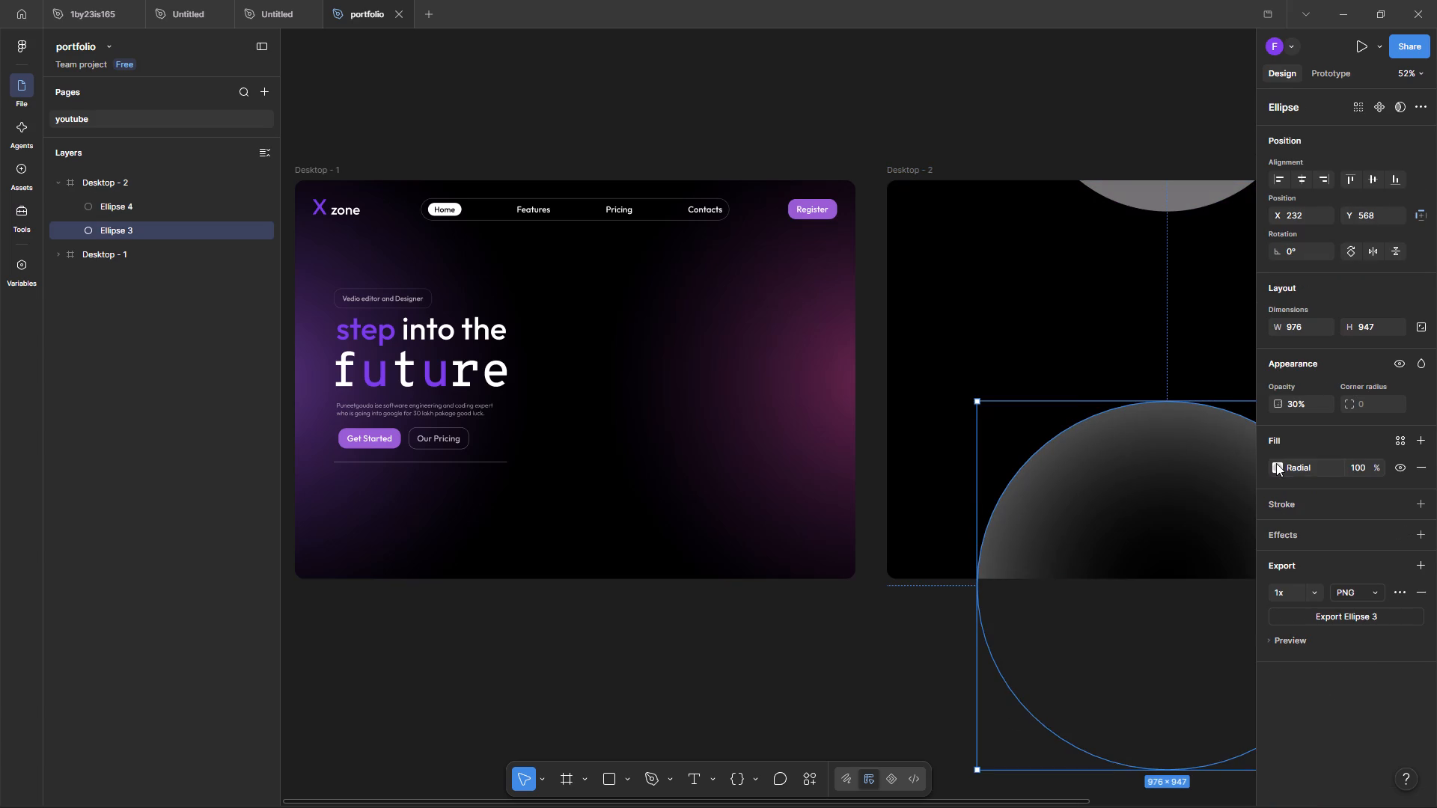
{"action": "left_click", "coordinate": [1276, 463]}
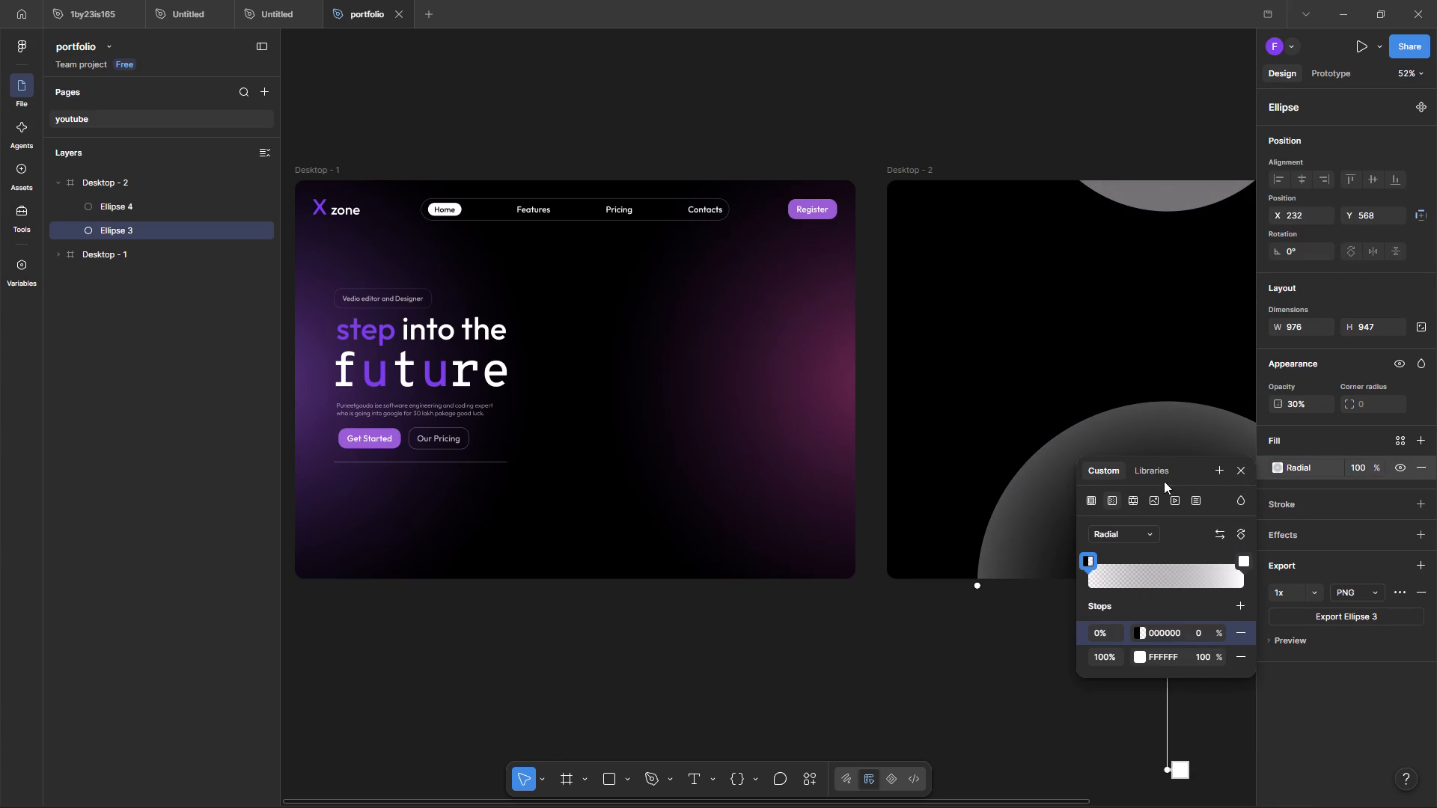
{"action": "left_click", "coordinate": [1236, 500]}
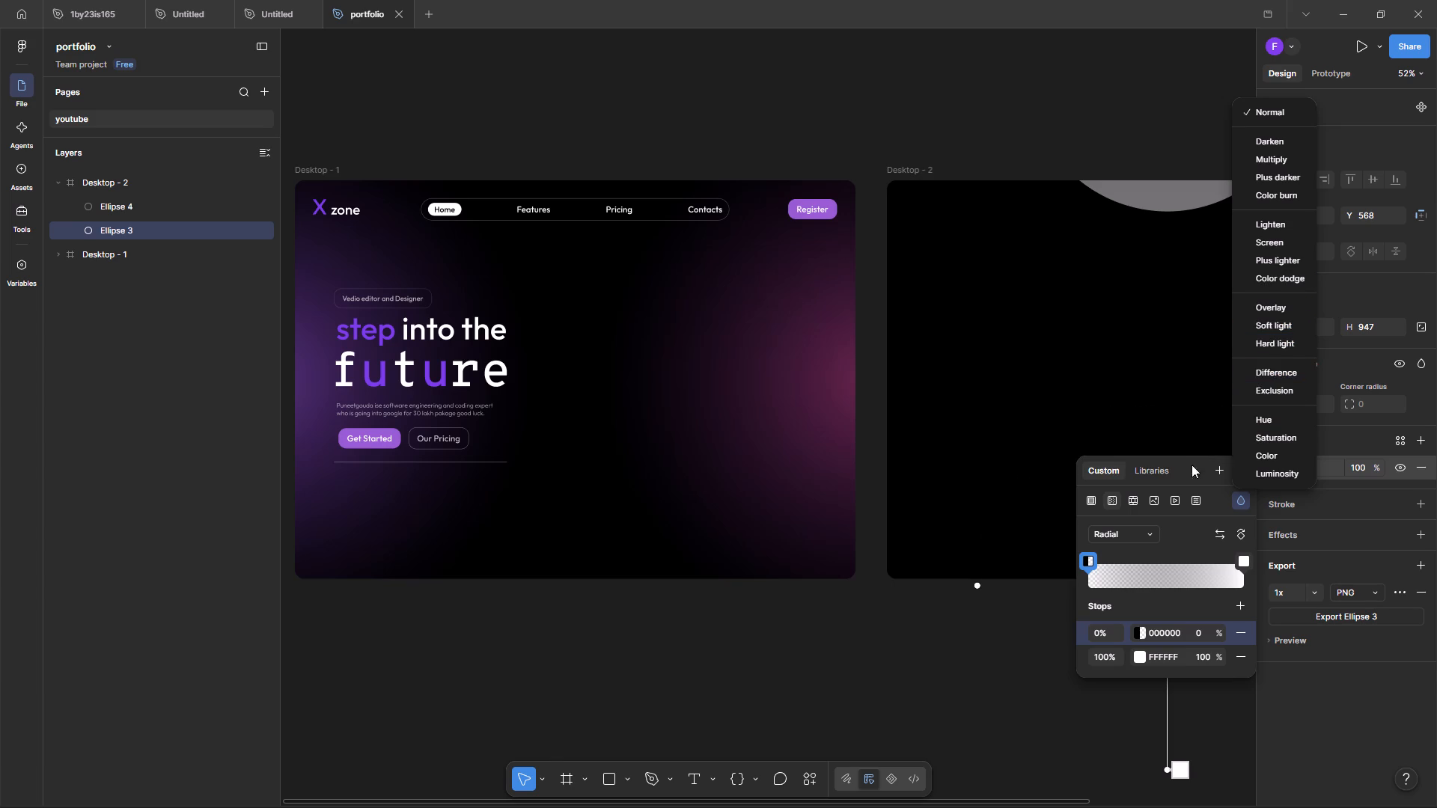
{"action": "left_click_drag", "start_coordinate": [1176, 470], "coordinate": [1058, 602]}
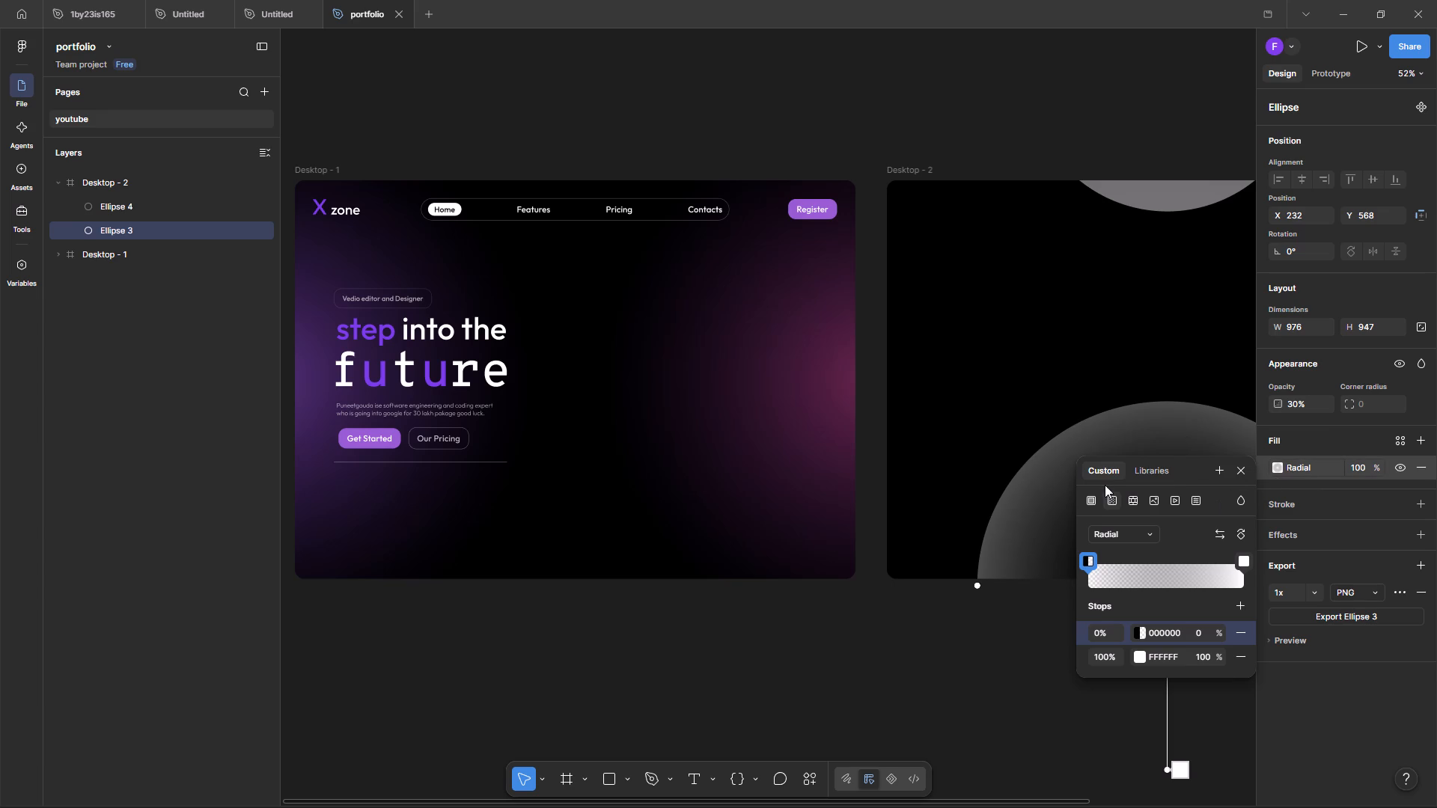
{"action": "left_click", "coordinate": [1135, 470]}
{"action": "left_click", "coordinate": [1099, 463]}
{"action": "left_click", "coordinate": [1082, 554]}
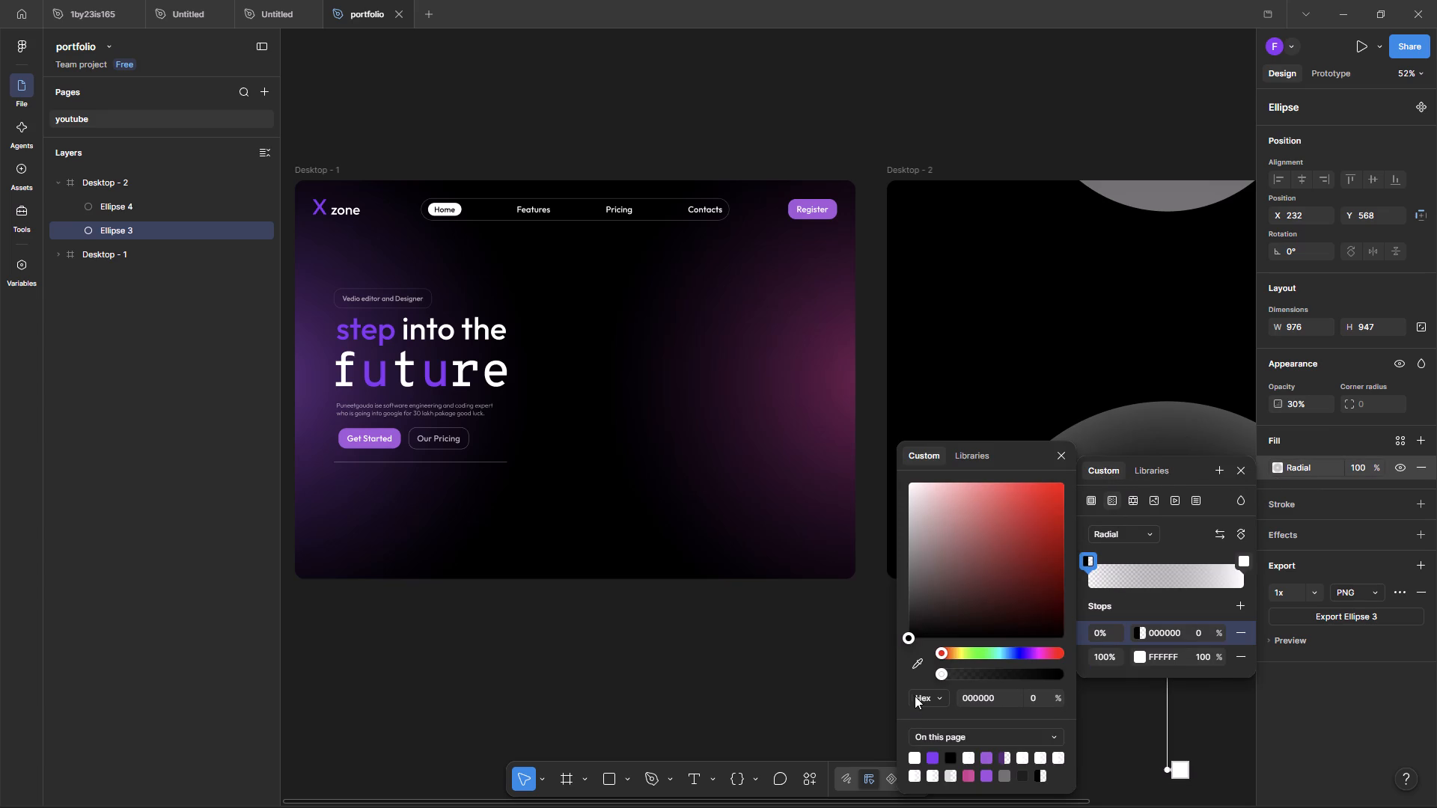
{"action": "left_click", "coordinate": [918, 667]}
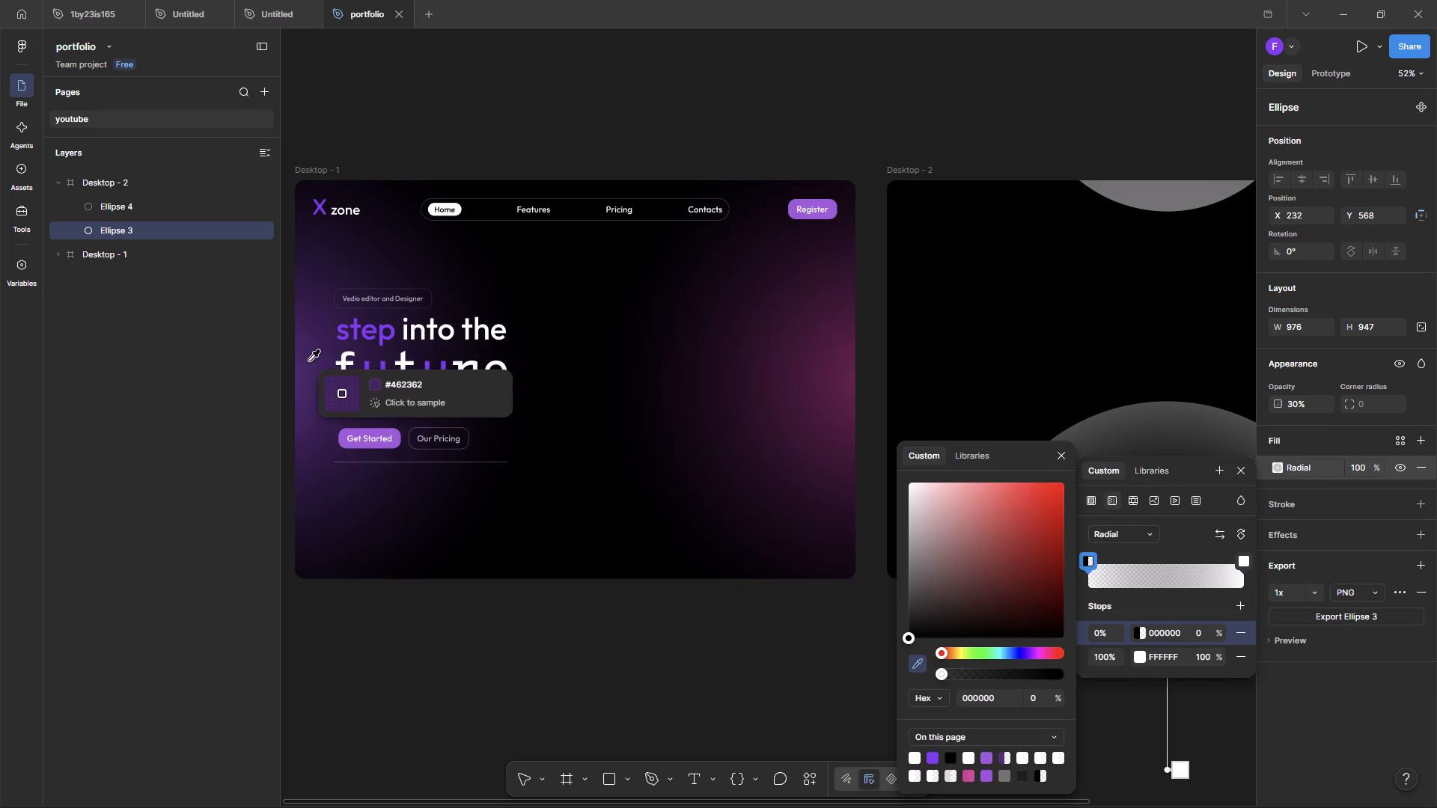
{"action": "left_click", "coordinate": [300, 375]}
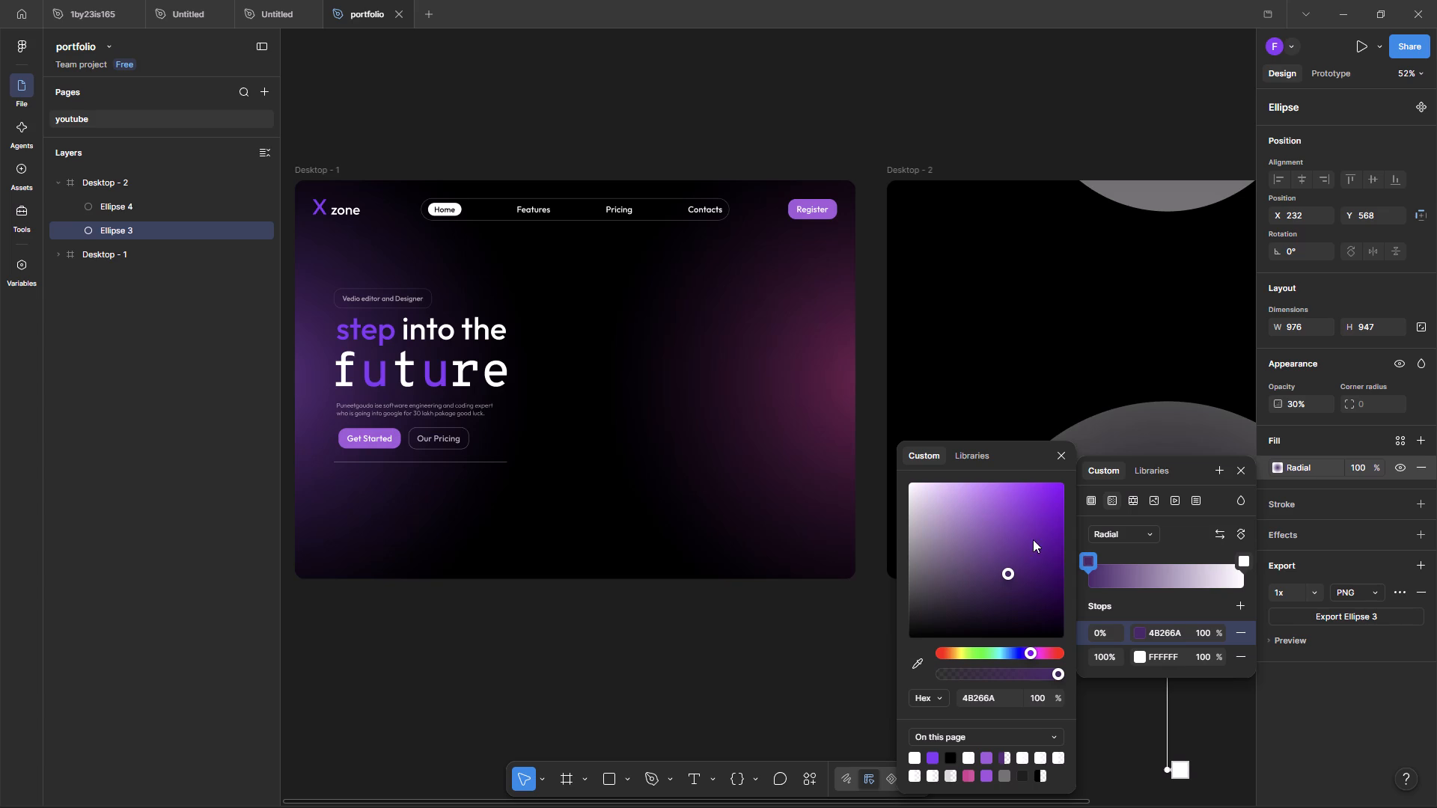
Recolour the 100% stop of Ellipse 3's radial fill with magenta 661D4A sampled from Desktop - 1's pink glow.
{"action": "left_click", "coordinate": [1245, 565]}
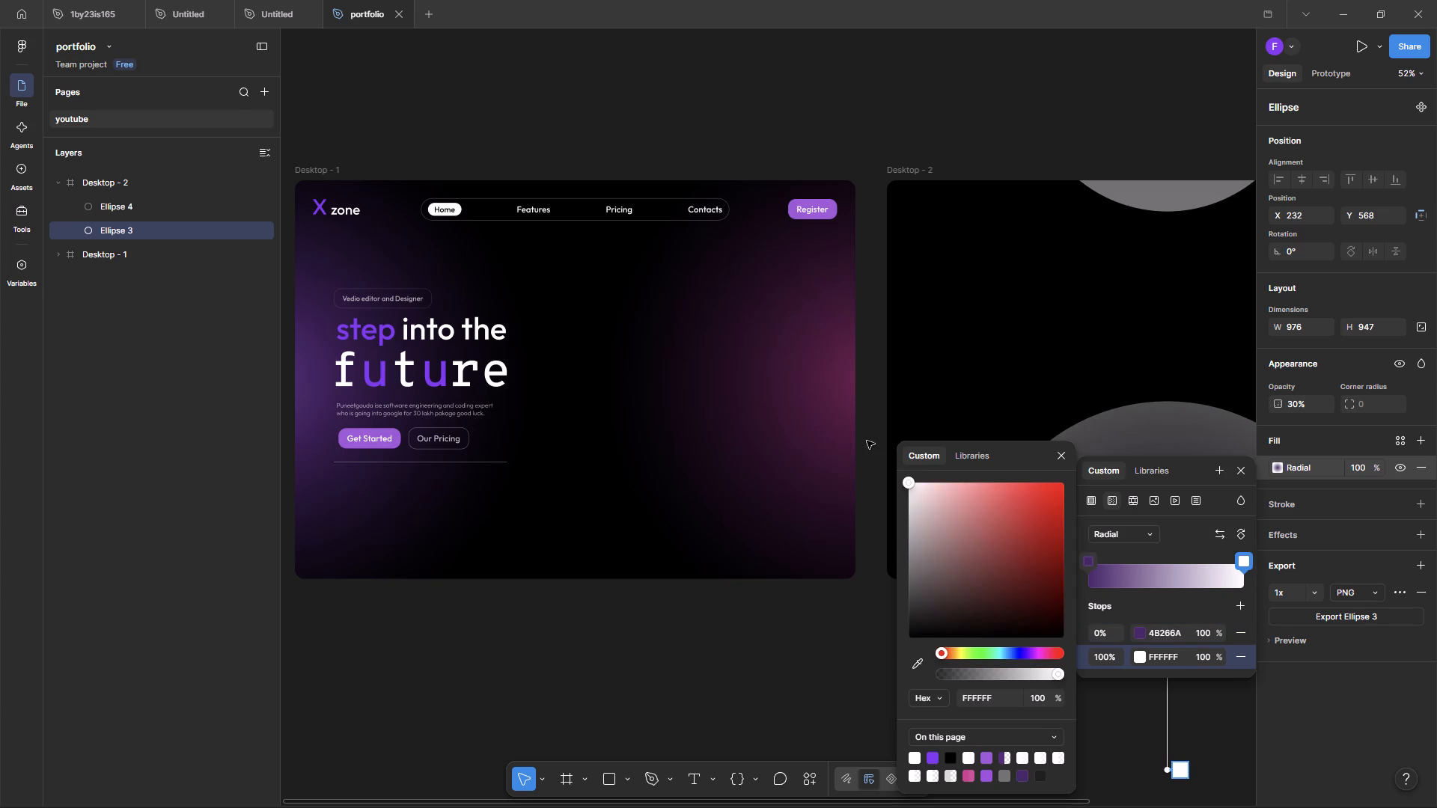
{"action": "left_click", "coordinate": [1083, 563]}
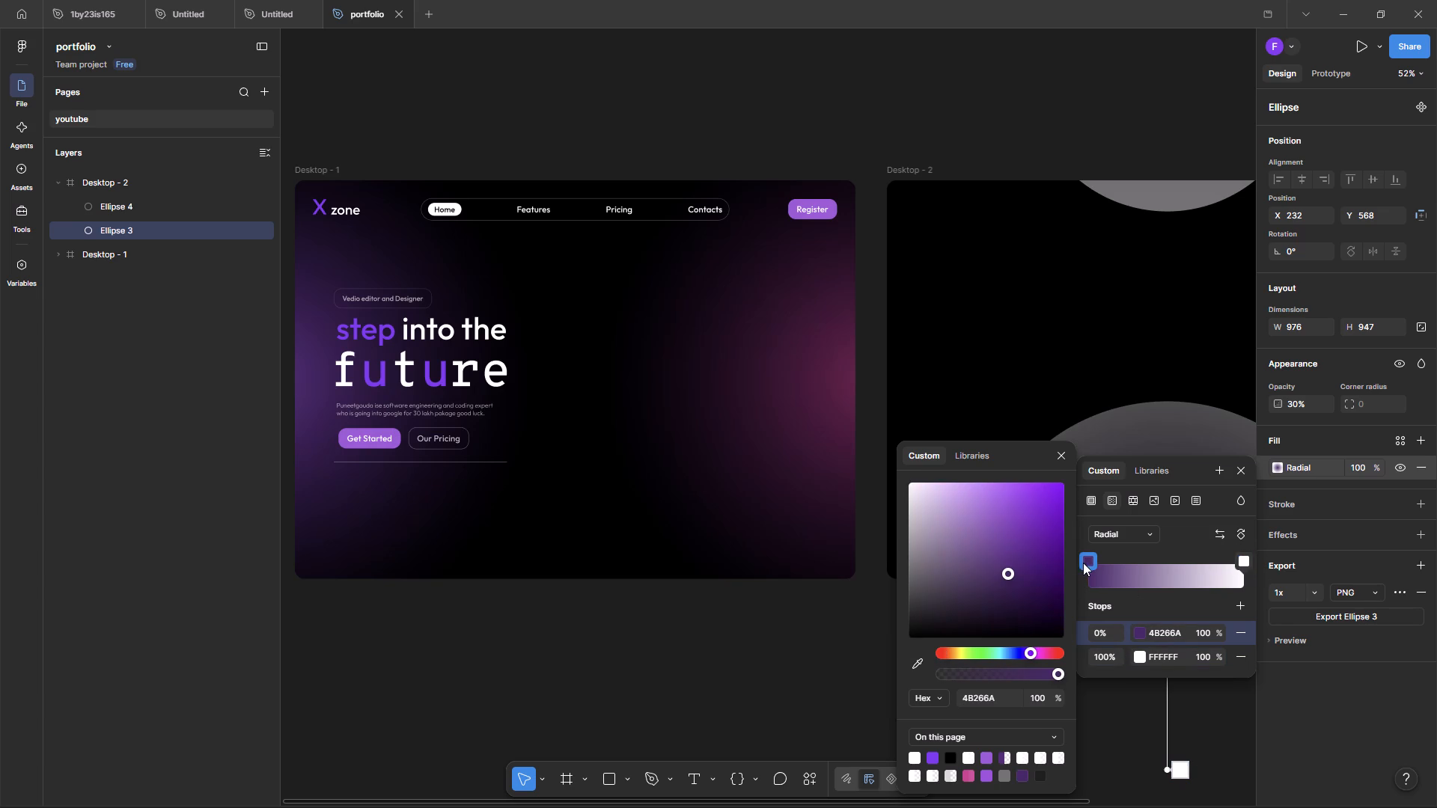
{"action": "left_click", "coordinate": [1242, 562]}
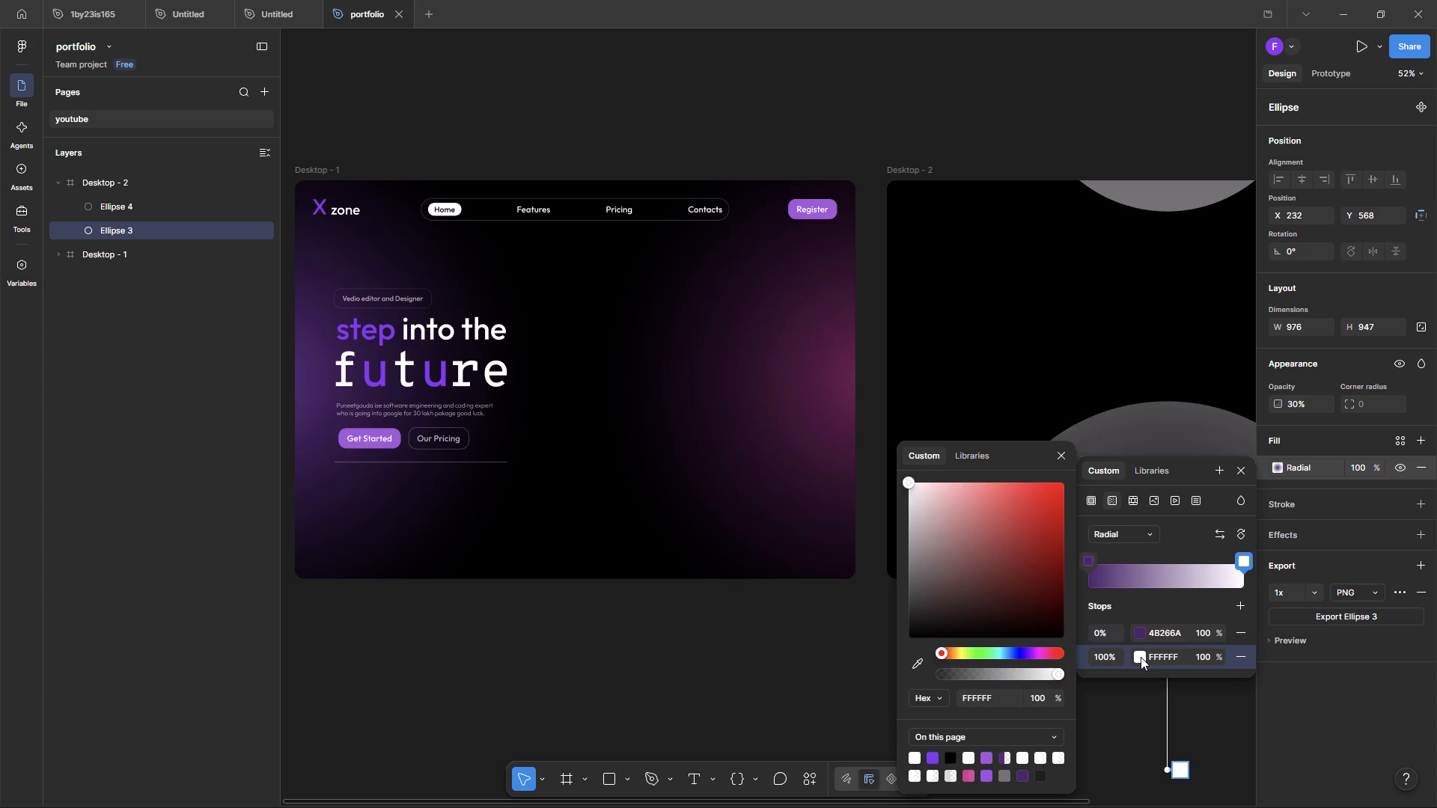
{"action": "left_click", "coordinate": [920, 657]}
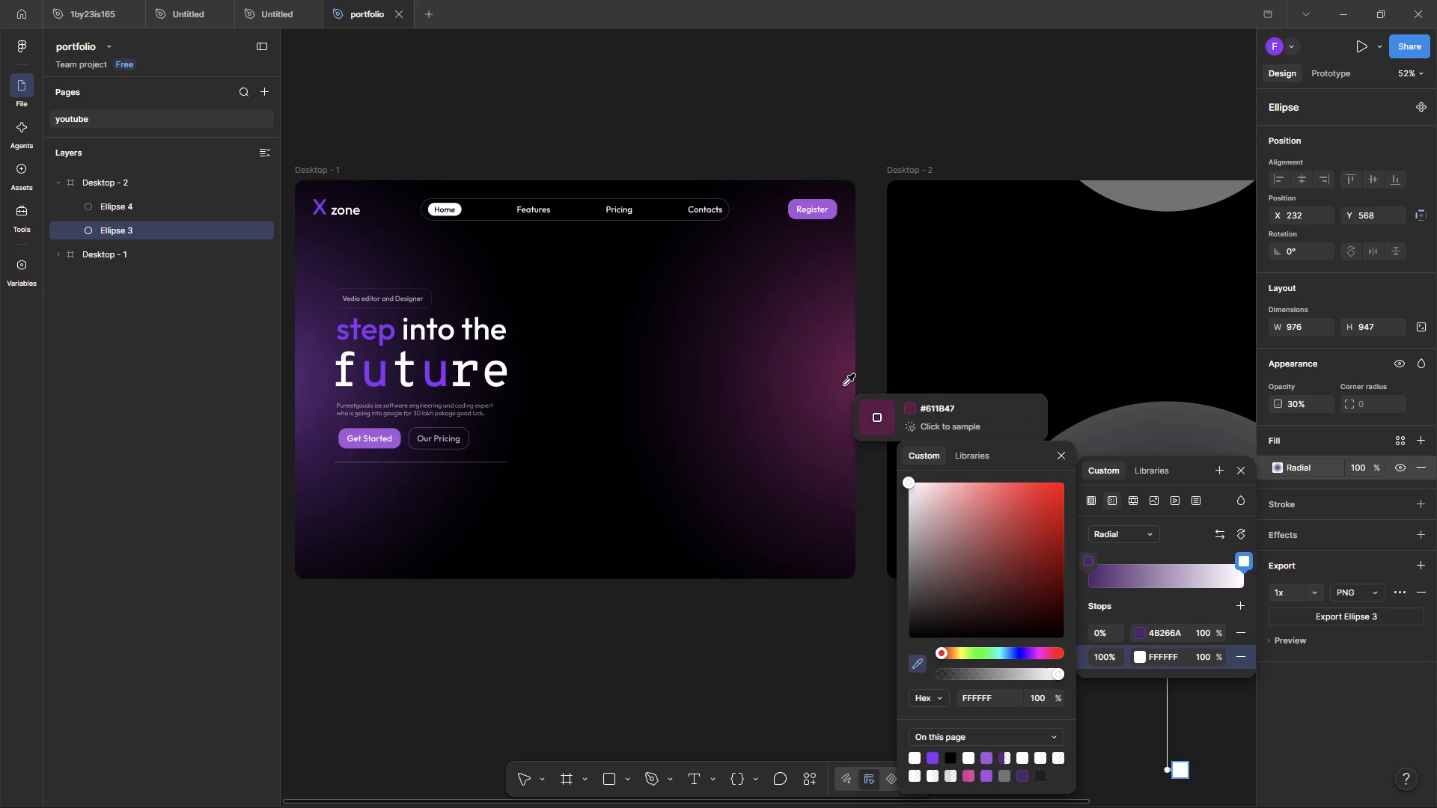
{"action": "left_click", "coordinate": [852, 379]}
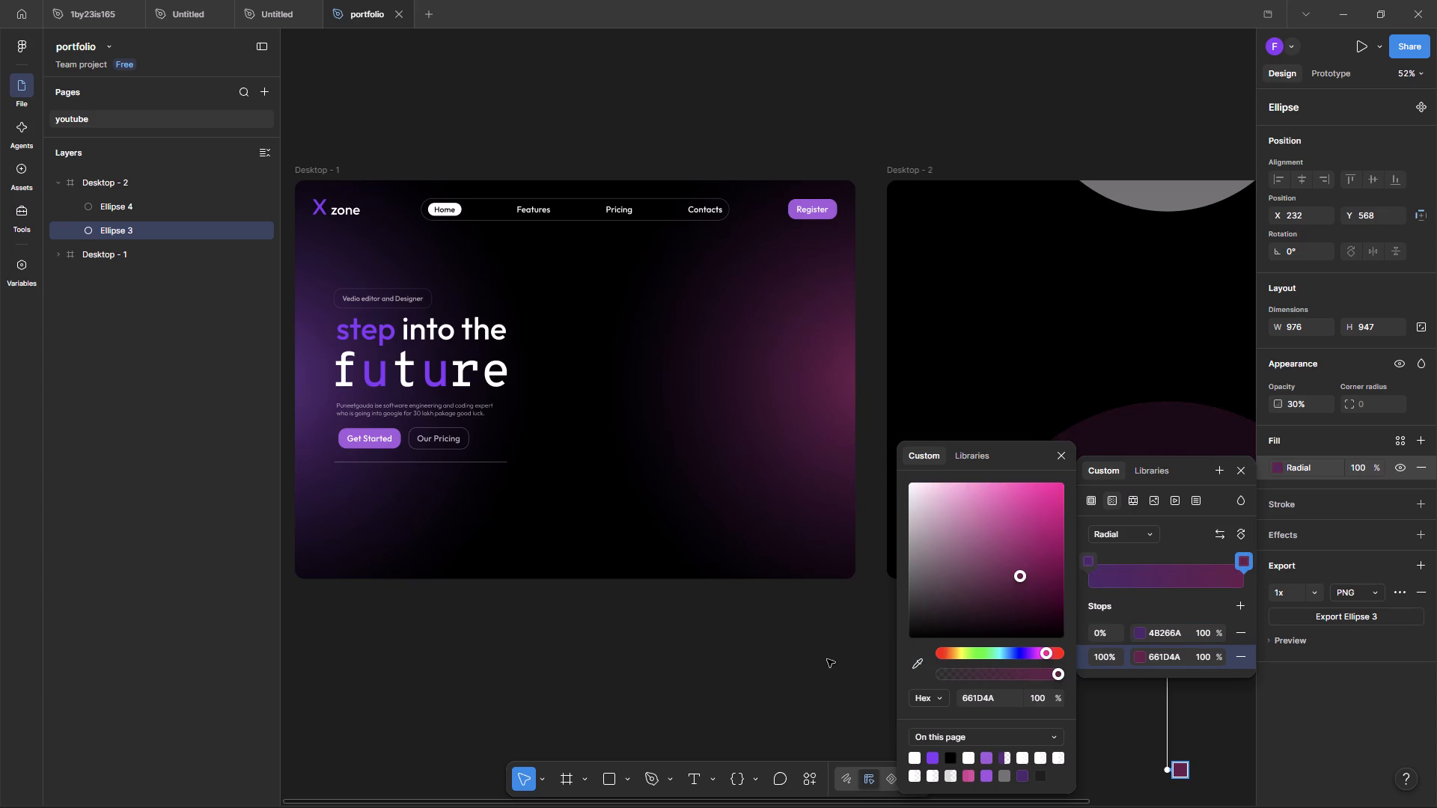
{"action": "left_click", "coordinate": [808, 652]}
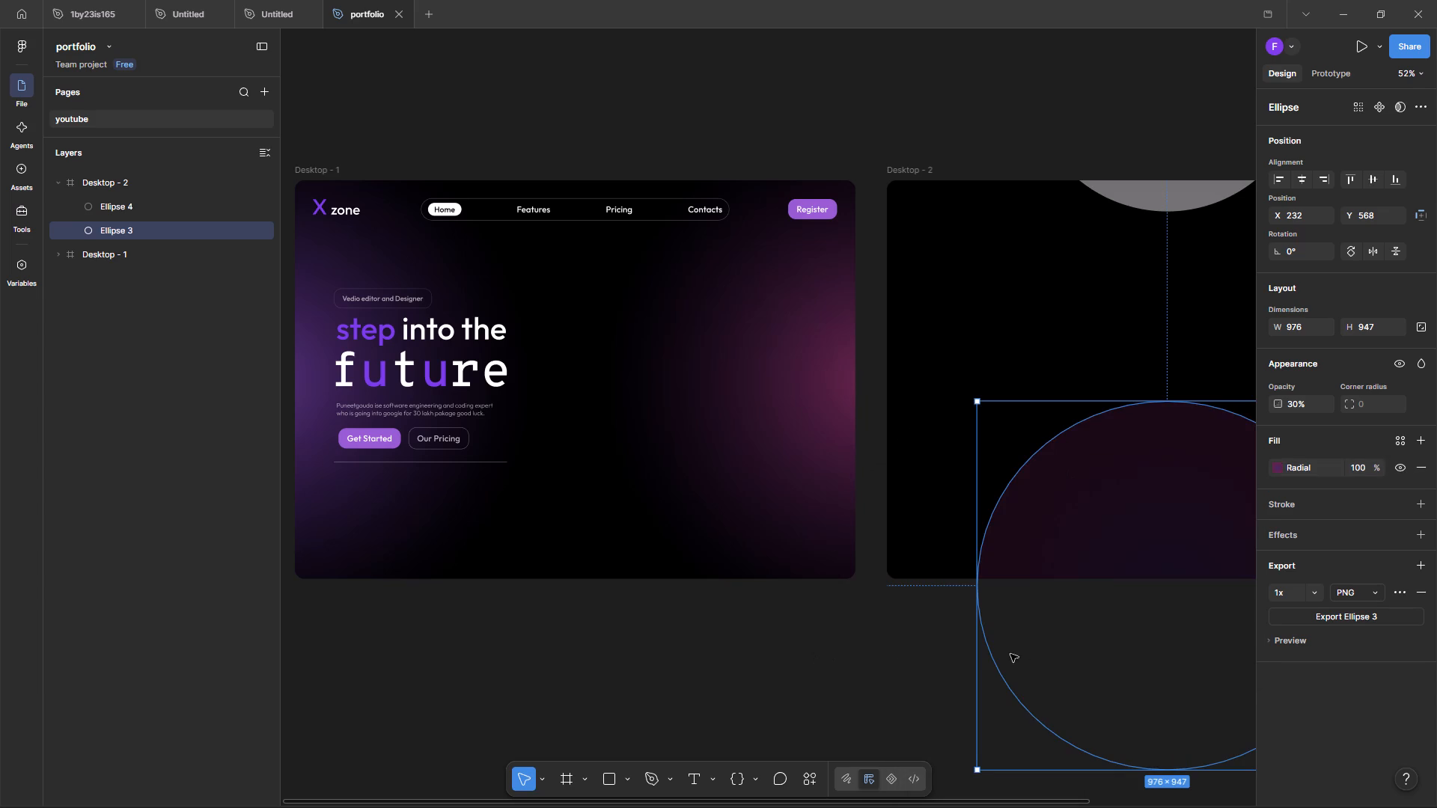
Change Ellipse 3's radial gradient to a solid fill of purple 4D276C, sampled from Desktop - 1's purple glow.
{"action": "left_click", "coordinate": [1123, 531]}
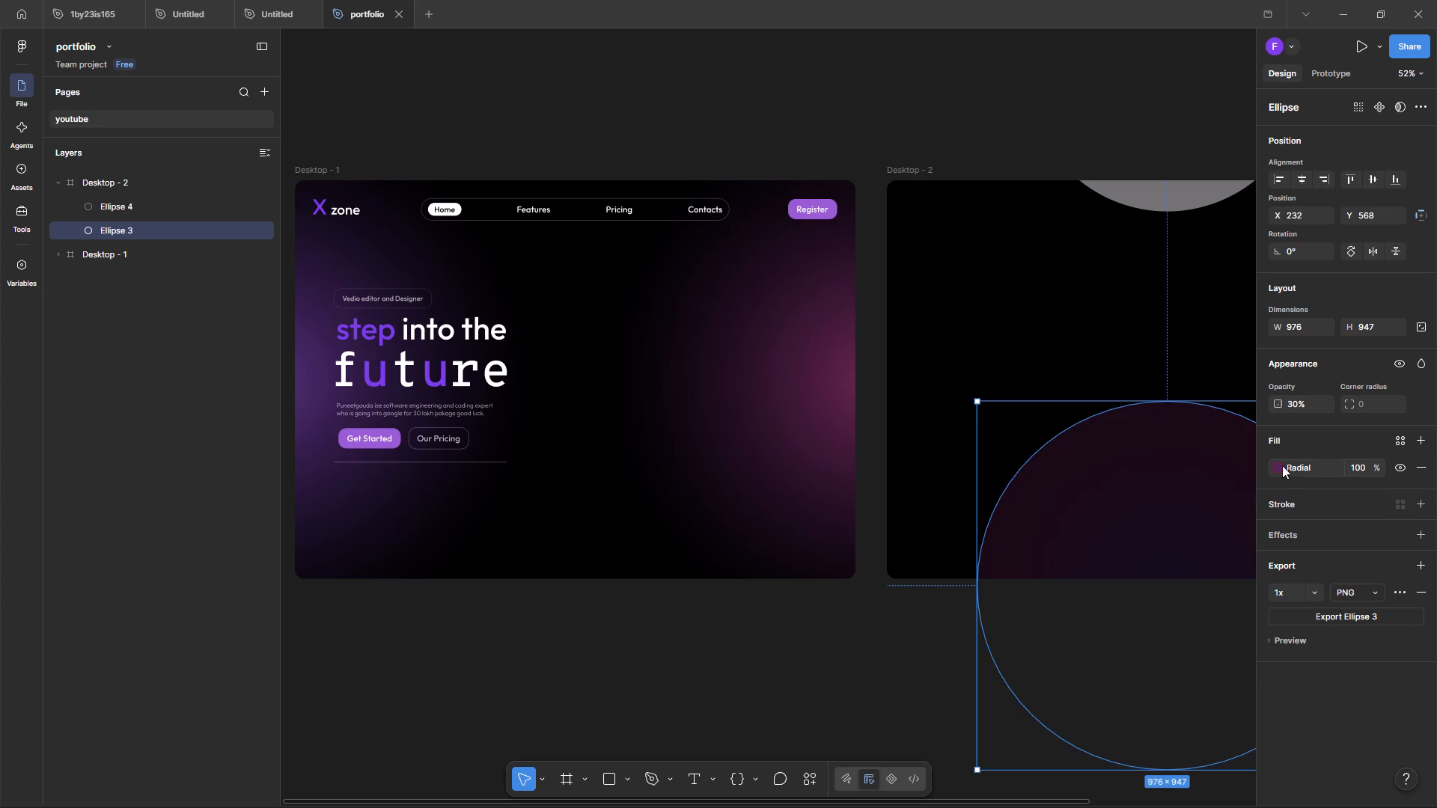
{"action": "left_click", "coordinate": [1275, 473]}
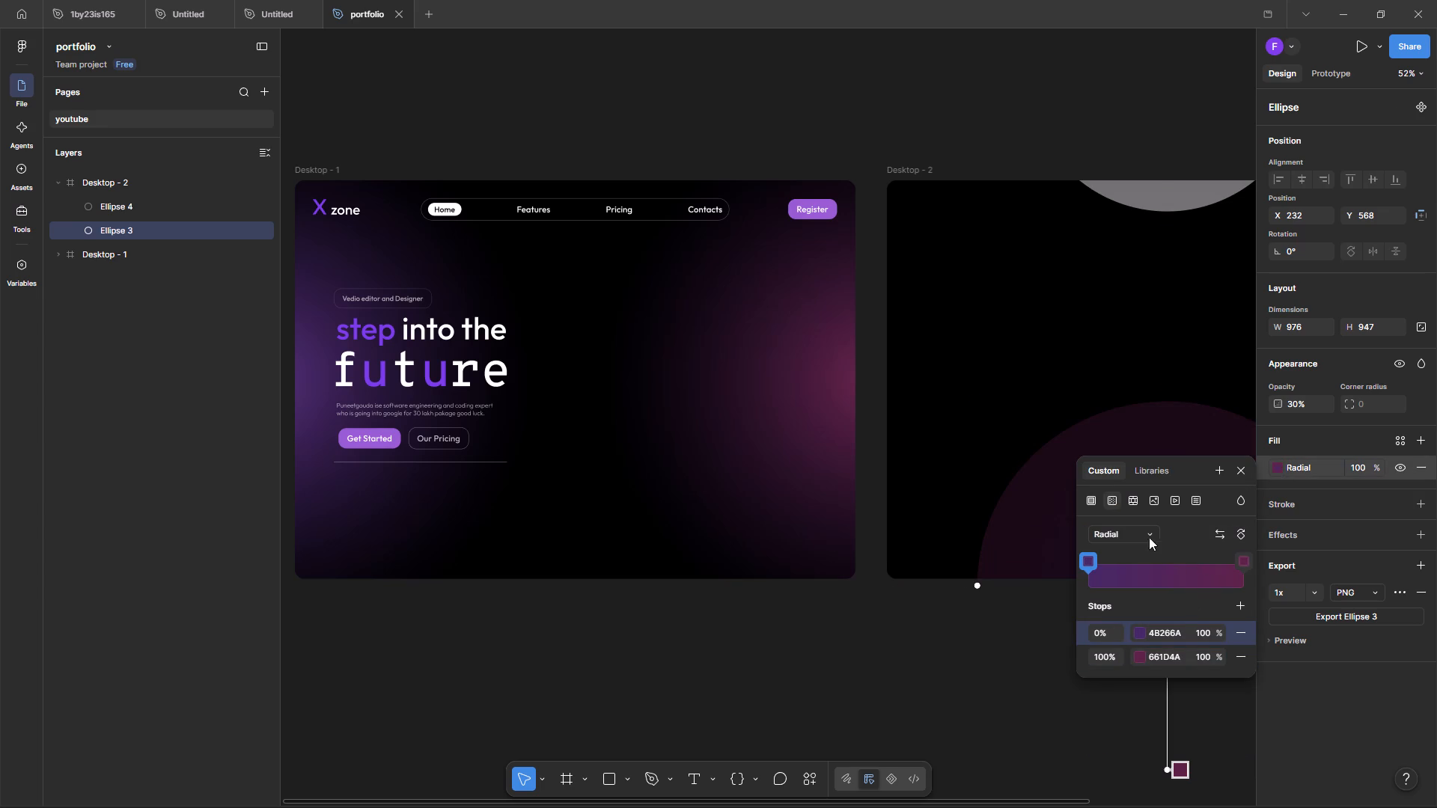
{"action": "left_click", "coordinate": [1238, 468]}
{"action": "left_click", "coordinate": [1276, 468]}
{"action": "left_click", "coordinate": [1243, 654]}
{"action": "left_click", "coordinate": [1100, 530]}
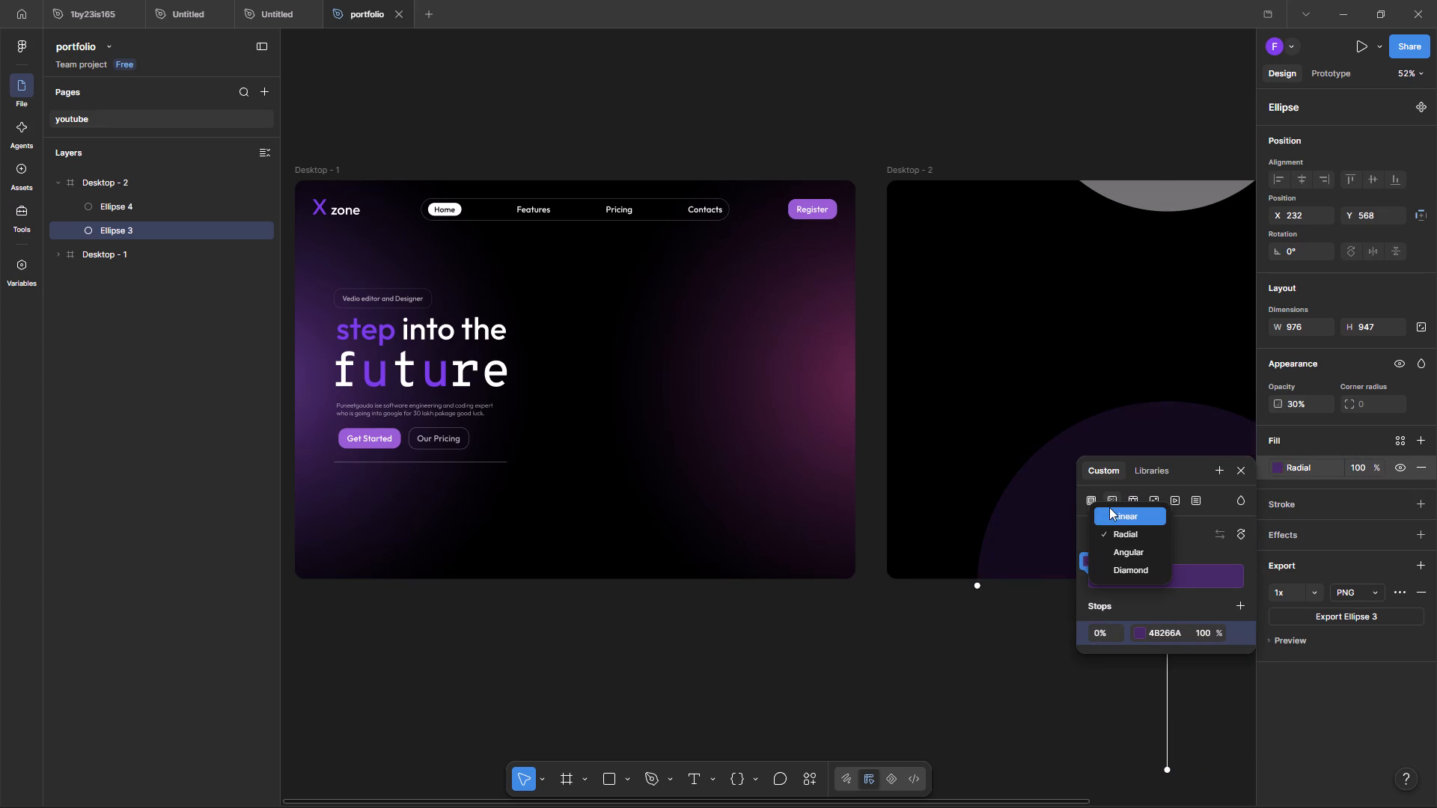
{"action": "left_click", "coordinate": [1109, 507]}
{"action": "left_click", "coordinate": [1093, 504]}
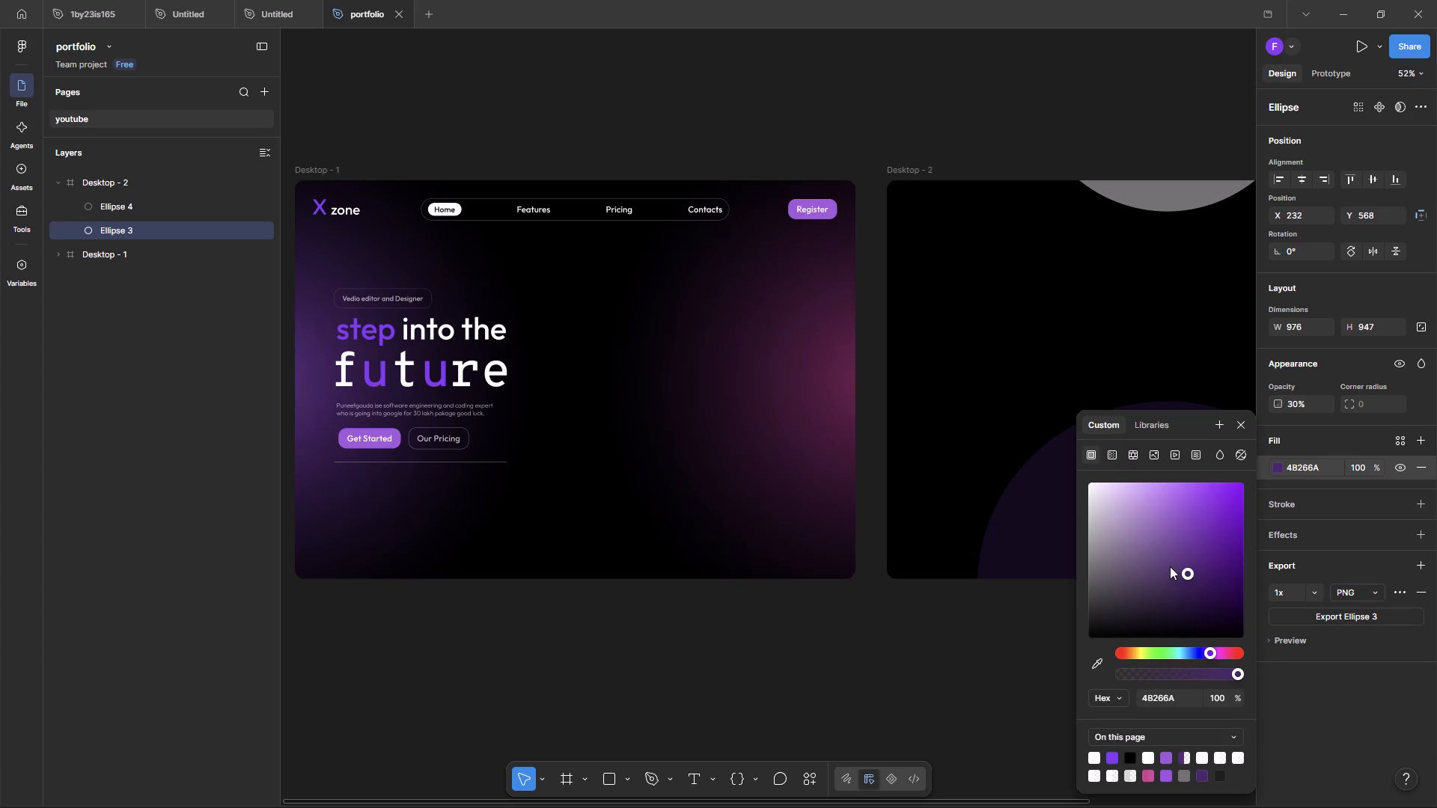
{"action": "left_click", "coordinate": [1093, 661]}
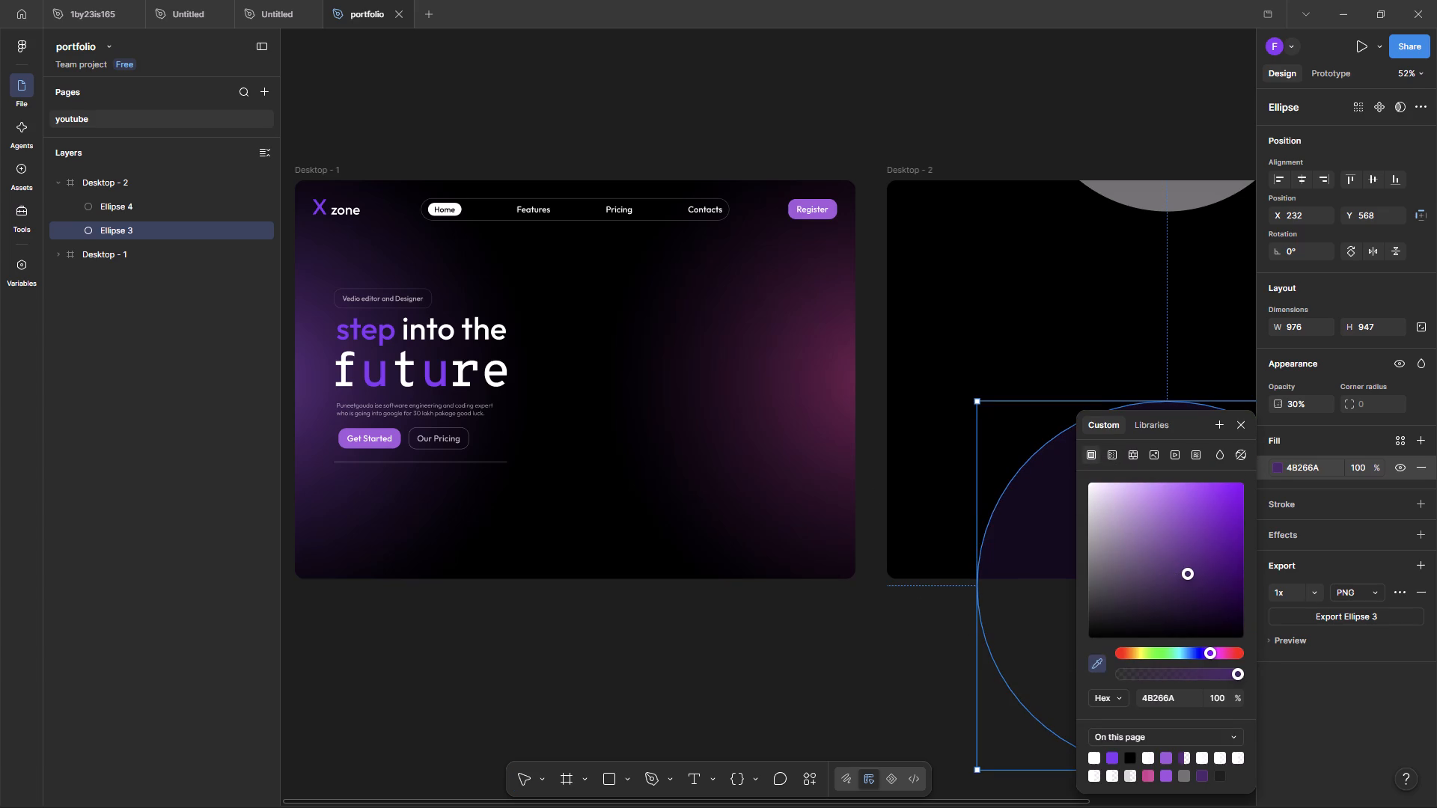
{"action": "left_click", "coordinate": [297, 384]}
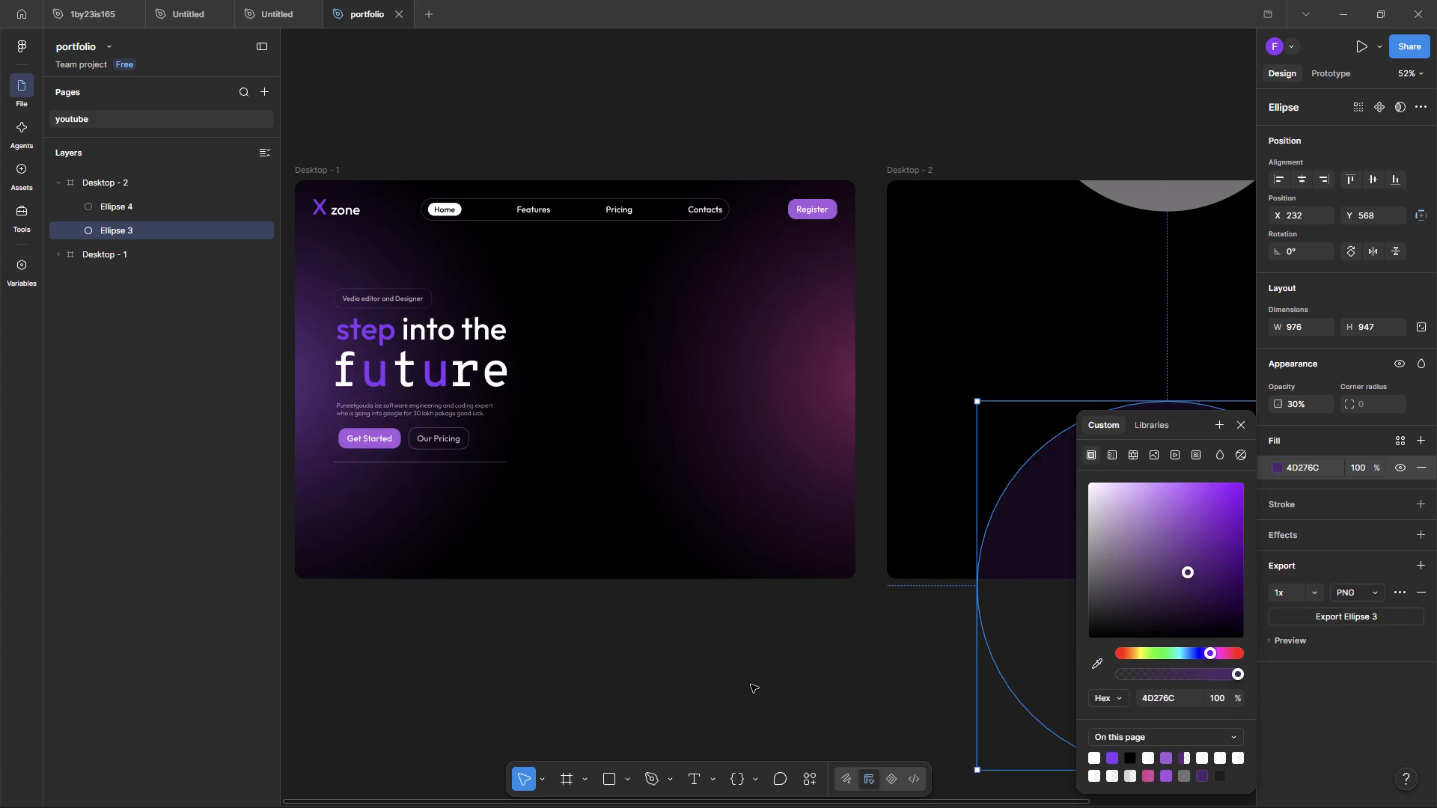
{"action": "left_click", "coordinate": [746, 685]}
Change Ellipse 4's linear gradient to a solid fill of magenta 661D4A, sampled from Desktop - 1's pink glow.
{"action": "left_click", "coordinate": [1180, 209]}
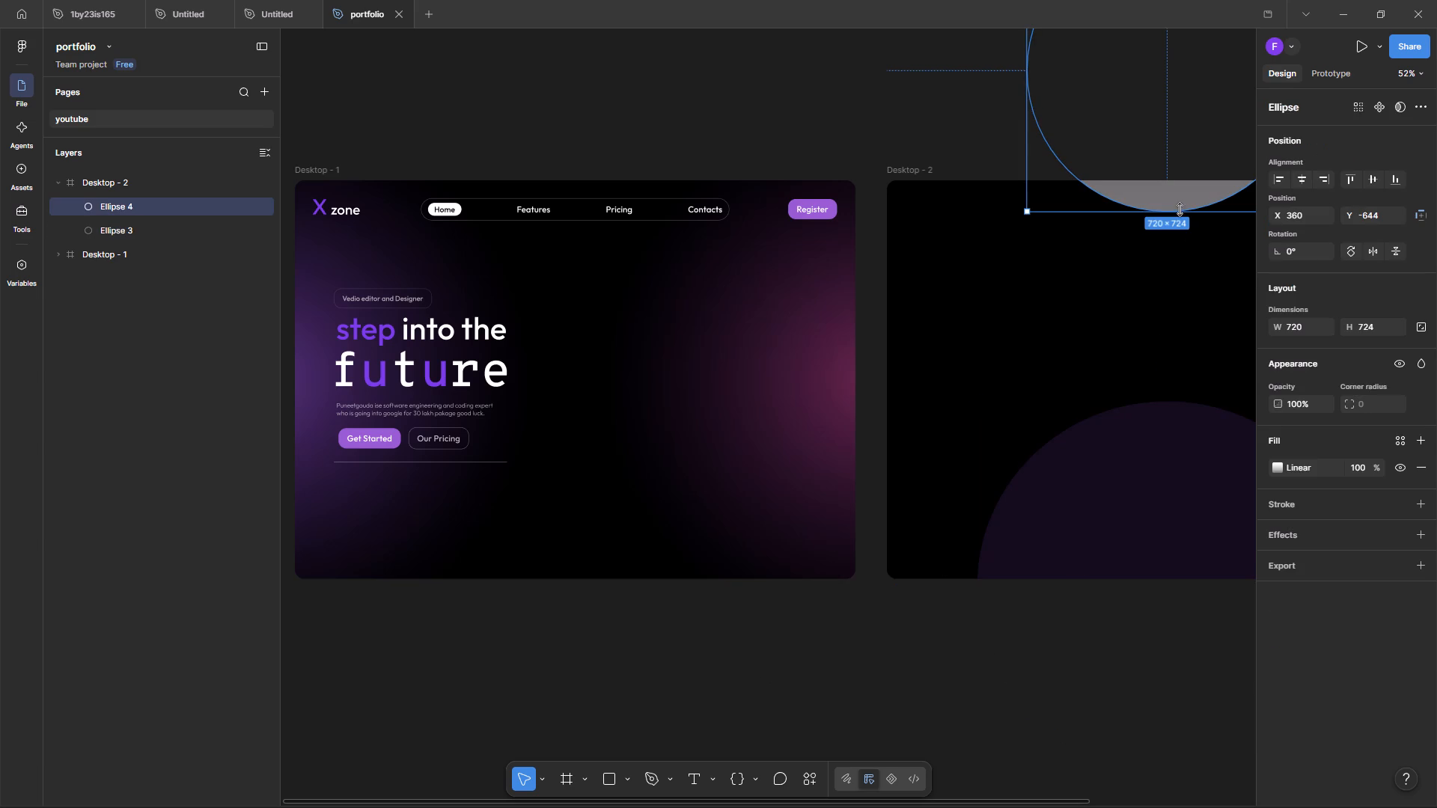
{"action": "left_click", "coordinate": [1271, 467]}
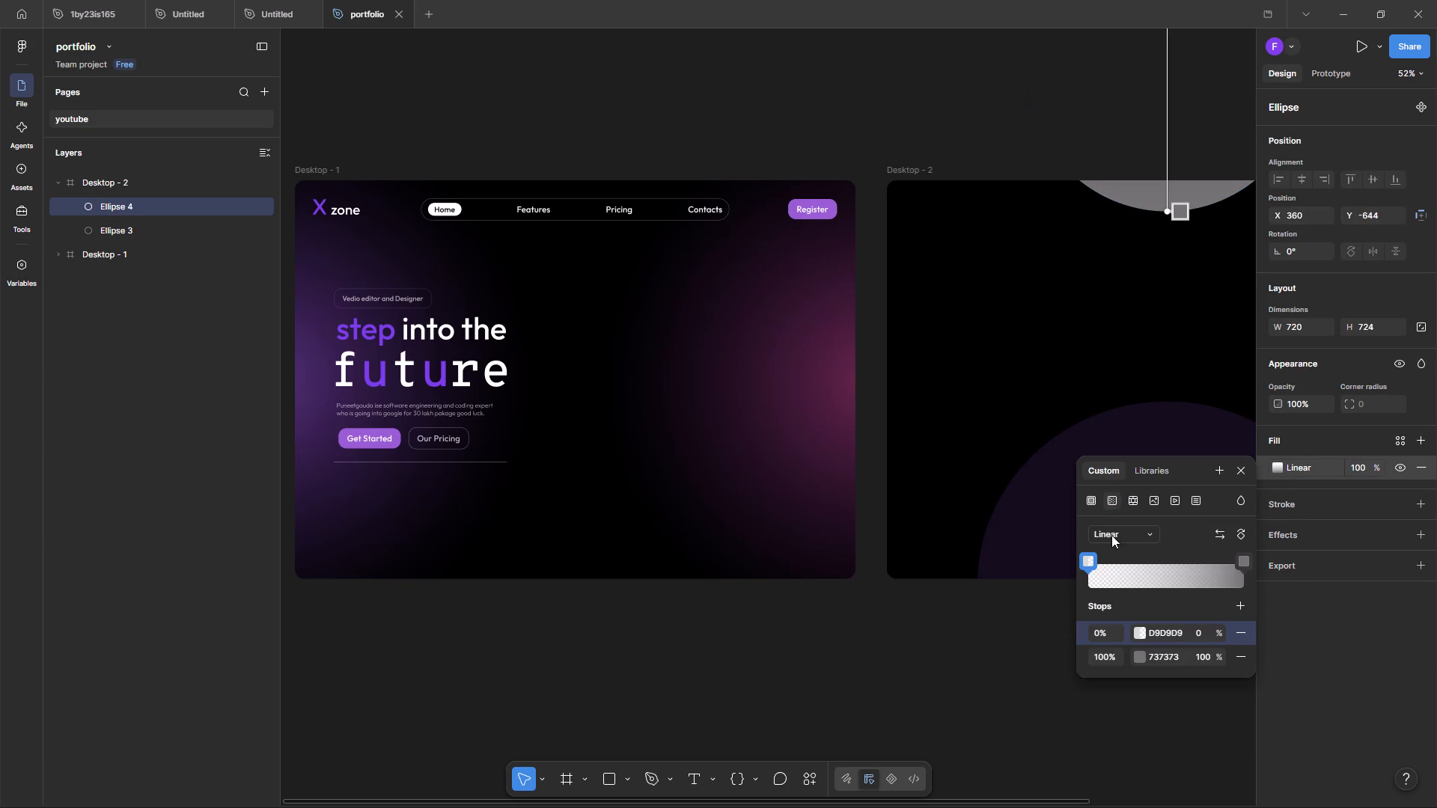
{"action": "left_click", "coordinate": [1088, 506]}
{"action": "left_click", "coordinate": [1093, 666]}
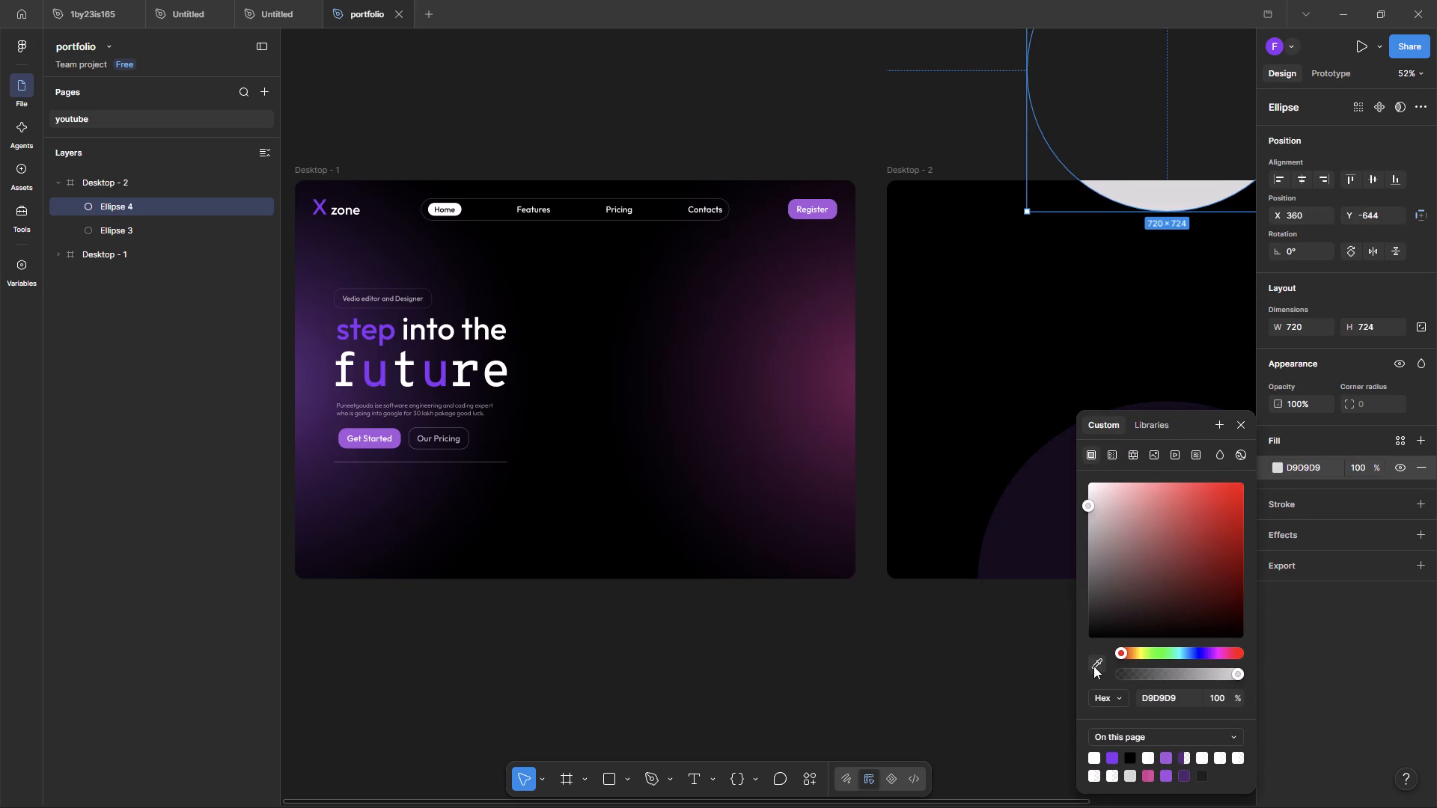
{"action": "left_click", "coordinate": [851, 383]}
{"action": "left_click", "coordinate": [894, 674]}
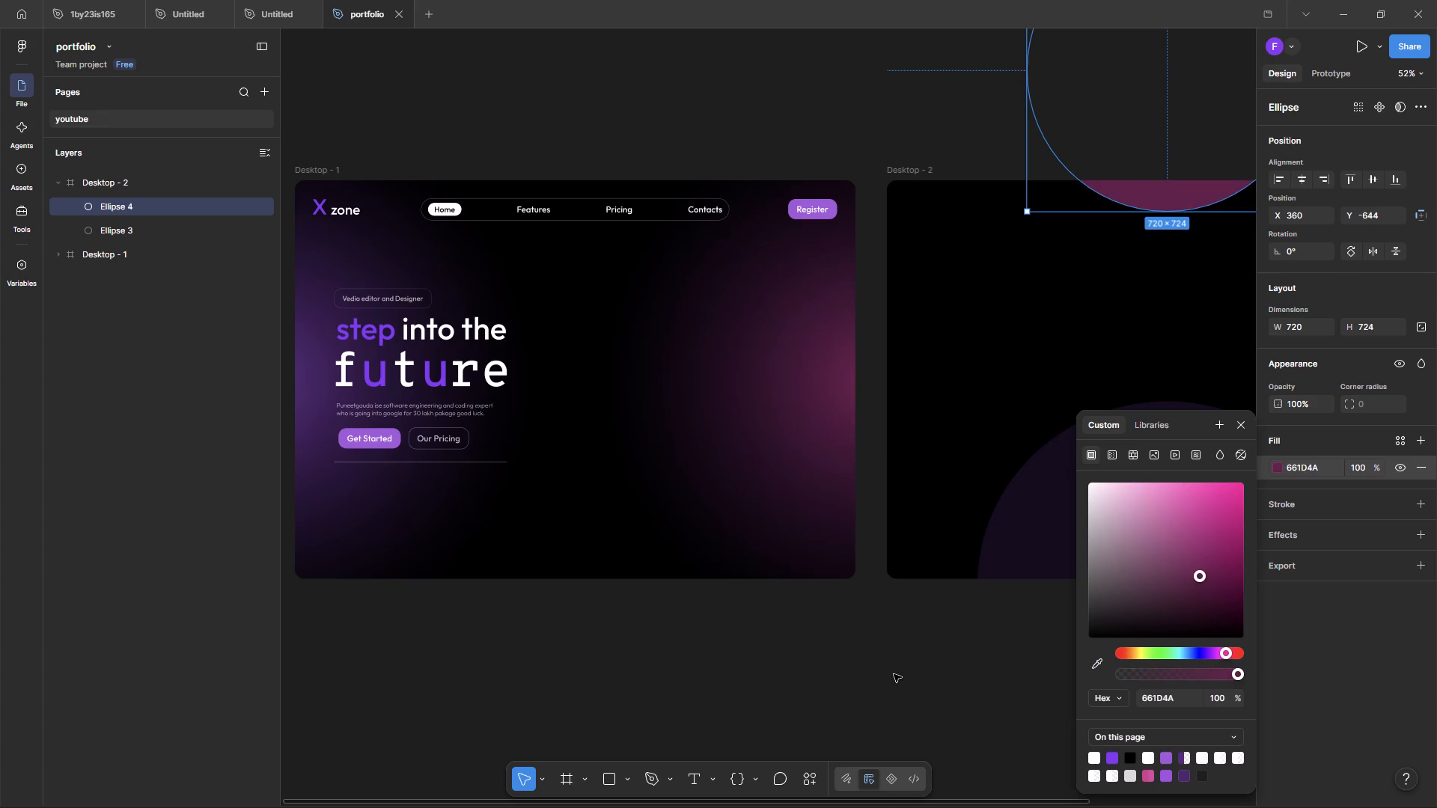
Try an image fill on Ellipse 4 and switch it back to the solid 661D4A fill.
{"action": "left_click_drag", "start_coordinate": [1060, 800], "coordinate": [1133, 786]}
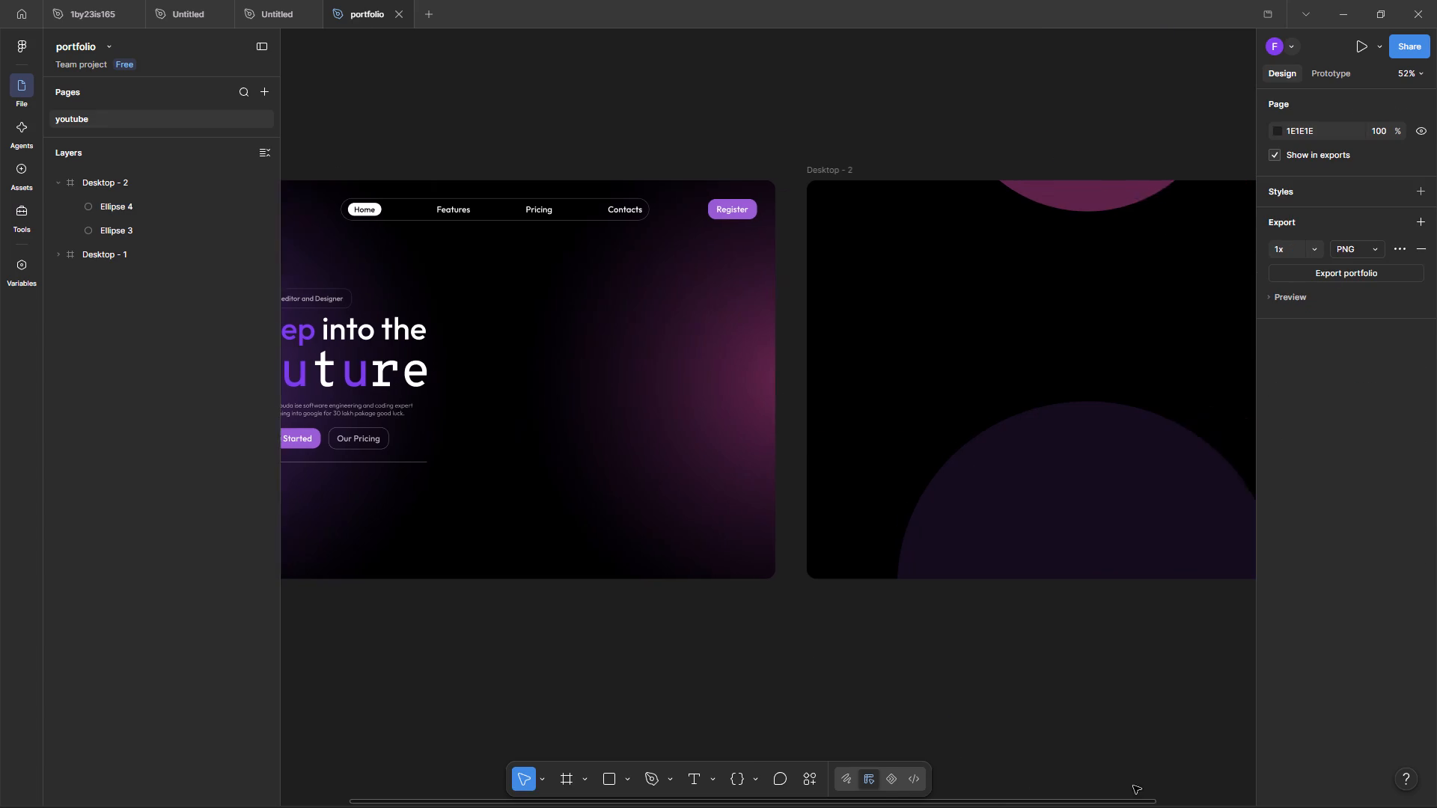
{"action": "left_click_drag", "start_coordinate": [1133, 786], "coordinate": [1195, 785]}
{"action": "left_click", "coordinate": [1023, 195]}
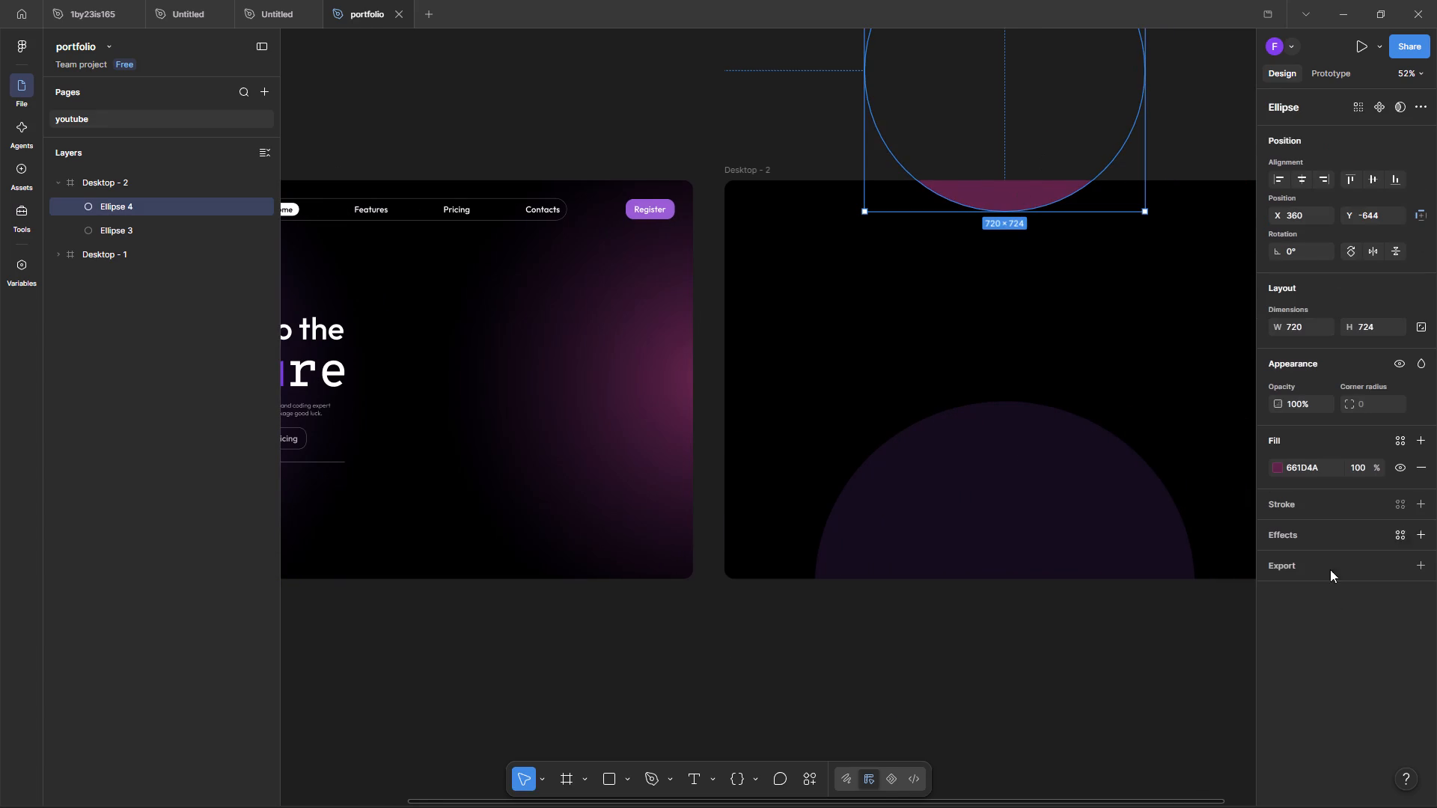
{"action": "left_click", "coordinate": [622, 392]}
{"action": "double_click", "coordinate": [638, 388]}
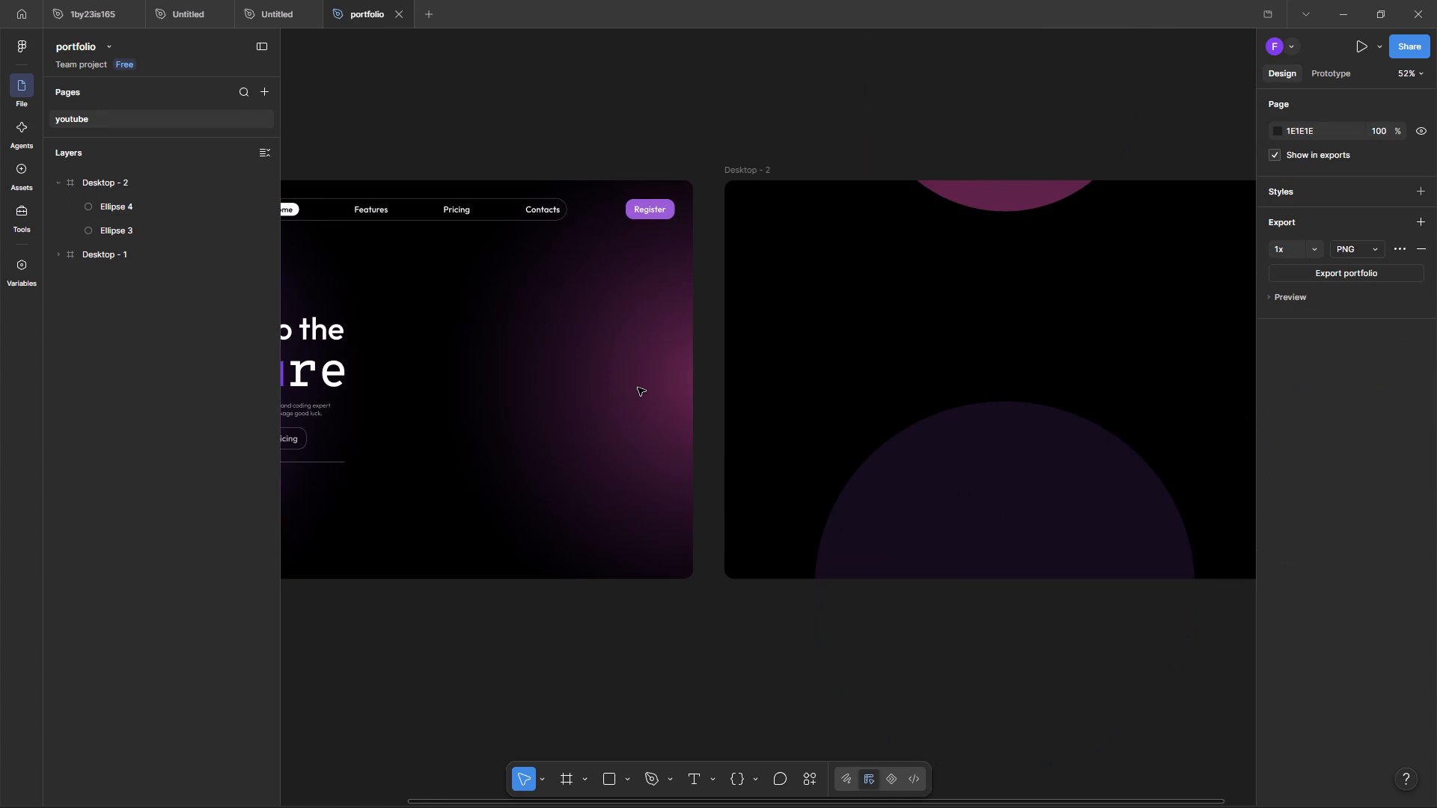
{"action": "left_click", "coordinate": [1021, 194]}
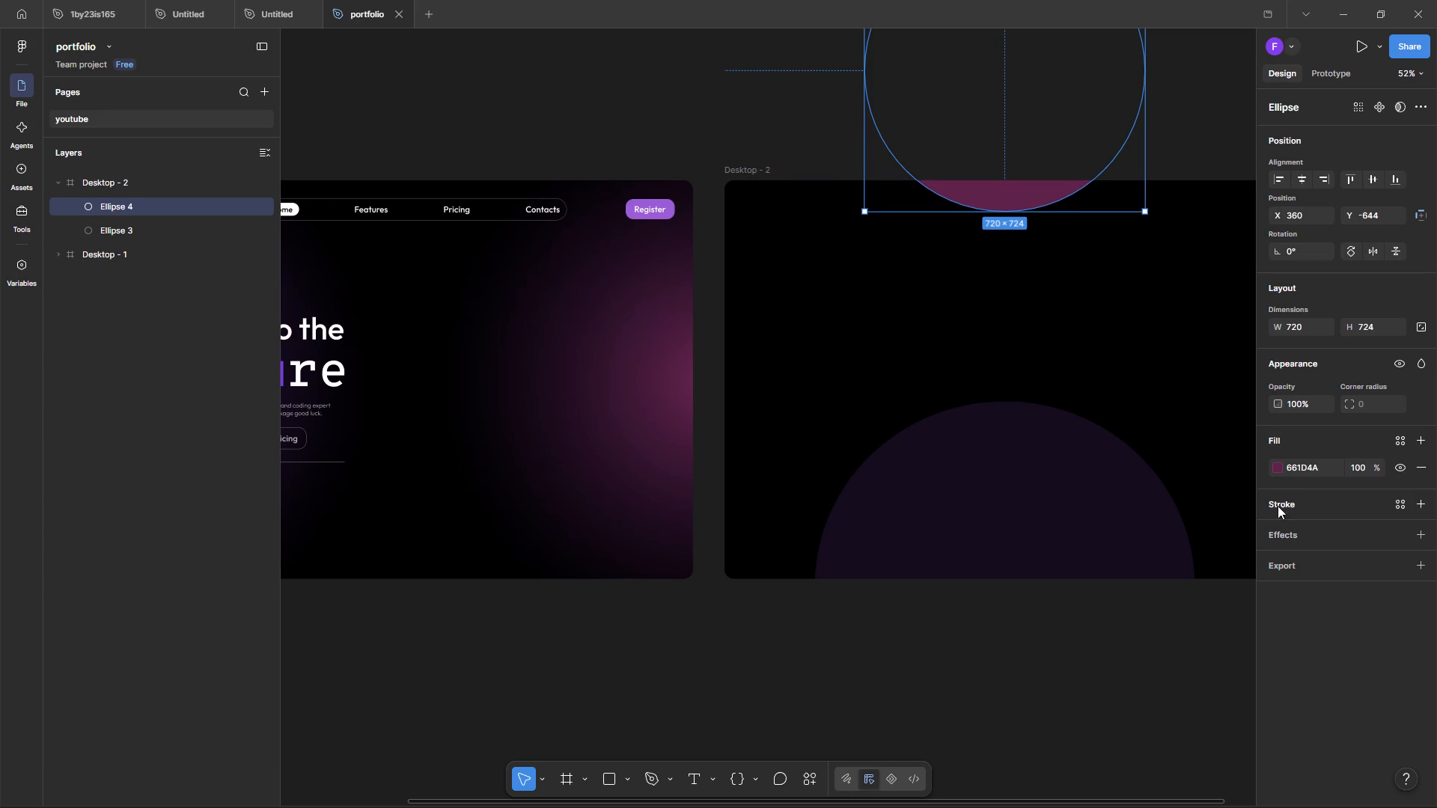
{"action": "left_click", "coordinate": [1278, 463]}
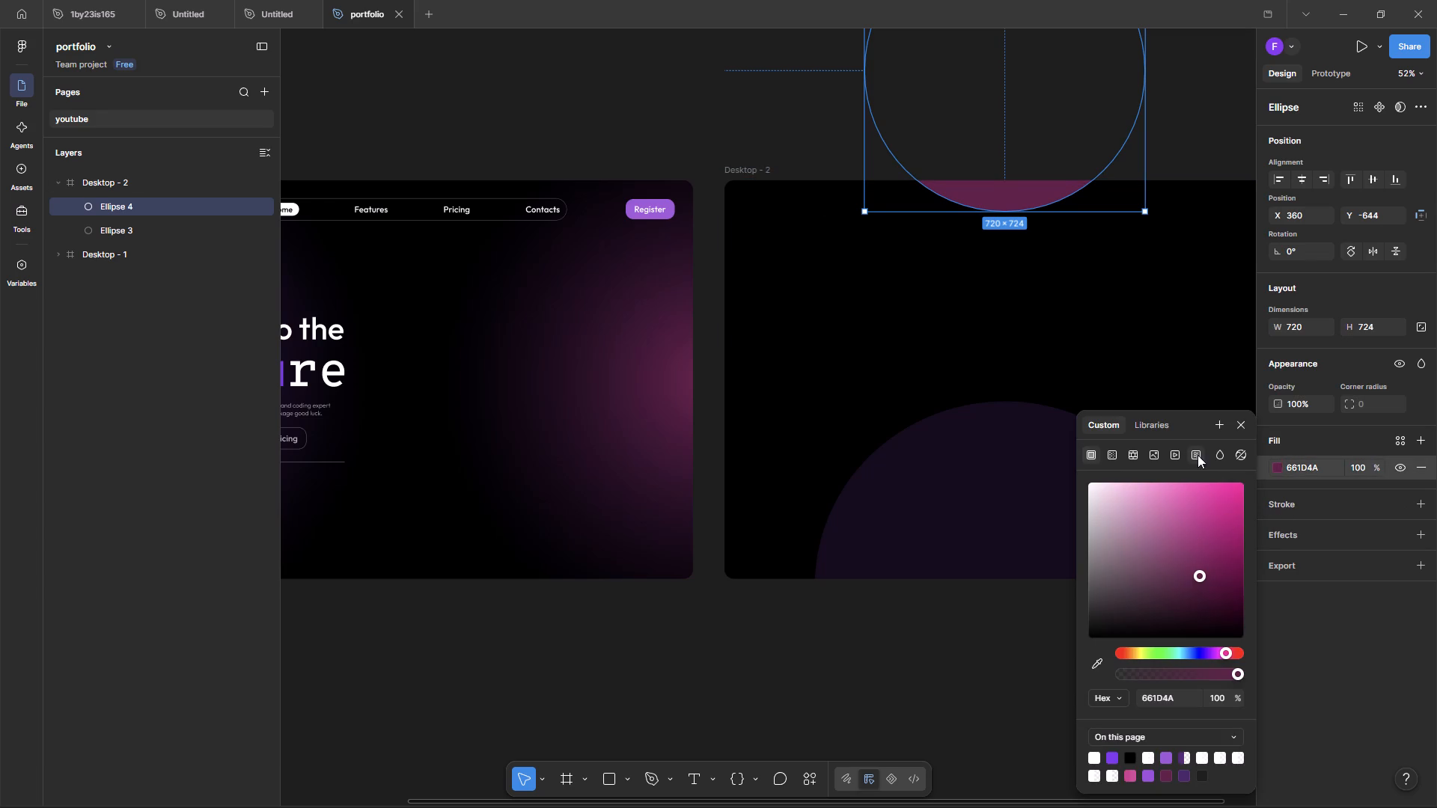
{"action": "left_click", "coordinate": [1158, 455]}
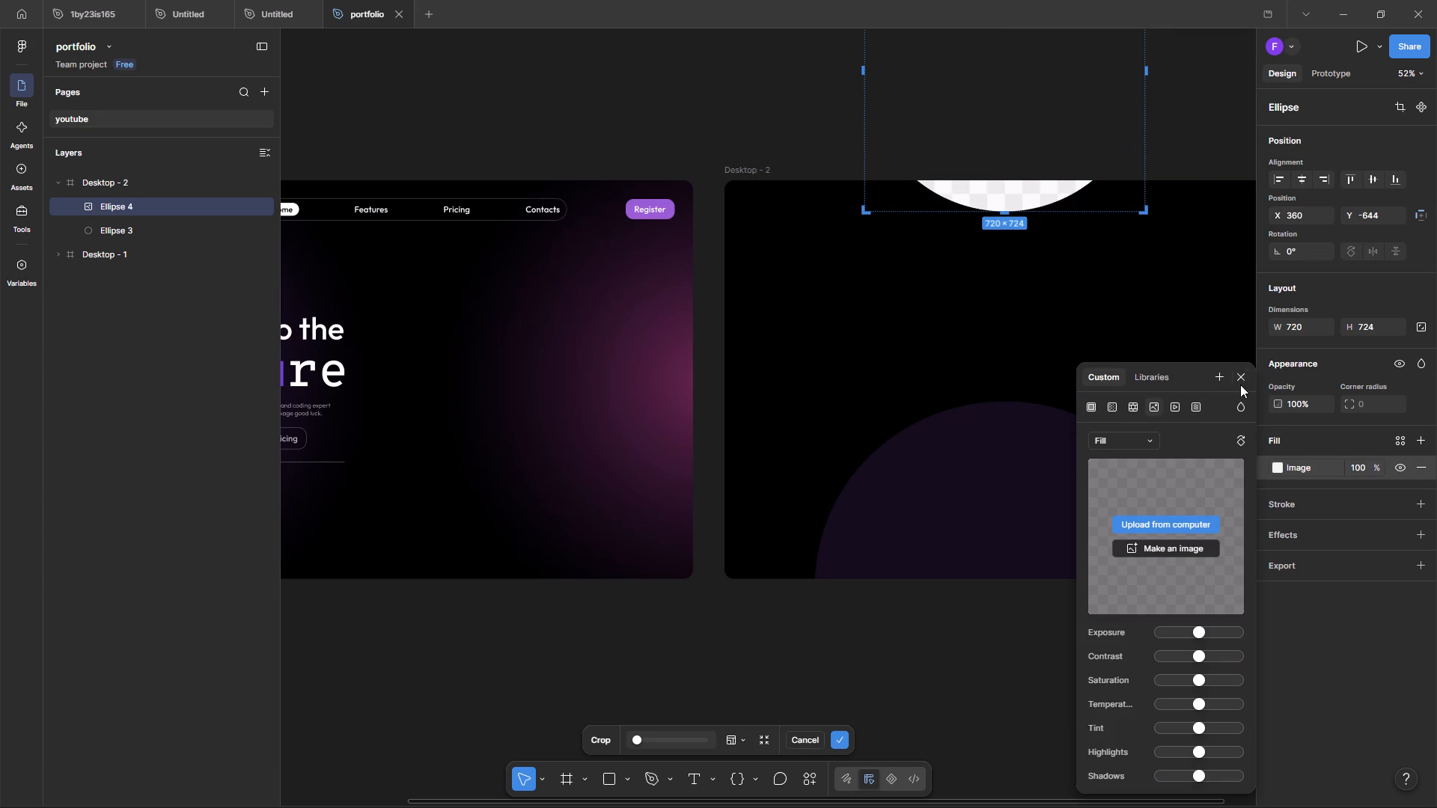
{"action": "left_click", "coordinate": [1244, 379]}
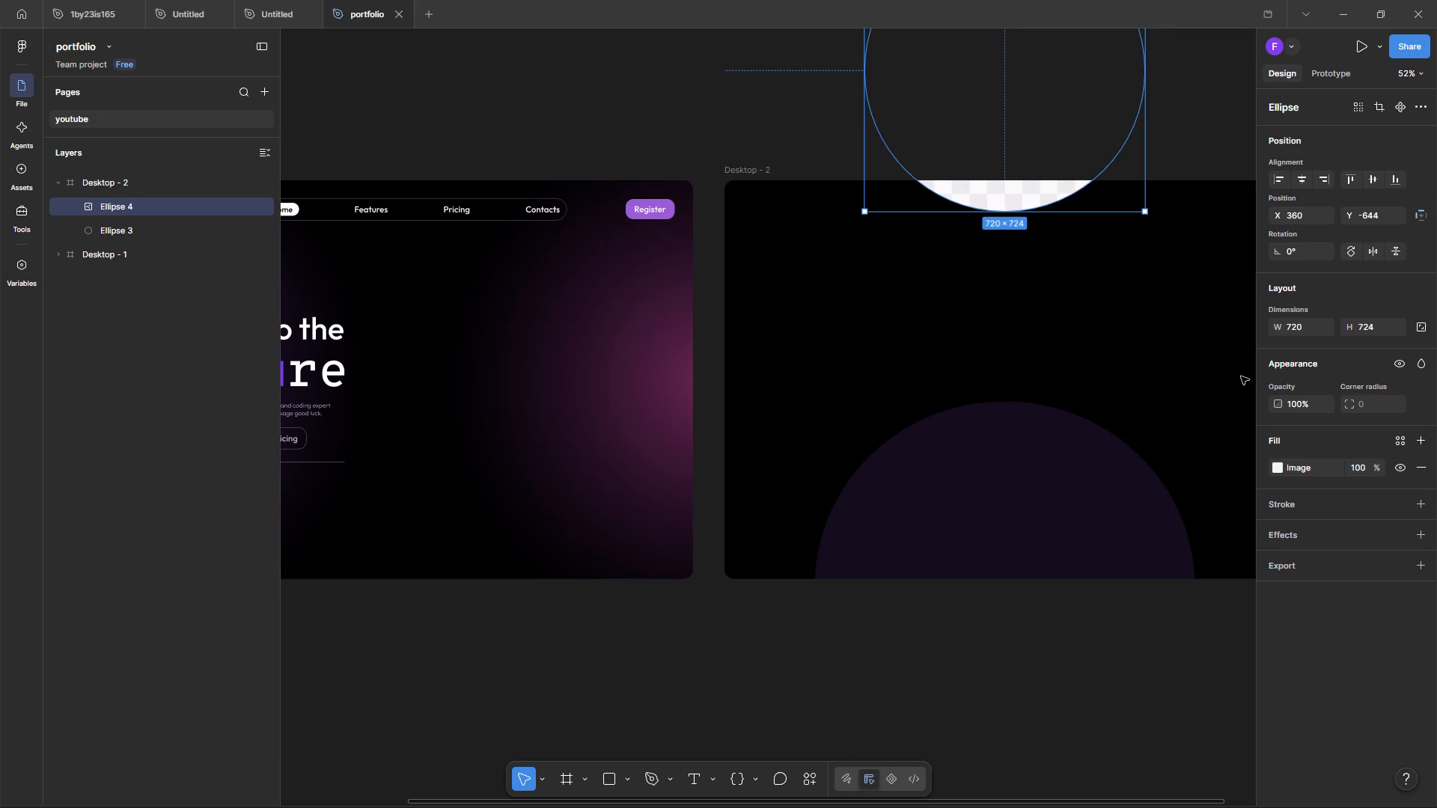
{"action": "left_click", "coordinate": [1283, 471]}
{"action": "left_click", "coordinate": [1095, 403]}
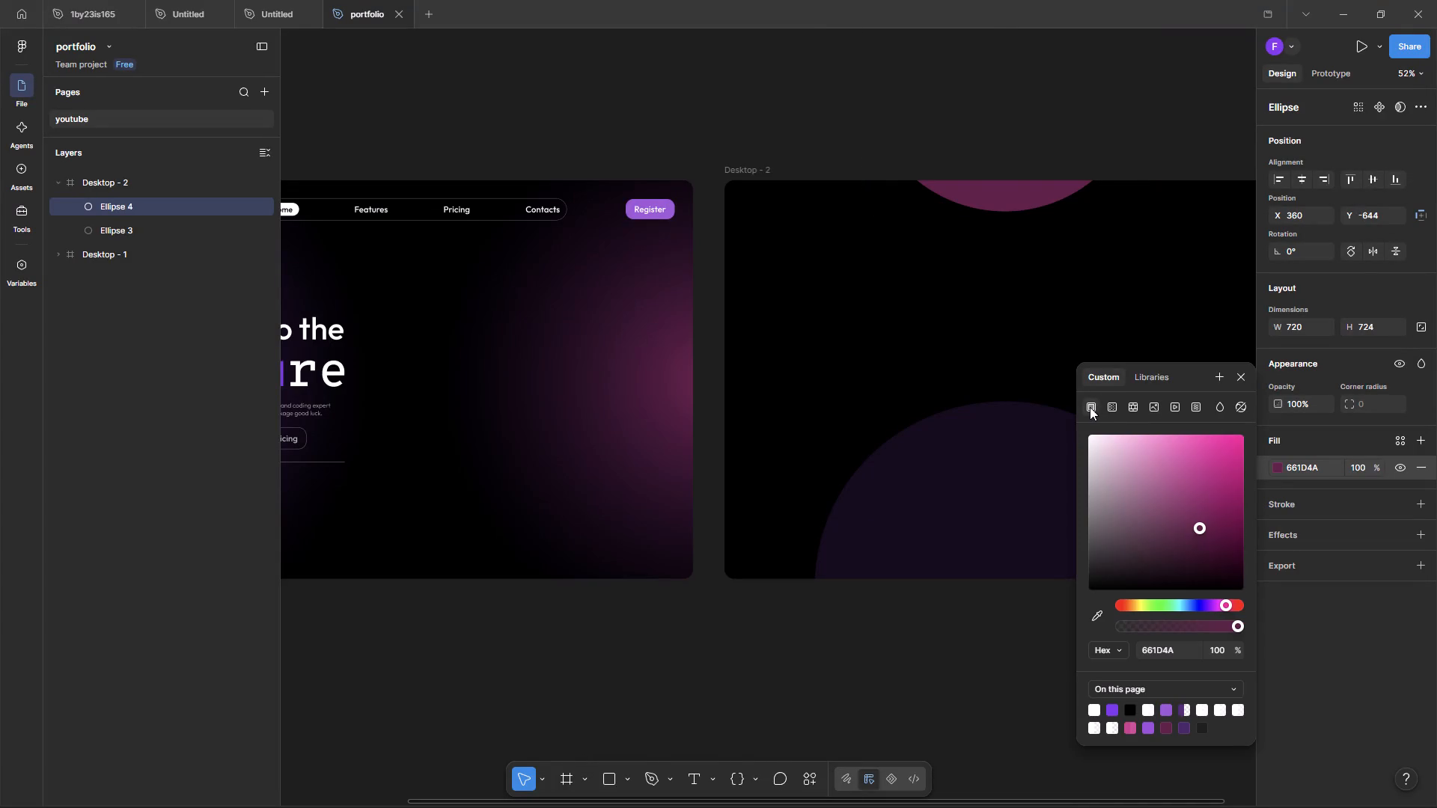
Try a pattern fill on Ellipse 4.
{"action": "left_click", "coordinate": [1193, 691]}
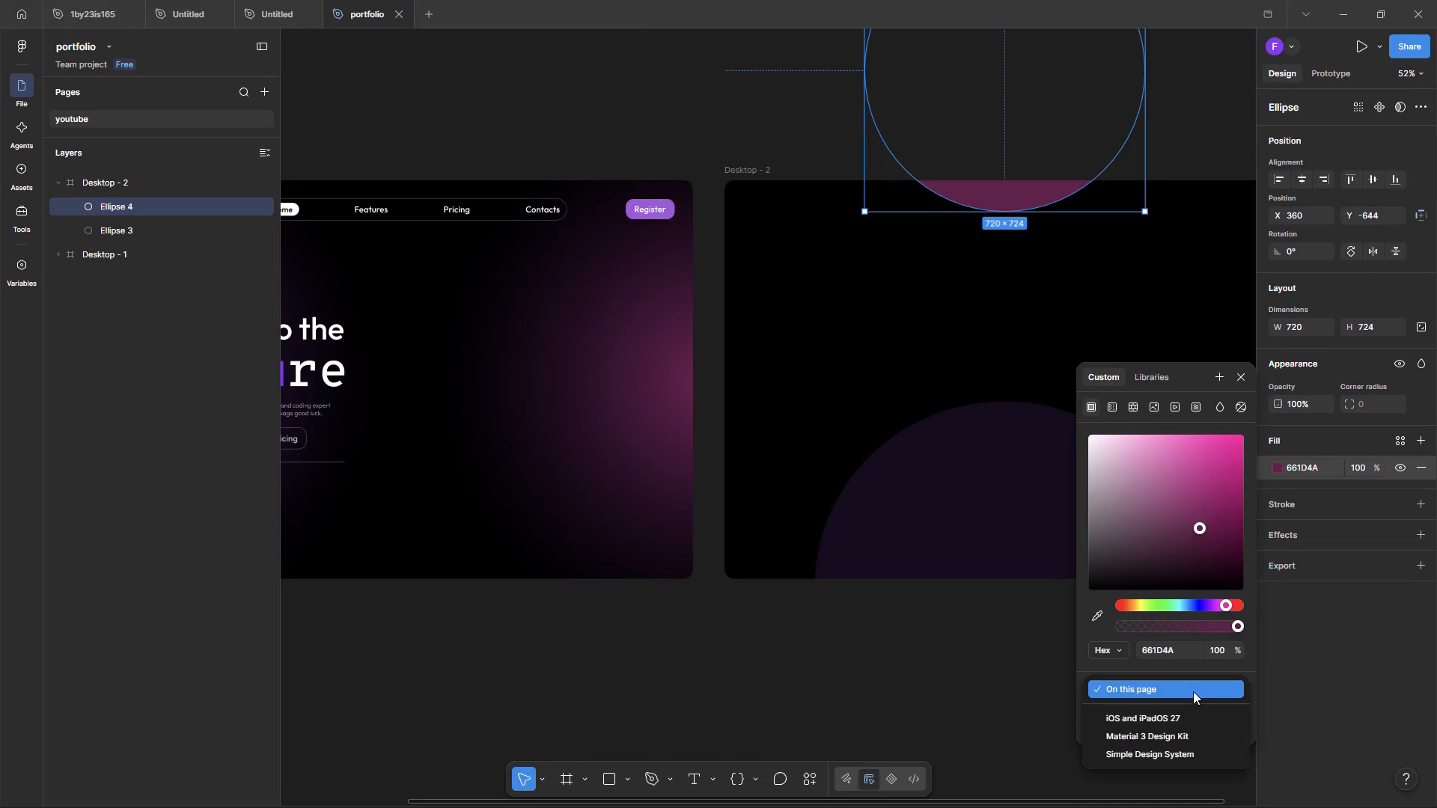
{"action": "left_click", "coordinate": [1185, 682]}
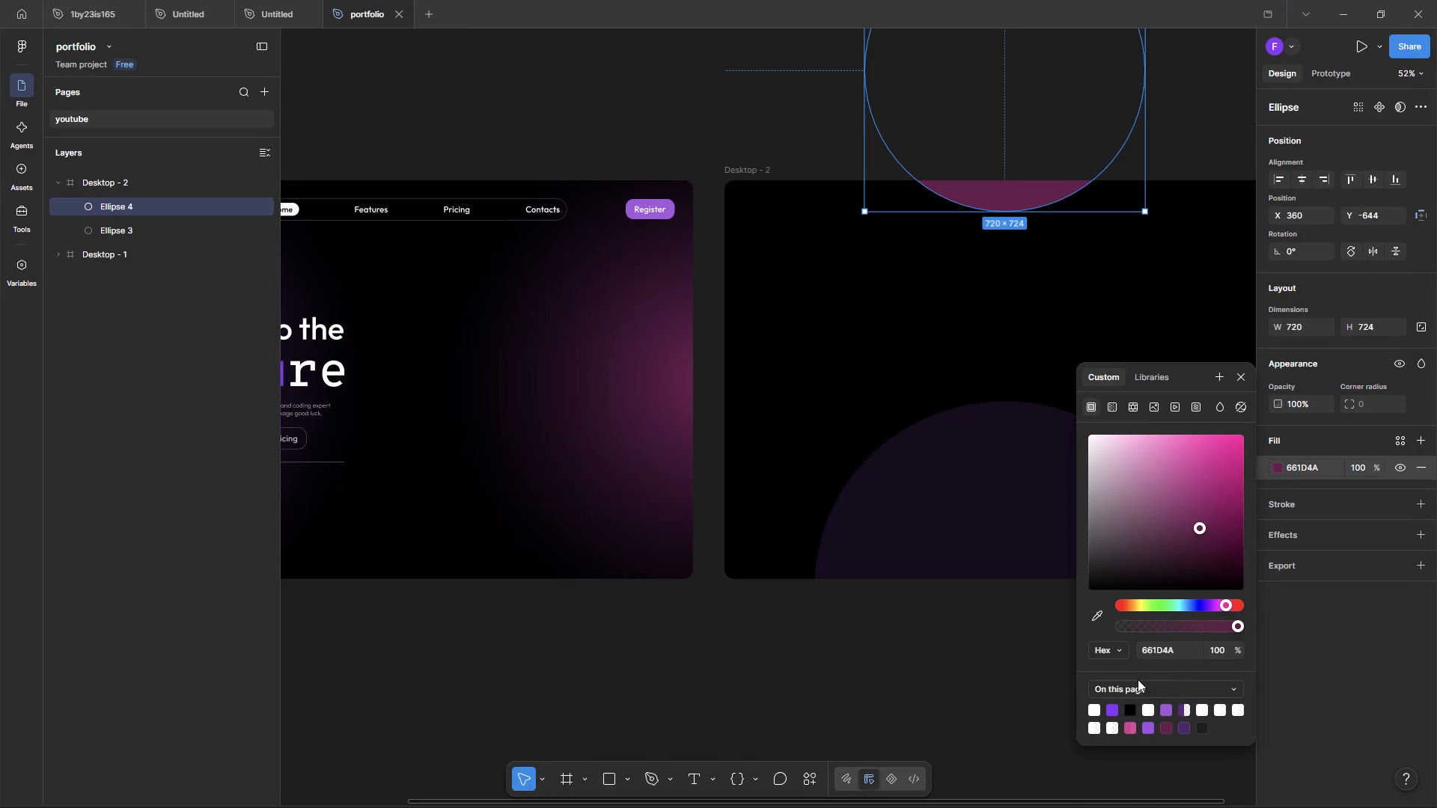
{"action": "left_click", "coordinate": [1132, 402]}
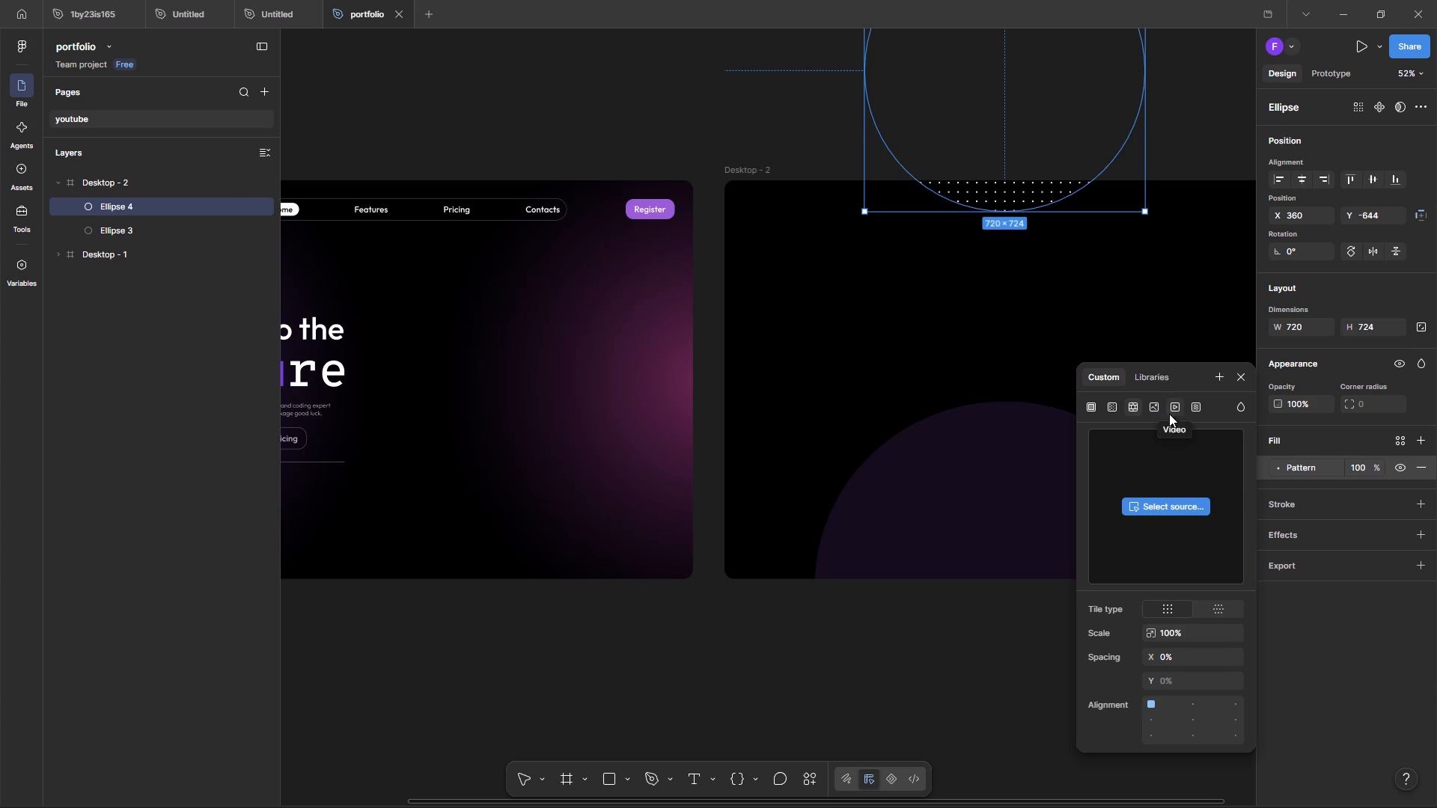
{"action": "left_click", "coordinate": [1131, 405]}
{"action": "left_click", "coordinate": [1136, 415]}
Apply Figma's Mesh gradient shader fill to Ellipse 4.
{"action": "left_click", "coordinate": [1198, 407]}
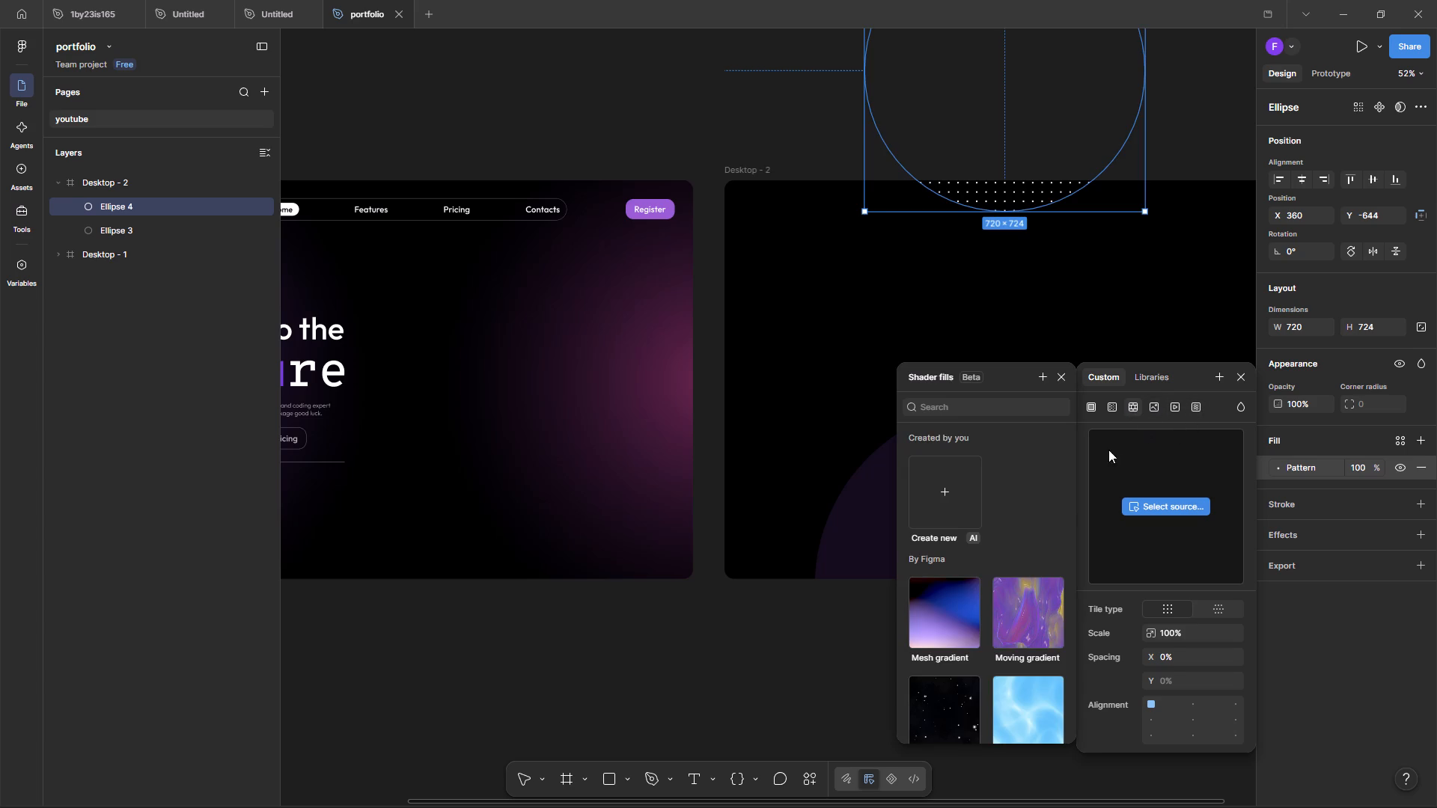
{"action": "left_click", "coordinate": [933, 605]}
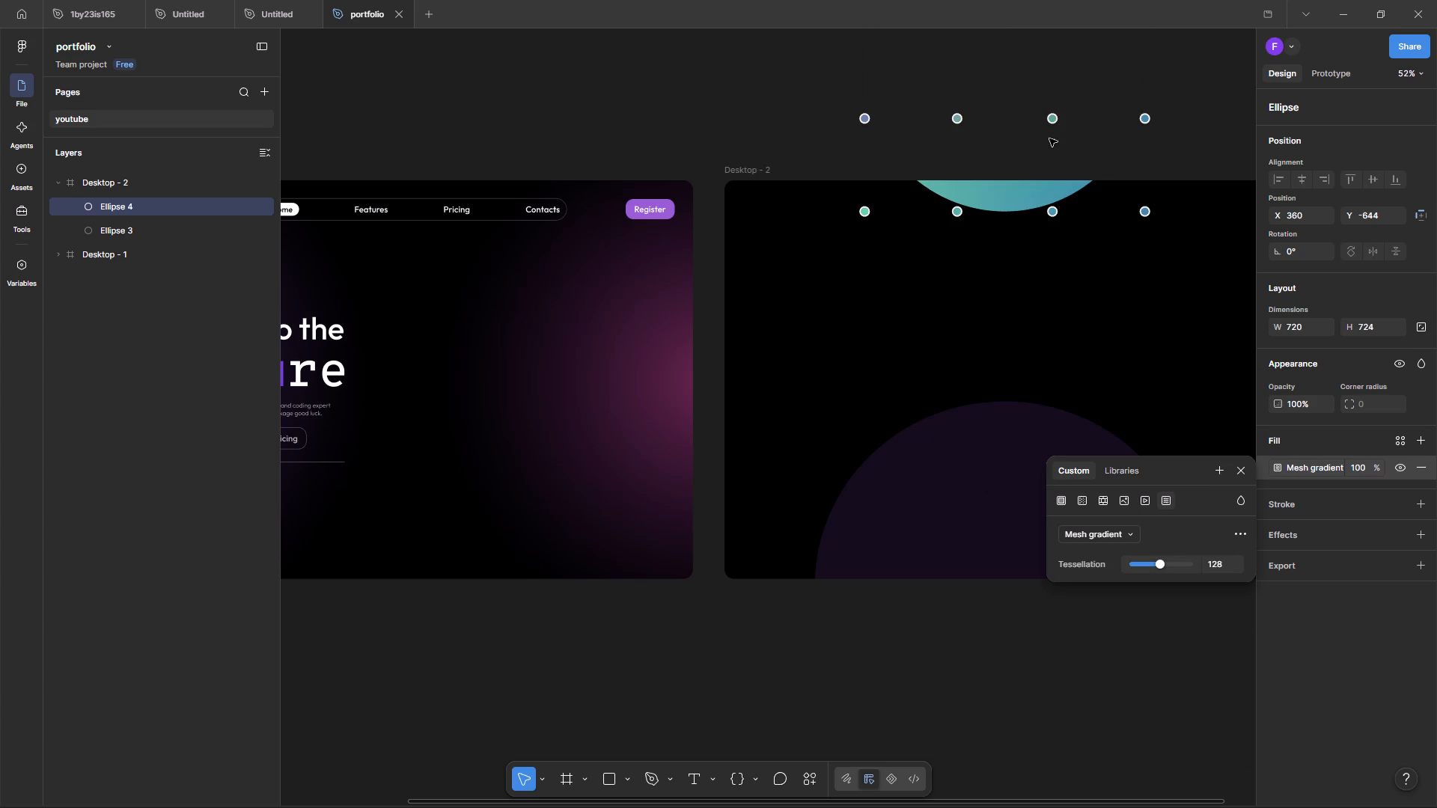
{"action": "left_click", "coordinate": [877, 190]}
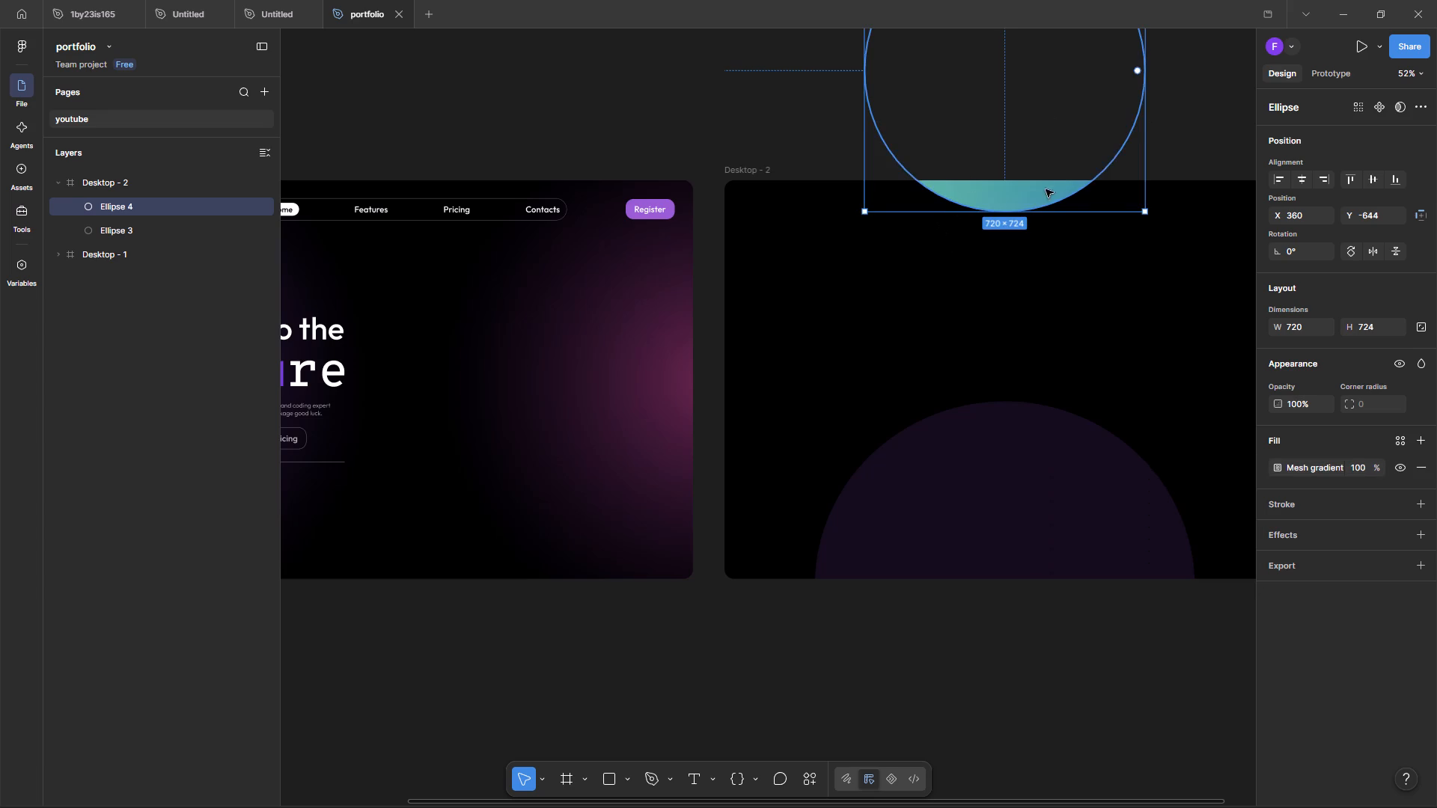
Move Ellipse 4 further into the Desktop - 2 frame, to about X 37, Y -481.
{"action": "left_click_drag", "start_coordinate": [1036, 165], "coordinate": [1025, 197]}
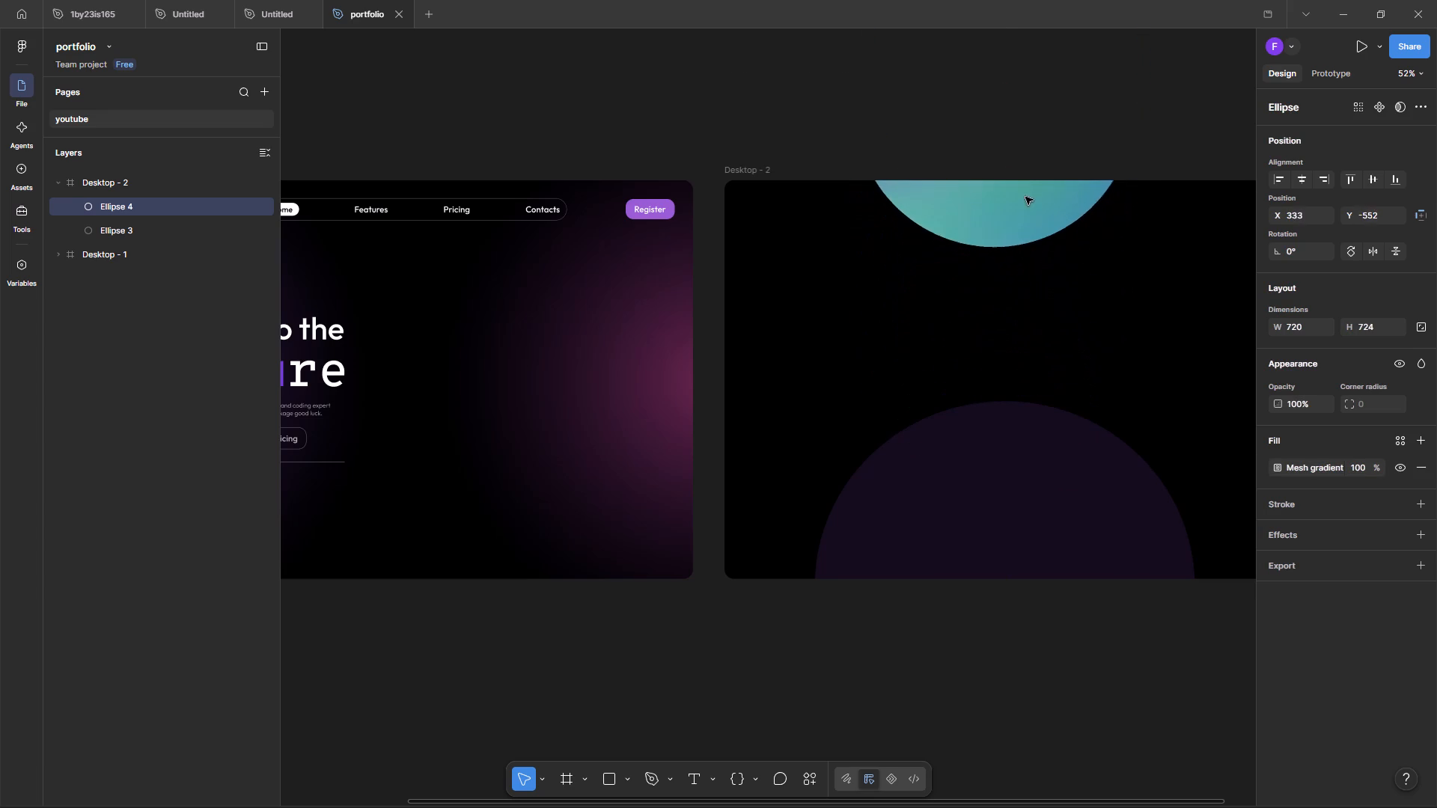
{"action": "left_click_drag", "start_coordinate": [1025, 197], "coordinate": [910, 229]}
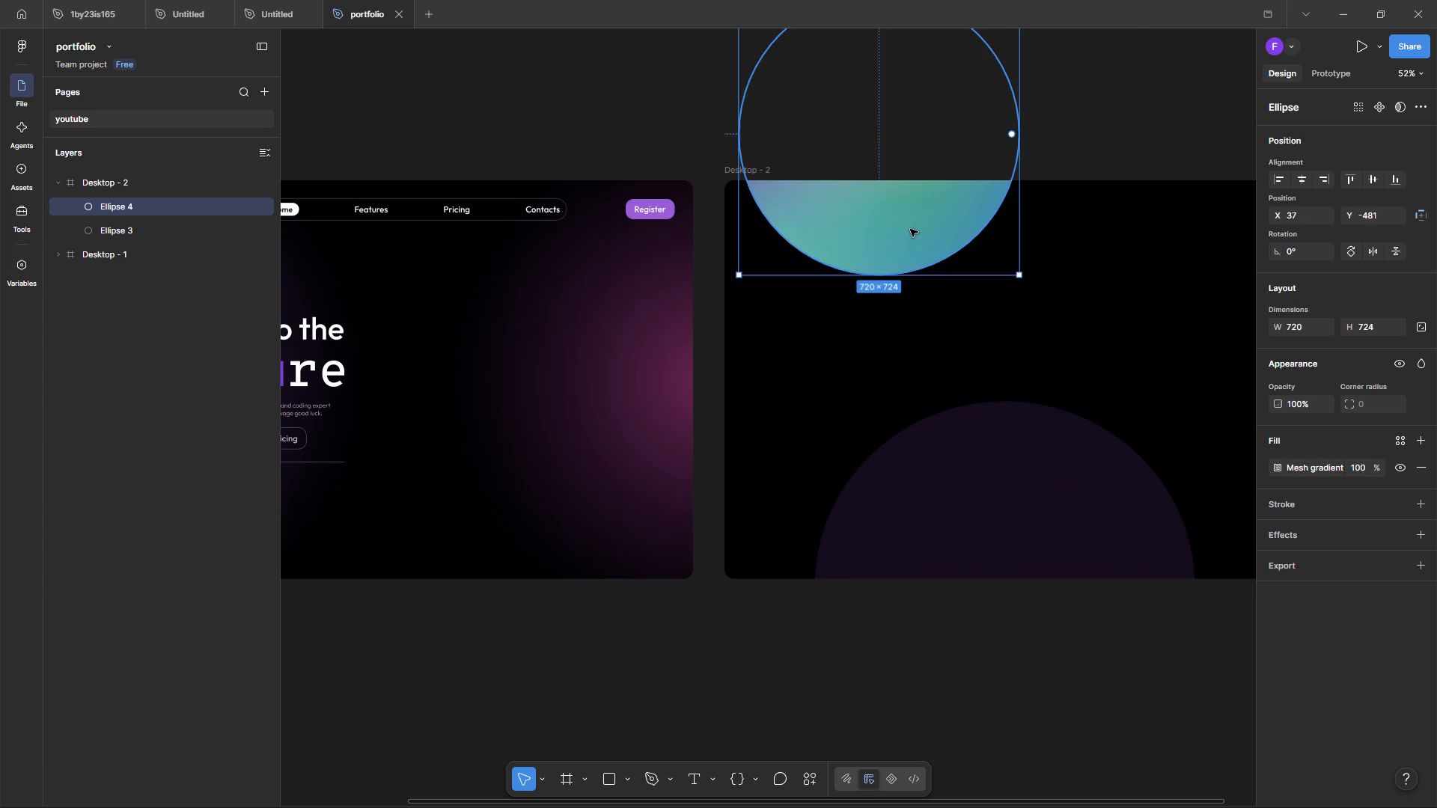
Undo the move and mesh gradient on Ellipse 4, back to its solid 661D4A fill.
{"action": "key", "text": "ctrl+z"}
{"action": "key", "text": "ctrl+z"}
{"action": "key", "text": "ctrl+z"}
{"action": "key", "text": "ctrl+z"}
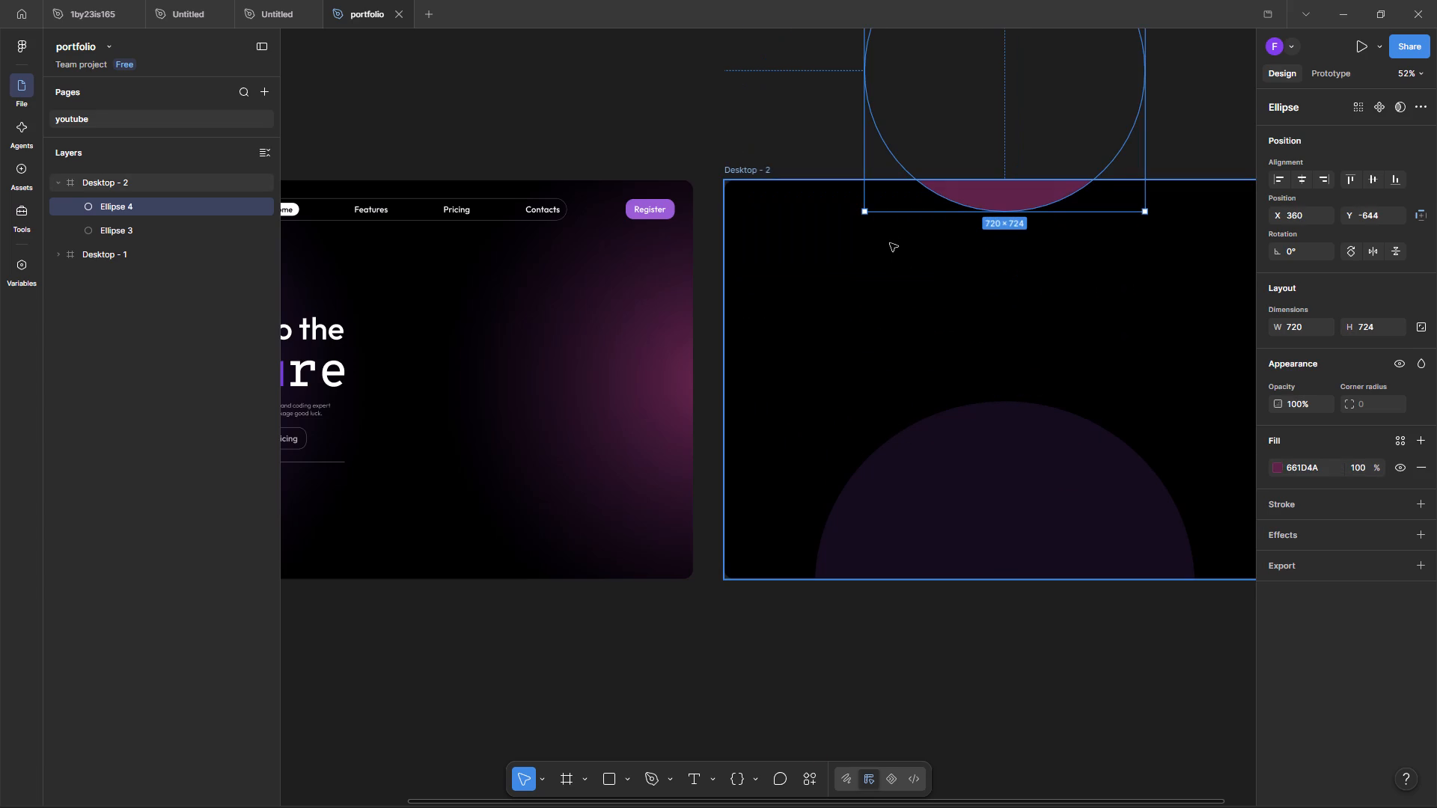
Examine the shader fills, blend modes and contrast-check options available for Ellipse 4's fill.
{"action": "left_click", "coordinate": [1278, 466]}
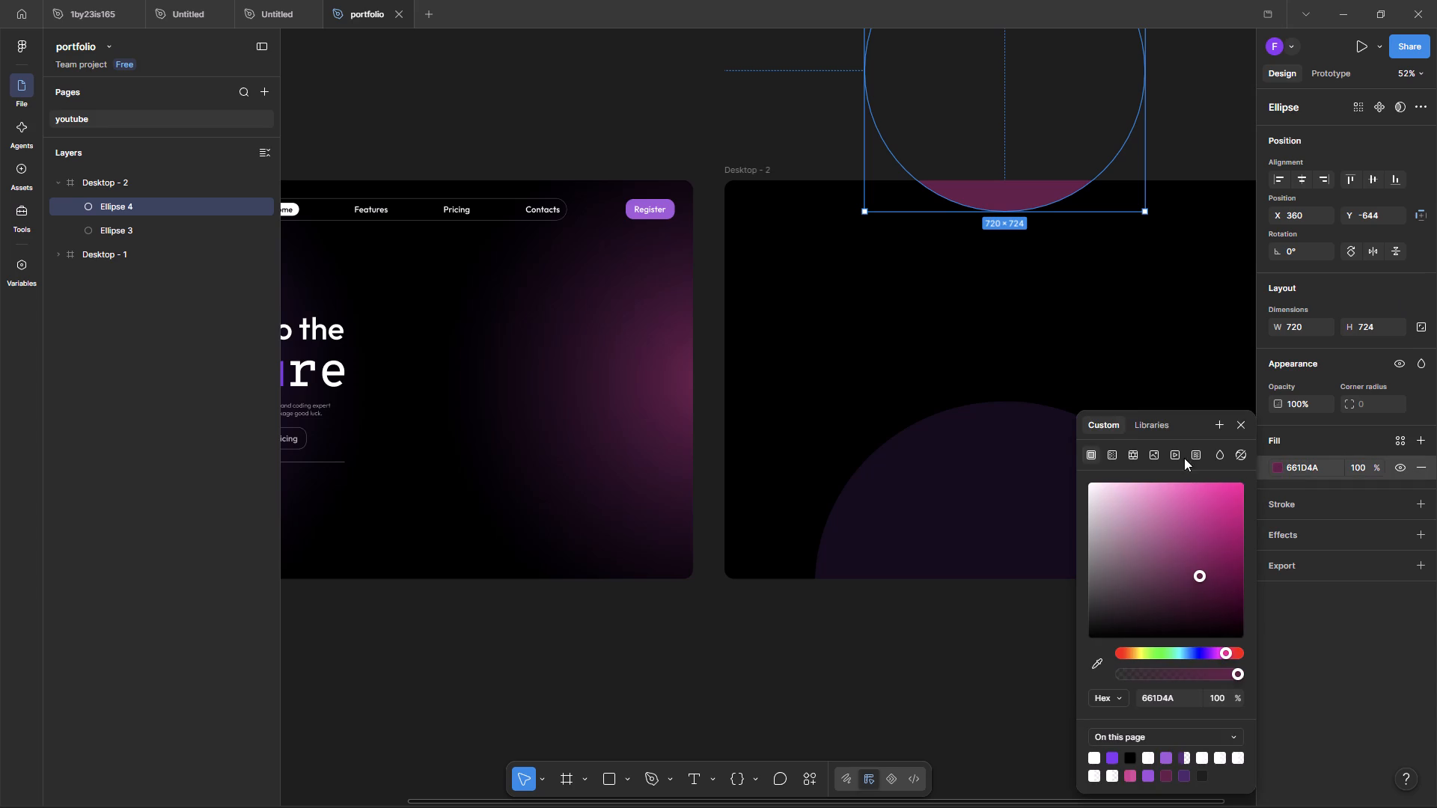
{"action": "left_click", "coordinate": [1188, 452]}
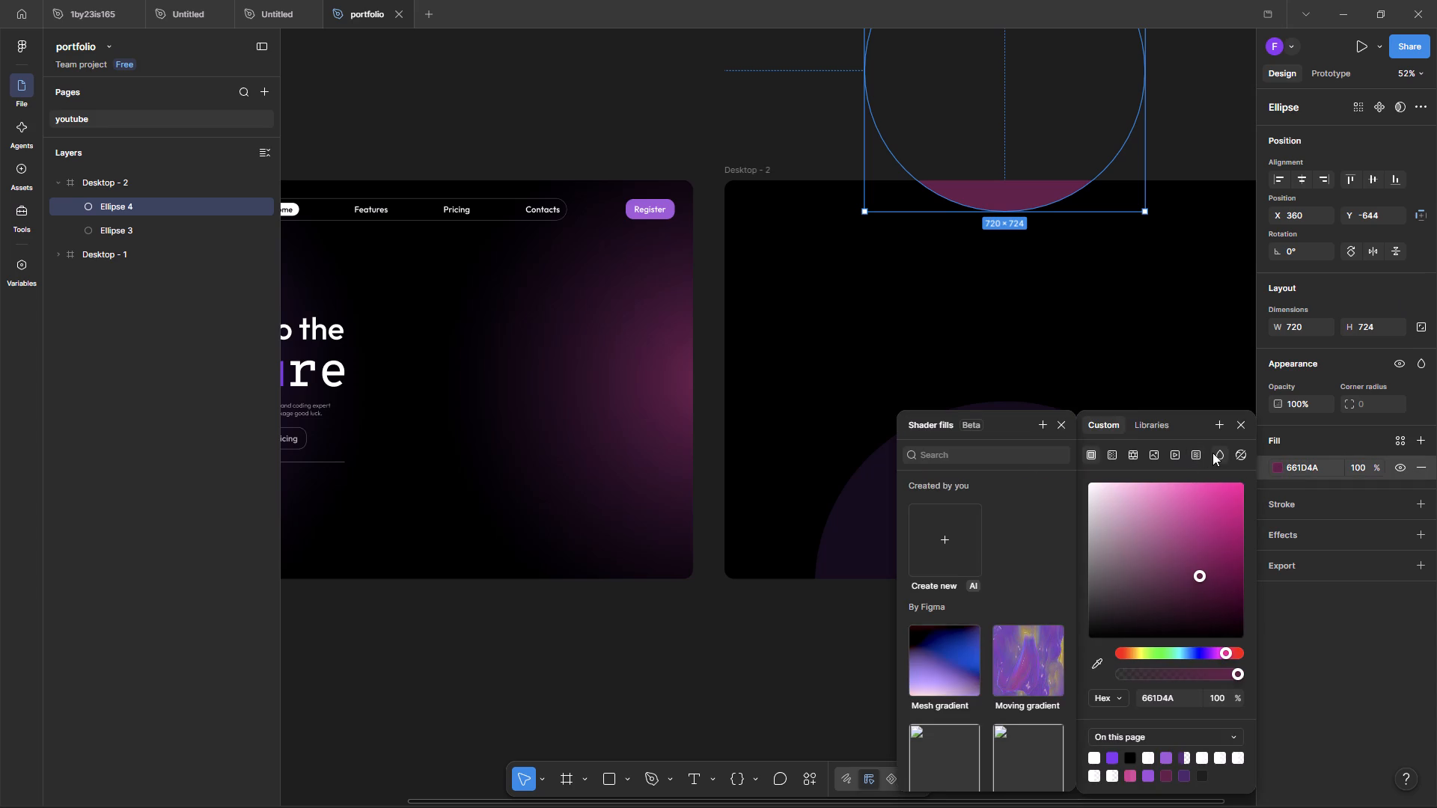
{"action": "left_click", "coordinate": [1217, 451]}
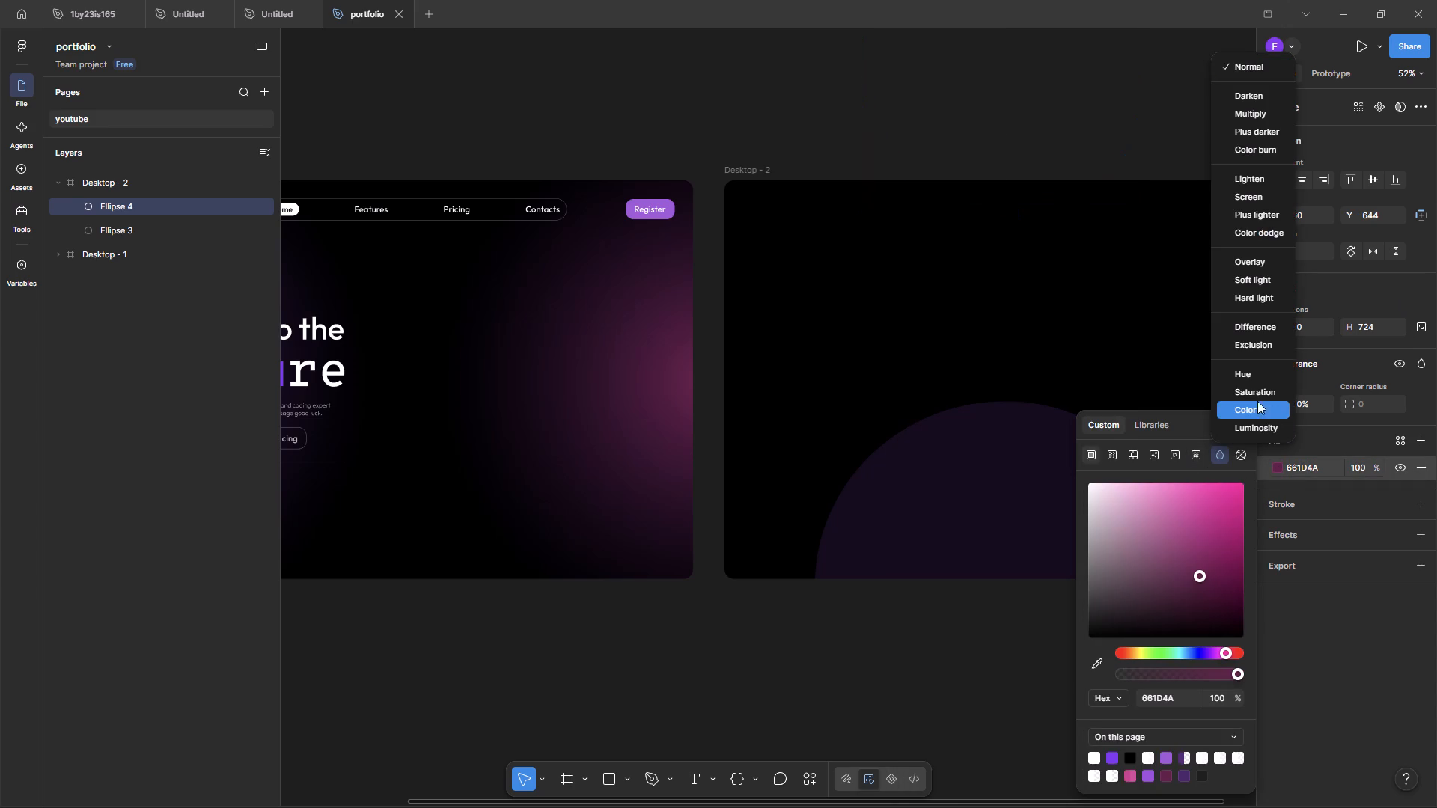
{"action": "left_click", "coordinate": [1238, 456]}
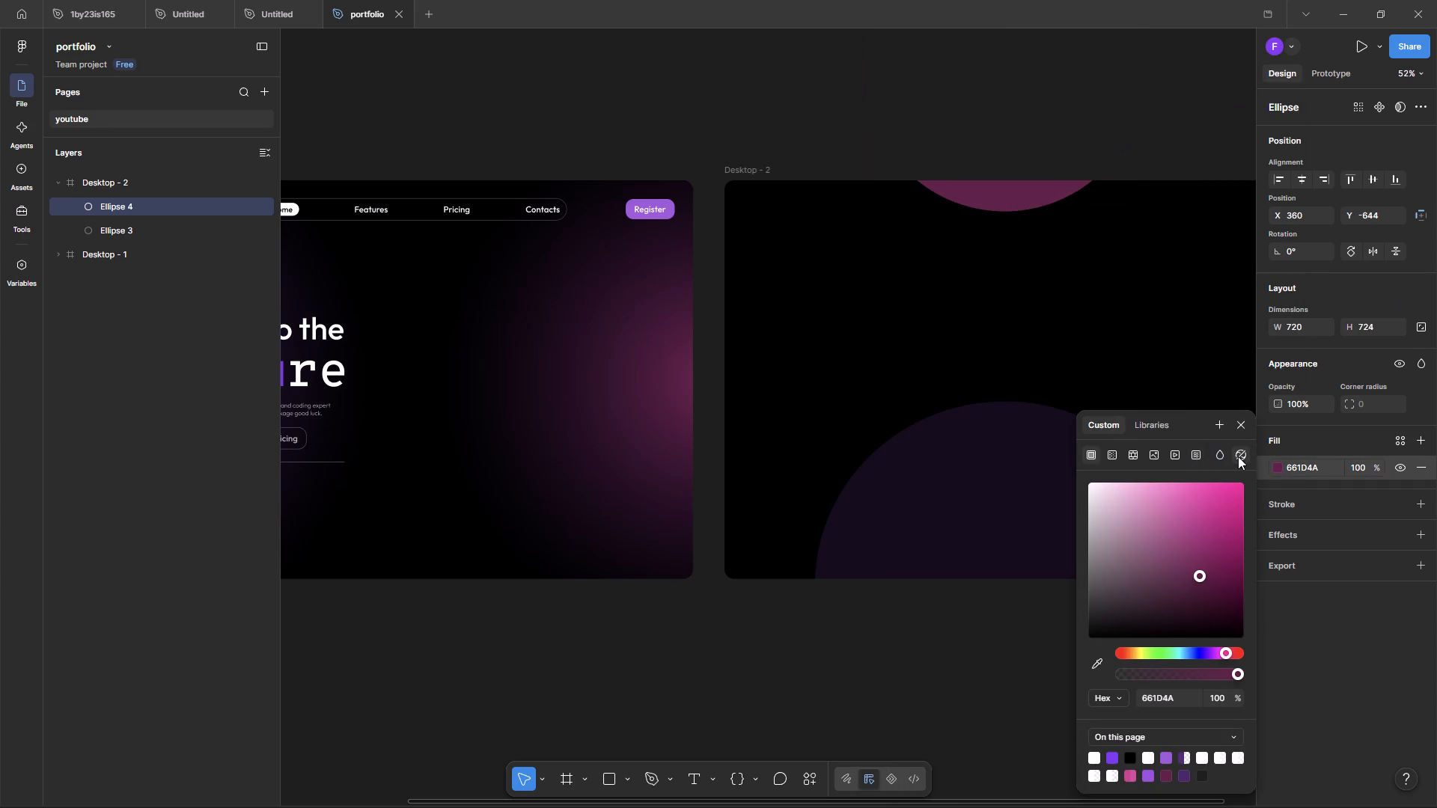
{"action": "left_click", "coordinate": [1238, 456]}
{"action": "left_click", "coordinate": [1238, 456]}
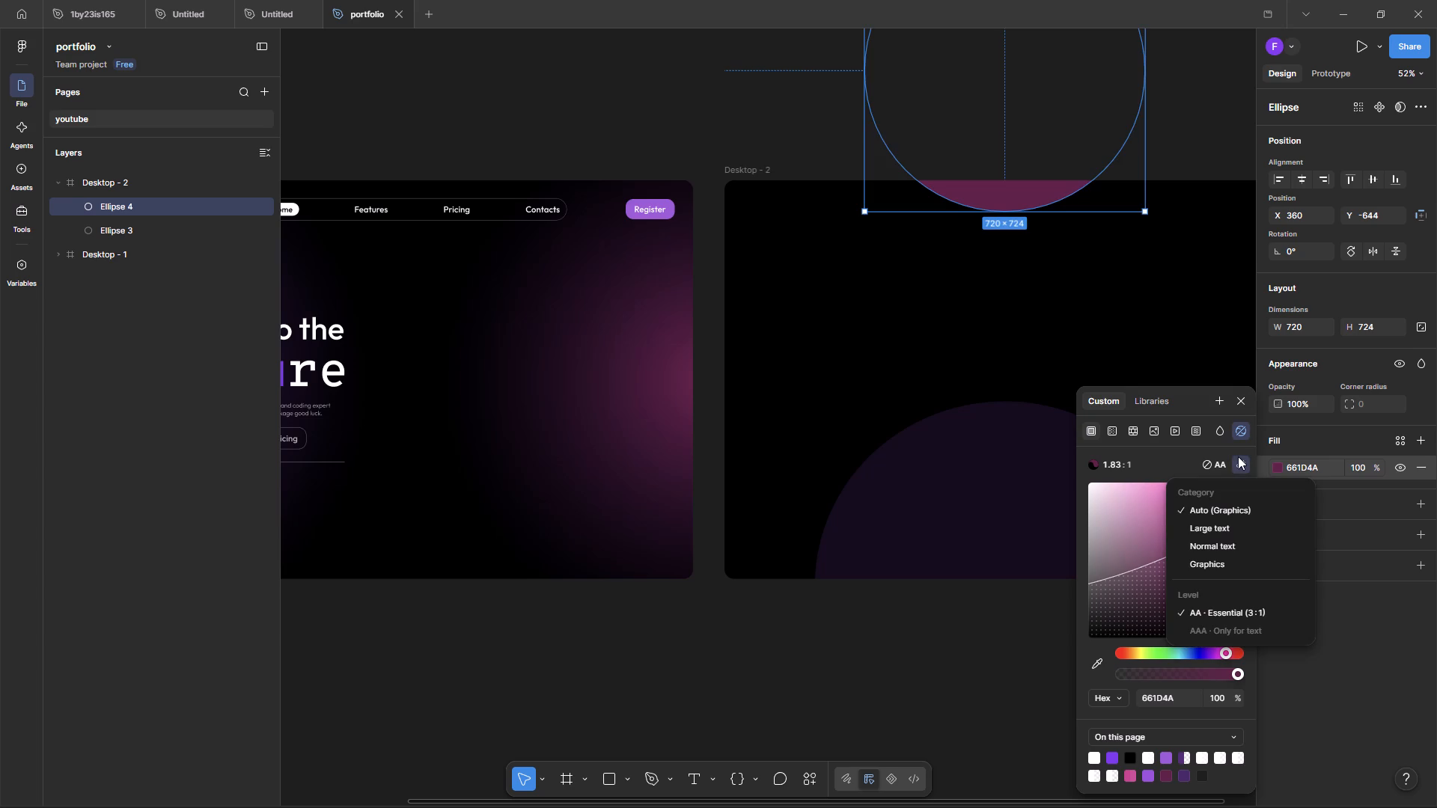
{"action": "left_click", "coordinate": [1238, 428]}
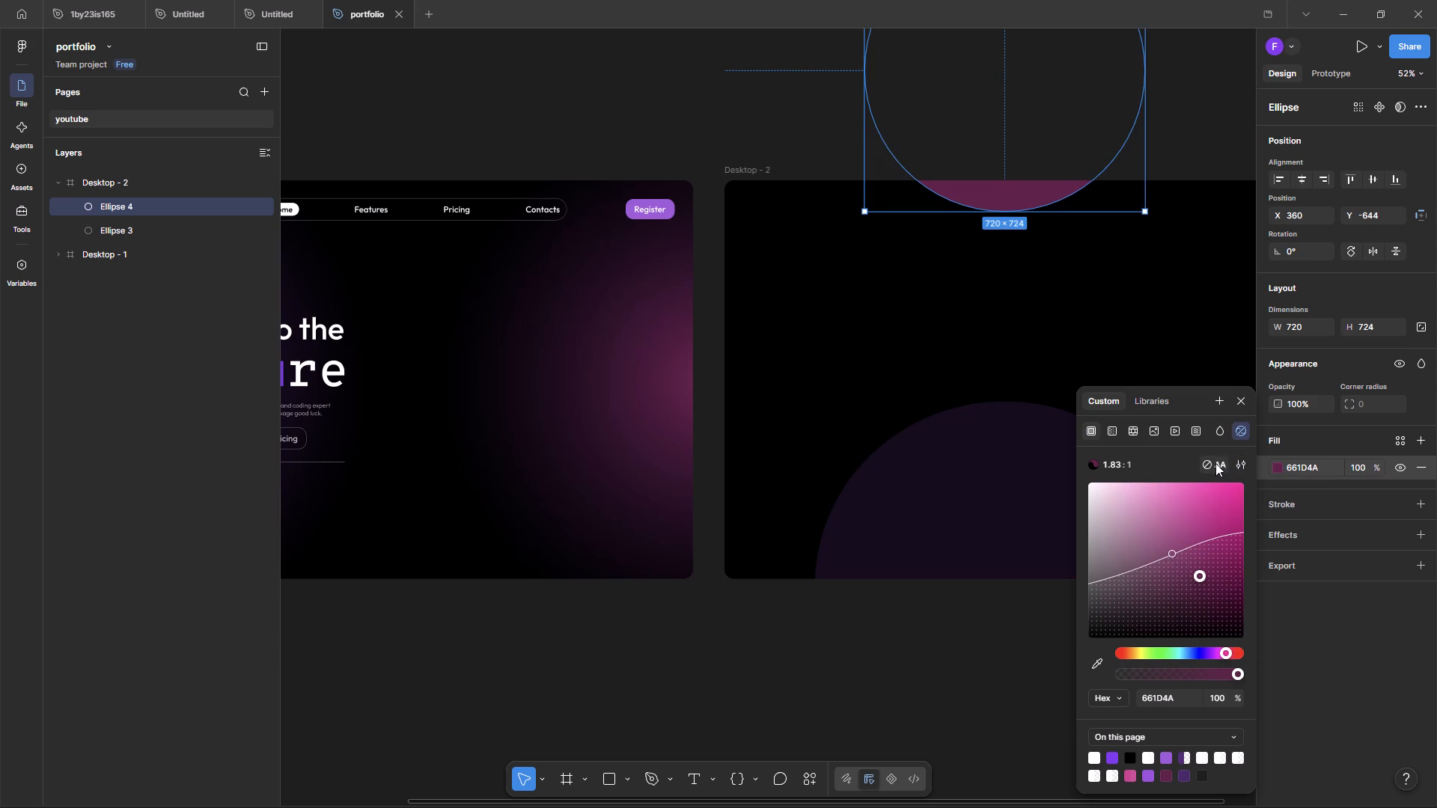
{"action": "left_click", "coordinate": [1093, 425]}
Apply a radial gradient fill to Ellipse 4 and move its 661D4A stop to 87%.
{"action": "left_click", "coordinate": [1119, 432]}
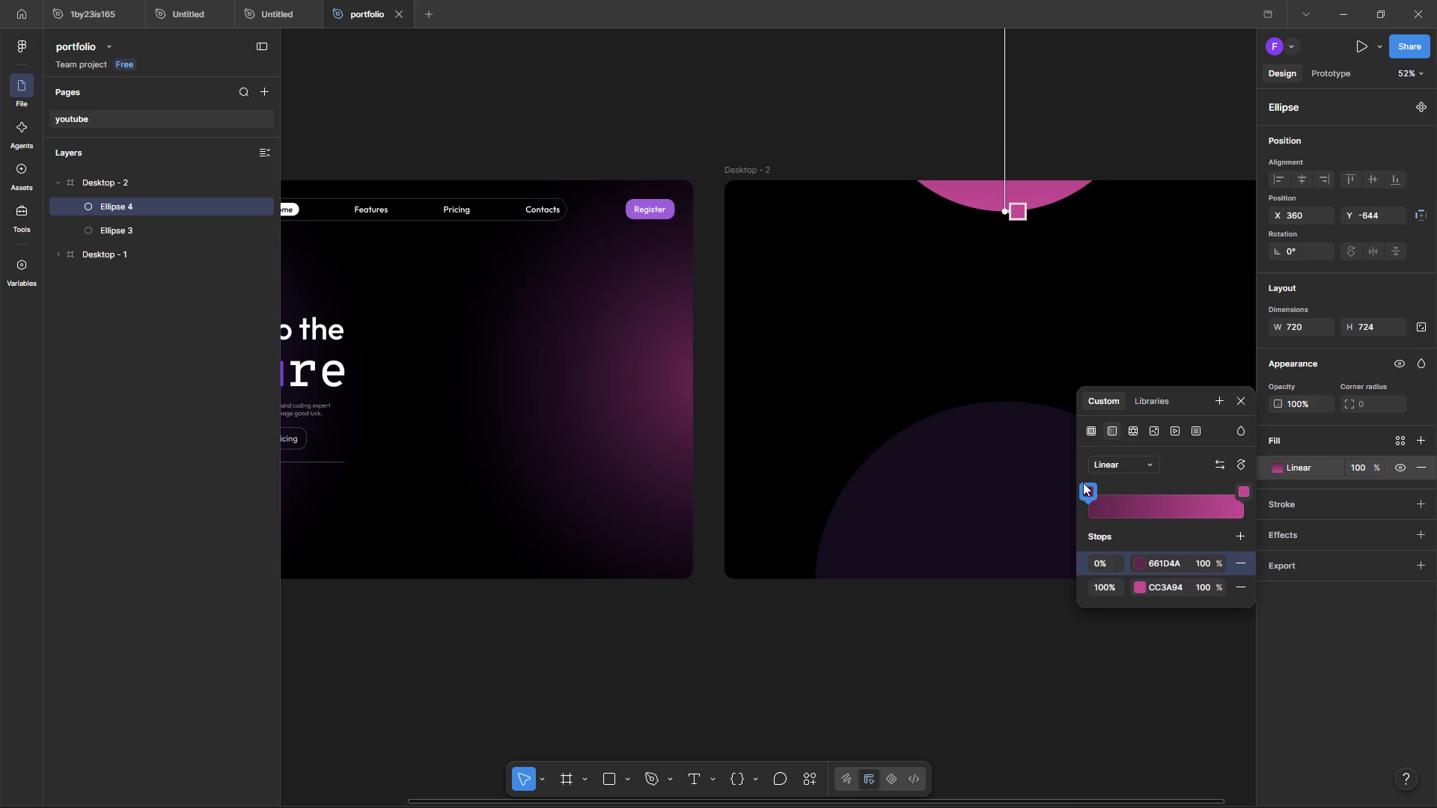
{"action": "left_click_drag", "start_coordinate": [1083, 486], "coordinate": [1061, 468]}
{"action": "left_click_drag", "start_coordinate": [1061, 468], "coordinate": [1060, 468]}
{"action": "left_click", "coordinate": [1098, 465]}
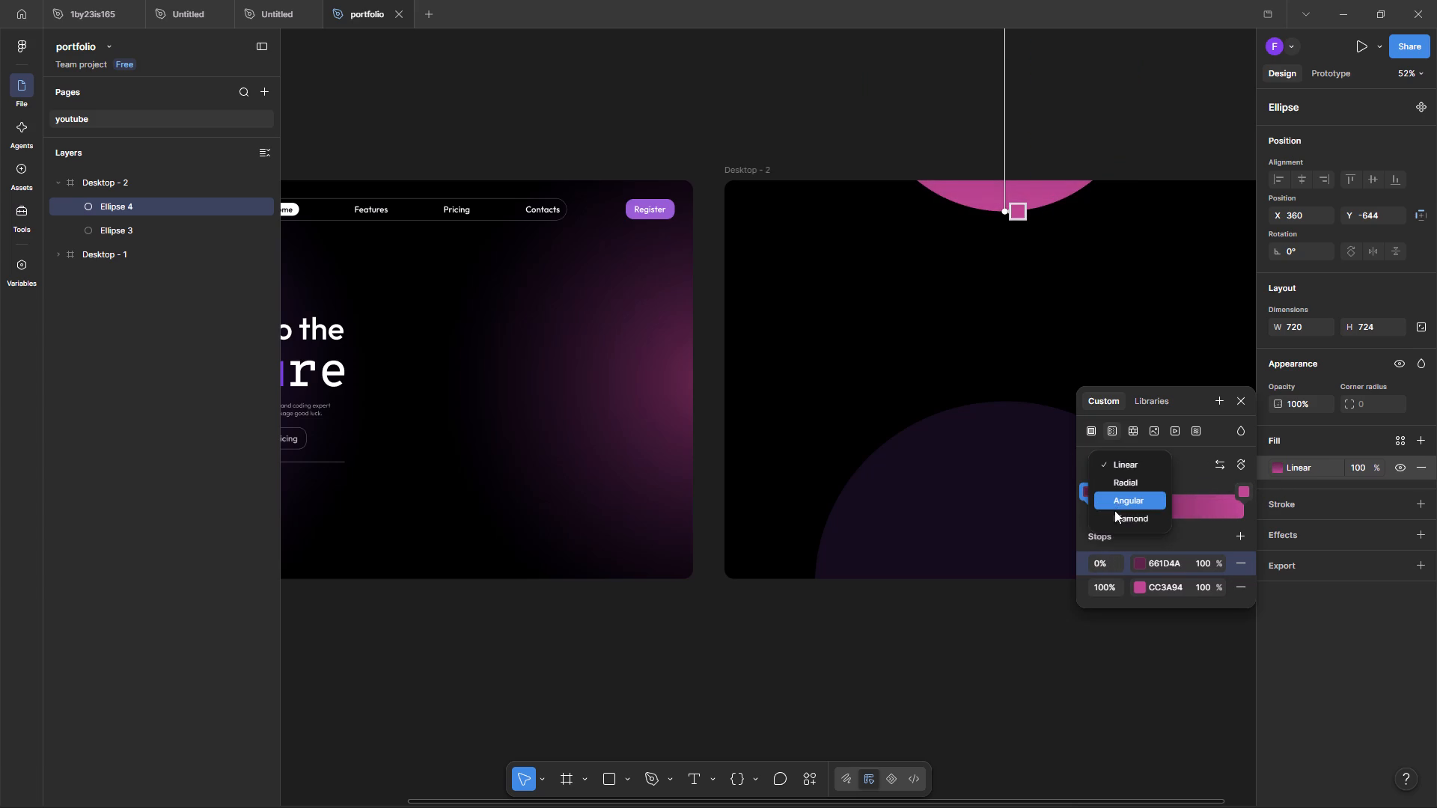
{"action": "left_click", "coordinate": [1114, 480]}
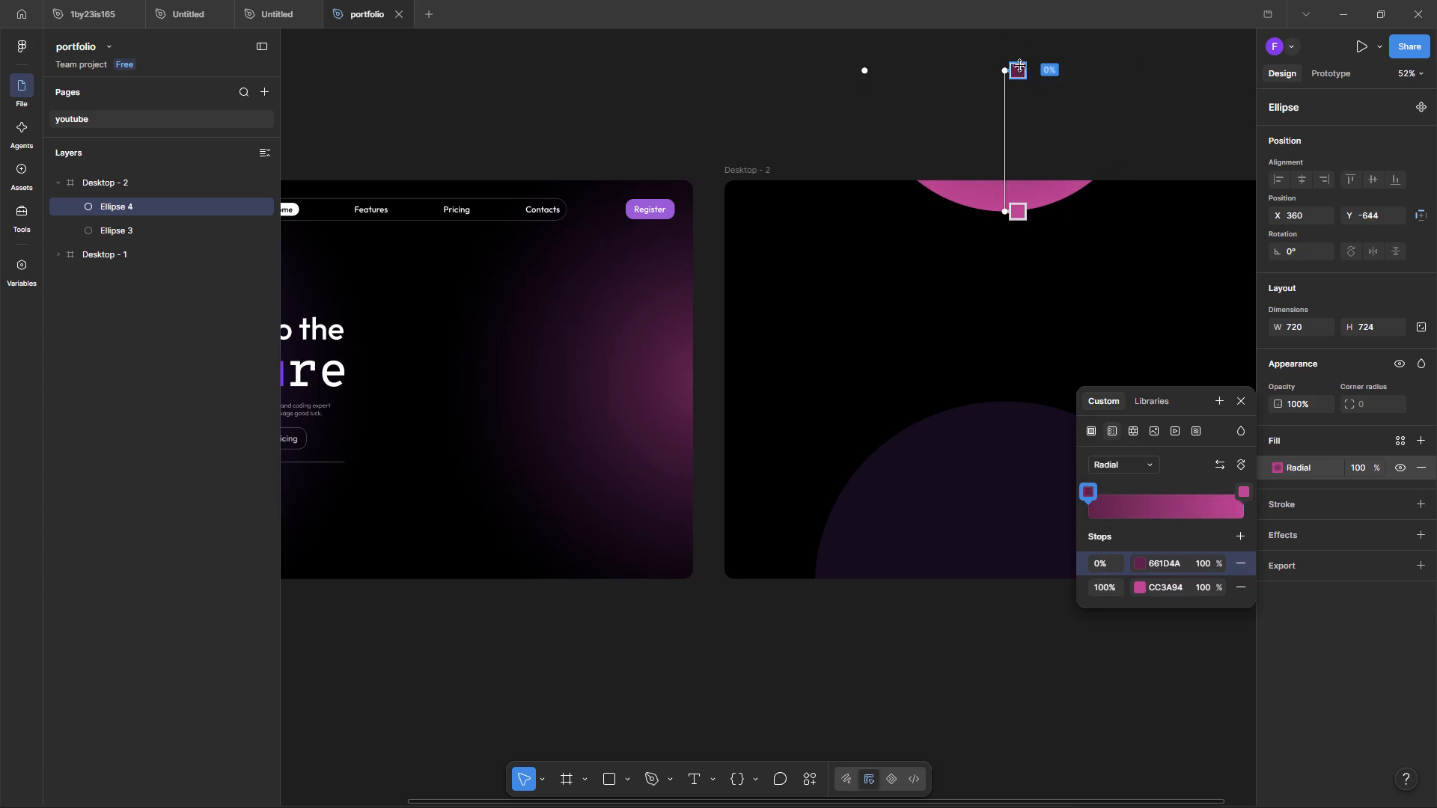
{"action": "left_click_drag", "start_coordinate": [1020, 66], "coordinate": [1049, 181]}
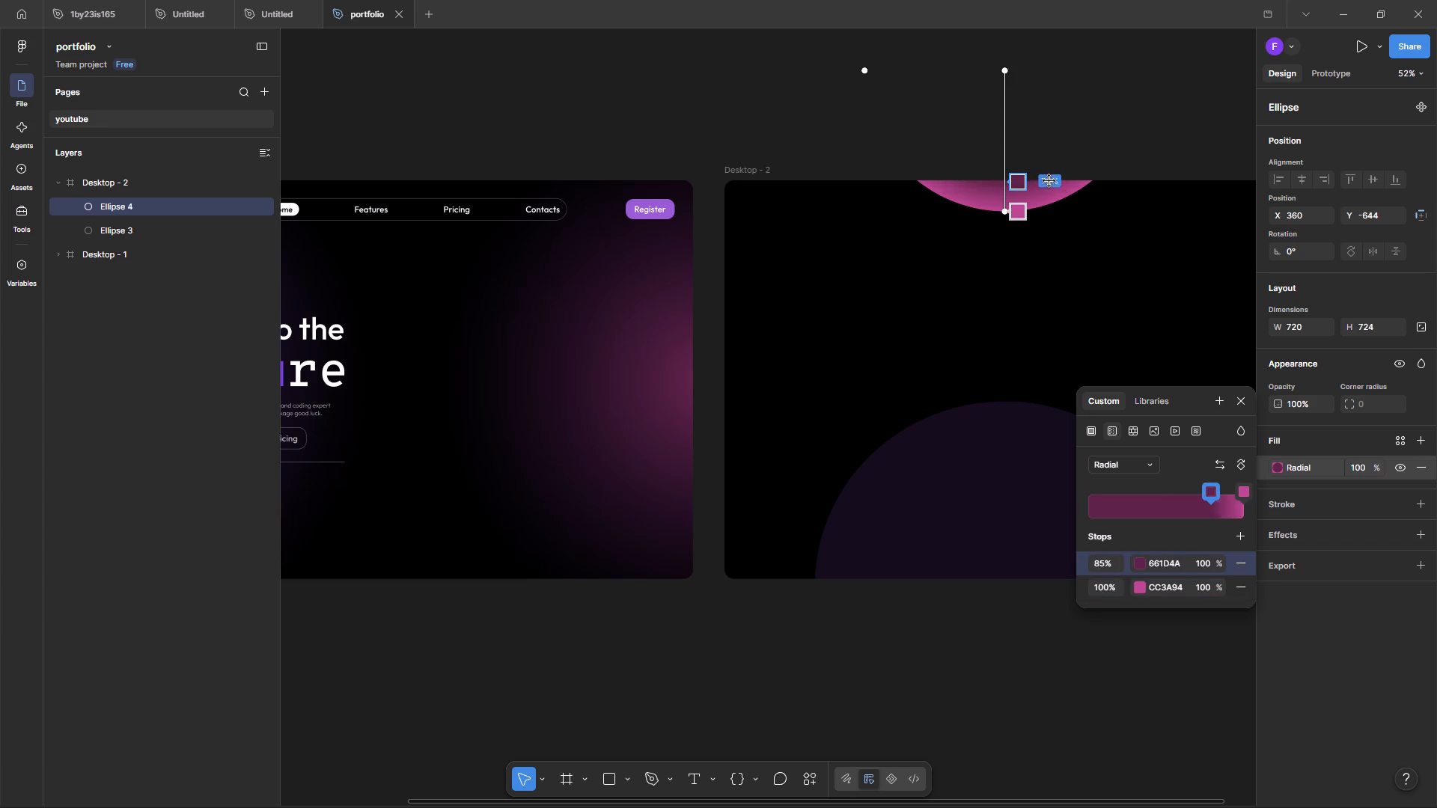
{"action": "left_click_drag", "start_coordinate": [1049, 181], "coordinate": [1049, 206]}
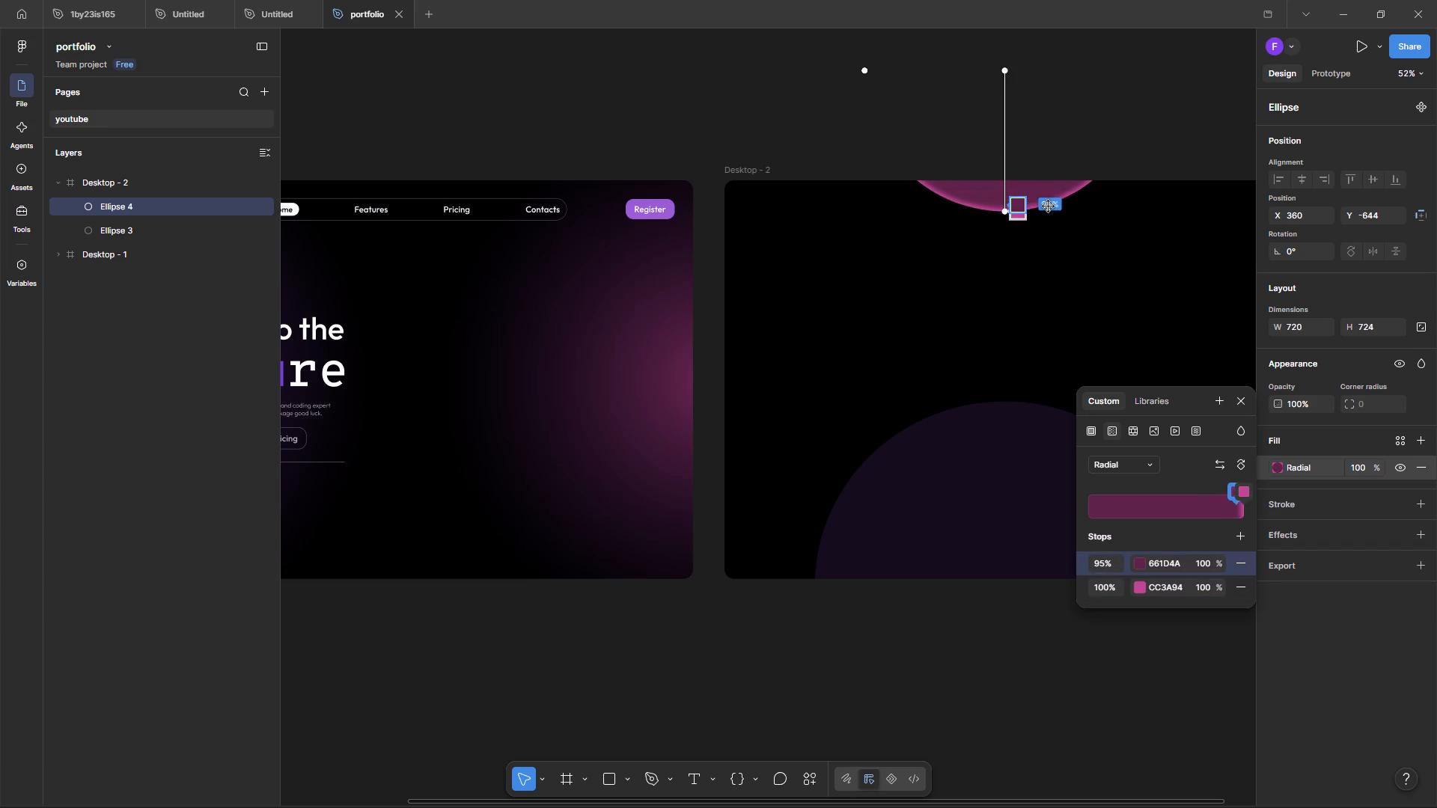
{"action": "left_click_drag", "start_coordinate": [1049, 206], "coordinate": [1048, 189]}
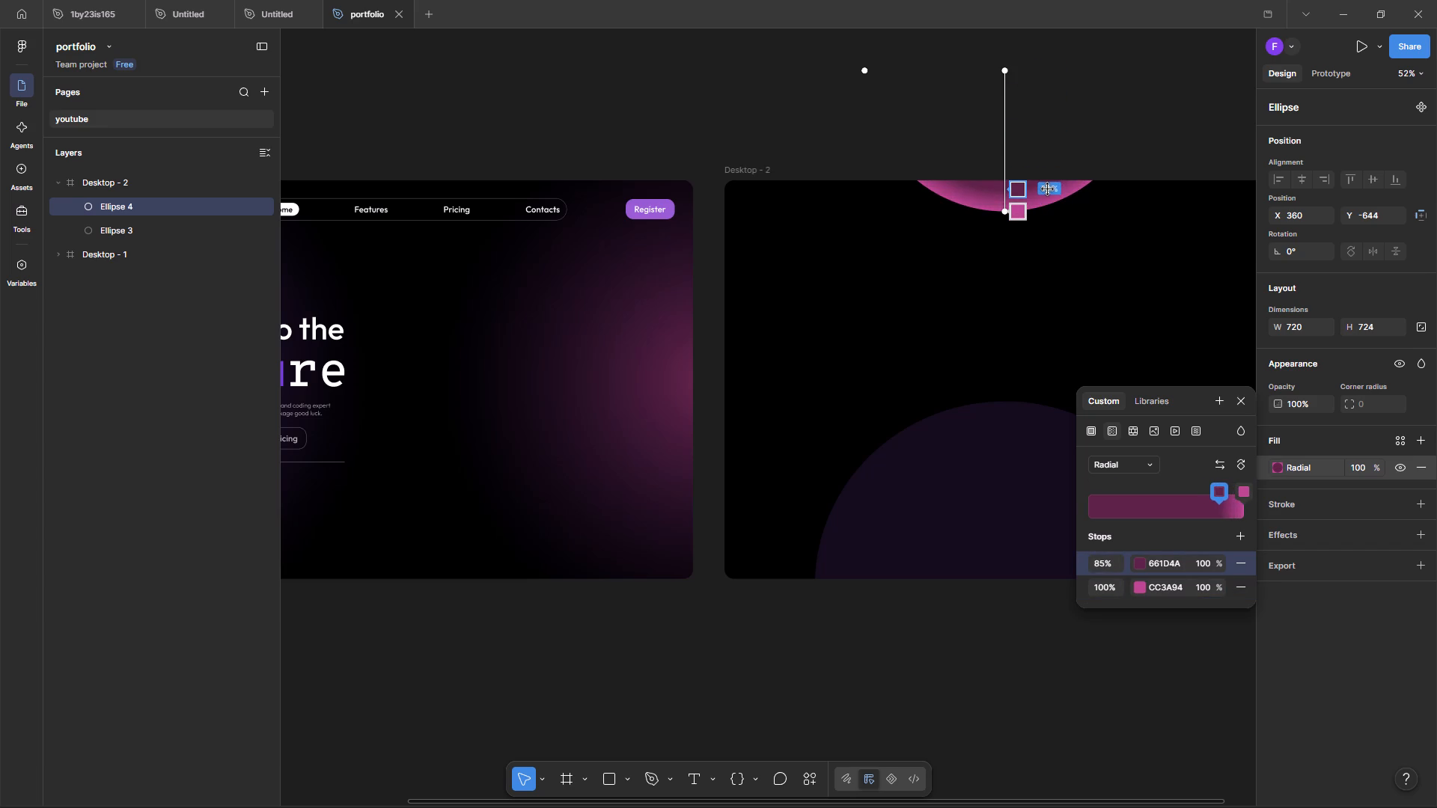
{"action": "left_click_drag", "start_coordinate": [1048, 189], "coordinate": [1046, 193]}
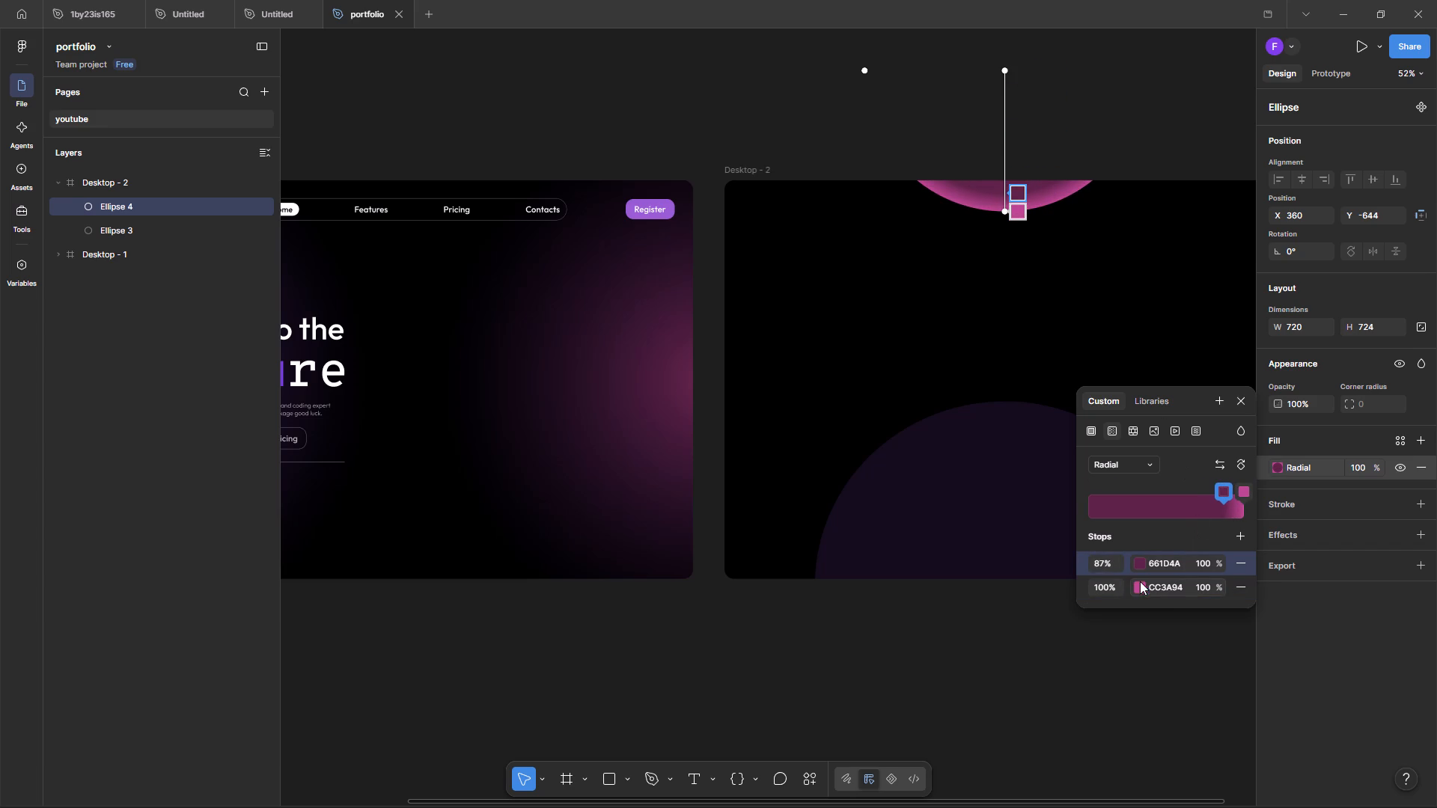
Set the colour of the 100% stop in Ellipse 4's radial gradient to B5277F.
{"action": "left_click", "coordinate": [1140, 595]}
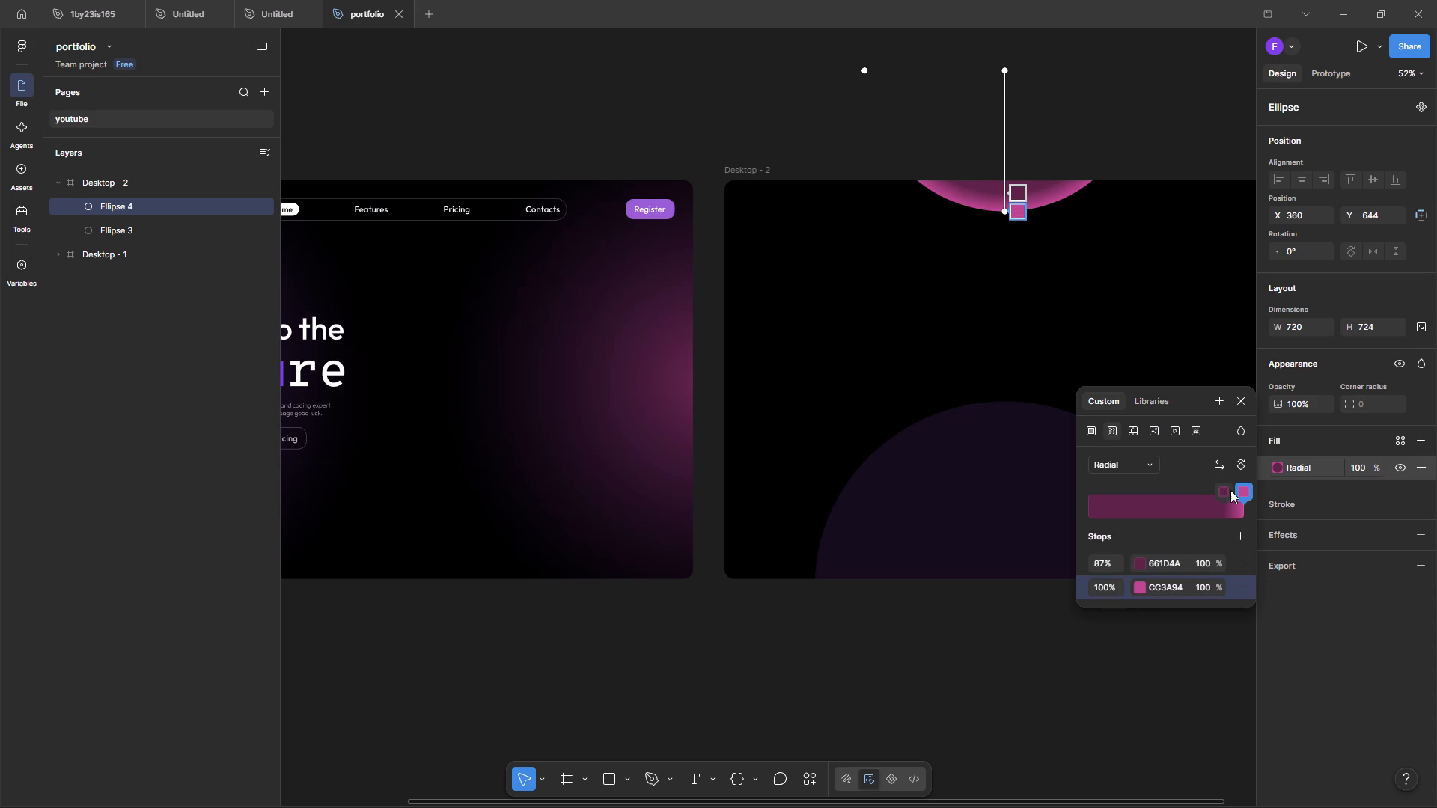
{"action": "left_click", "coordinate": [1240, 490]}
{"action": "left_click_drag", "start_coordinate": [1001, 510], "coordinate": [930, 468]}
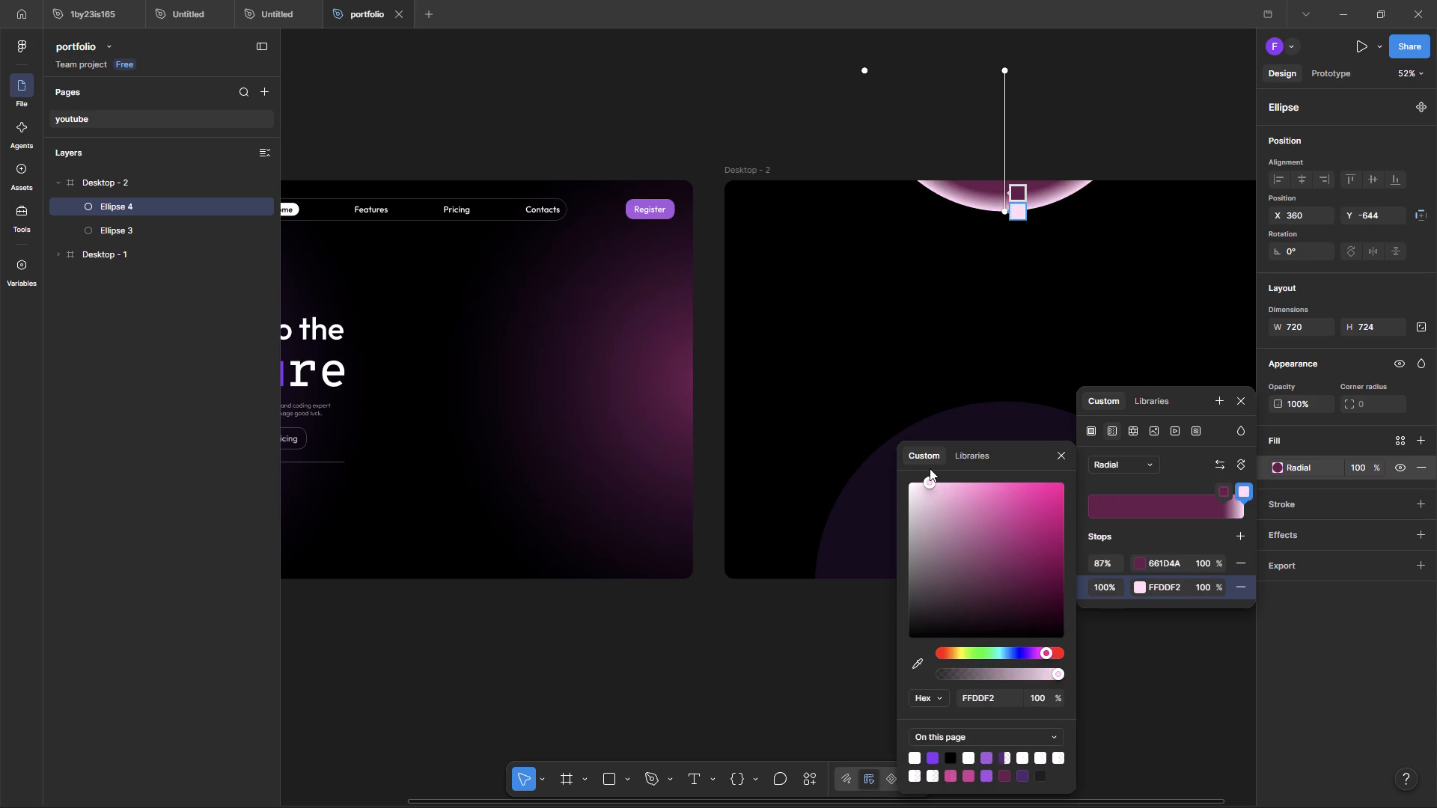
{"action": "left_click_drag", "start_coordinate": [930, 468], "coordinate": [1014, 507]}
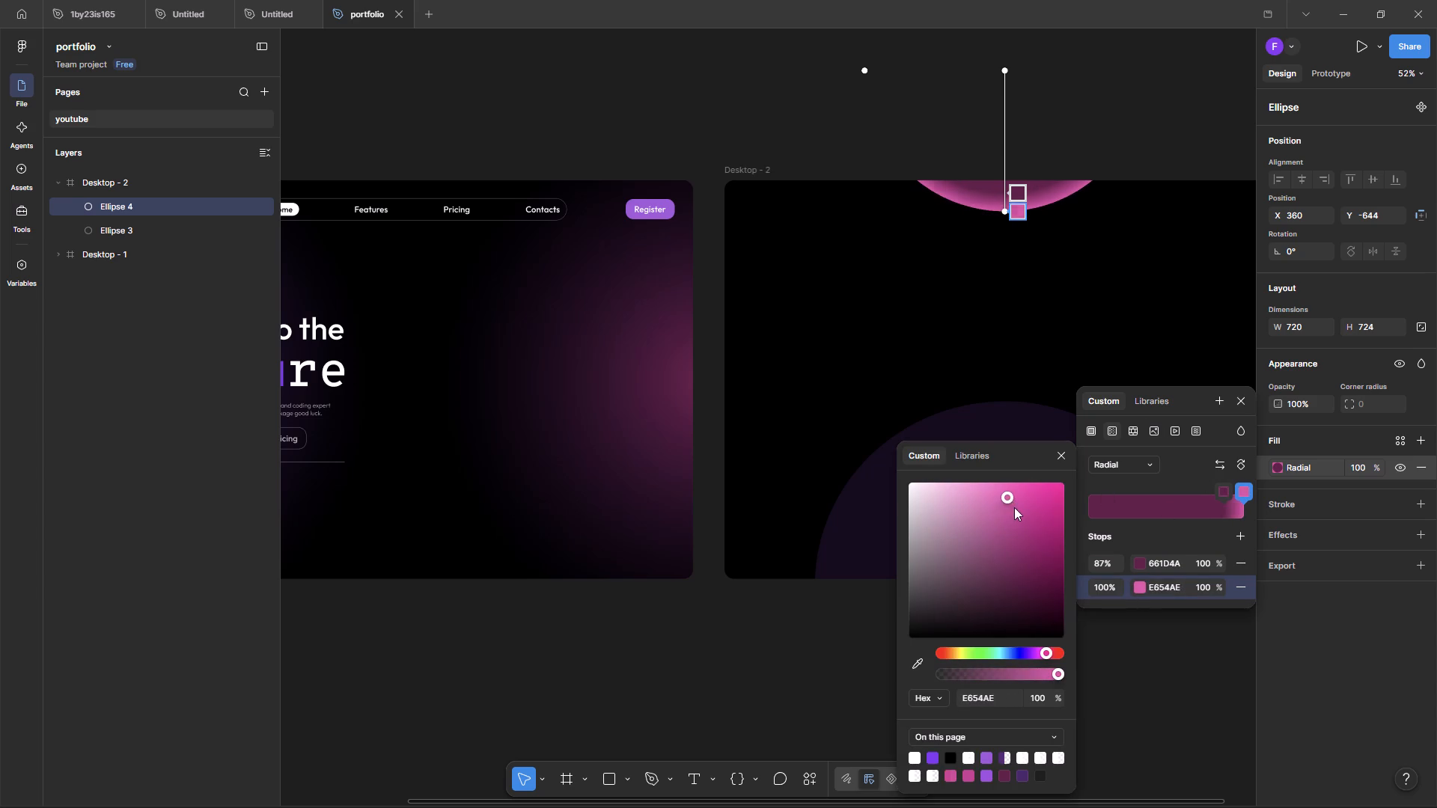
{"action": "left_click_drag", "start_coordinate": [1014, 507], "coordinate": [1021, 532]}
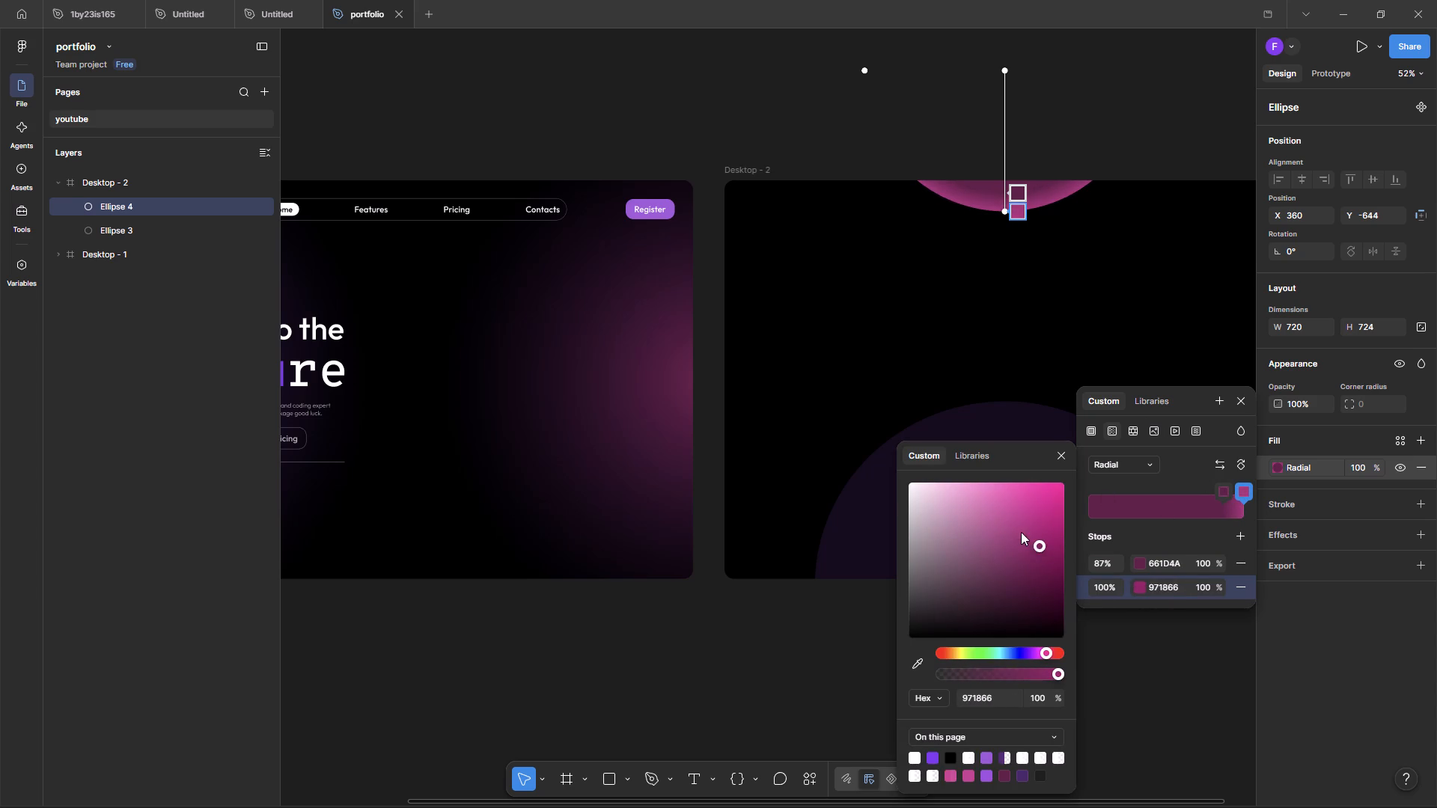
{"action": "left_click_drag", "start_coordinate": [1021, 532], "coordinate": [1031, 527]}
Lighten the 87% stop of Ellipse 4's radial gradient to about 812A5F and deselect the ellipse.
{"action": "left_click", "coordinate": [1223, 486]}
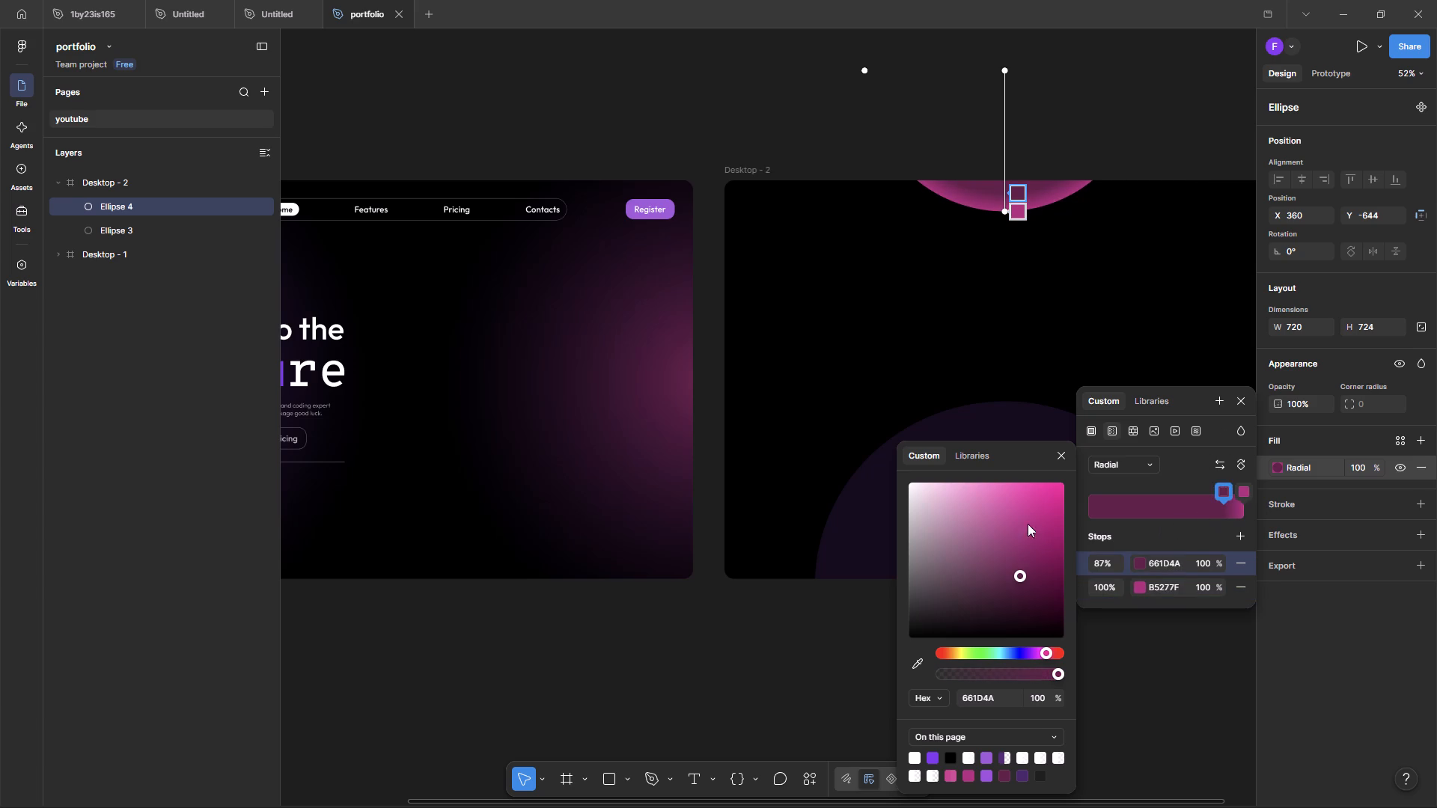
{"action": "left_click", "coordinate": [1018, 547]}
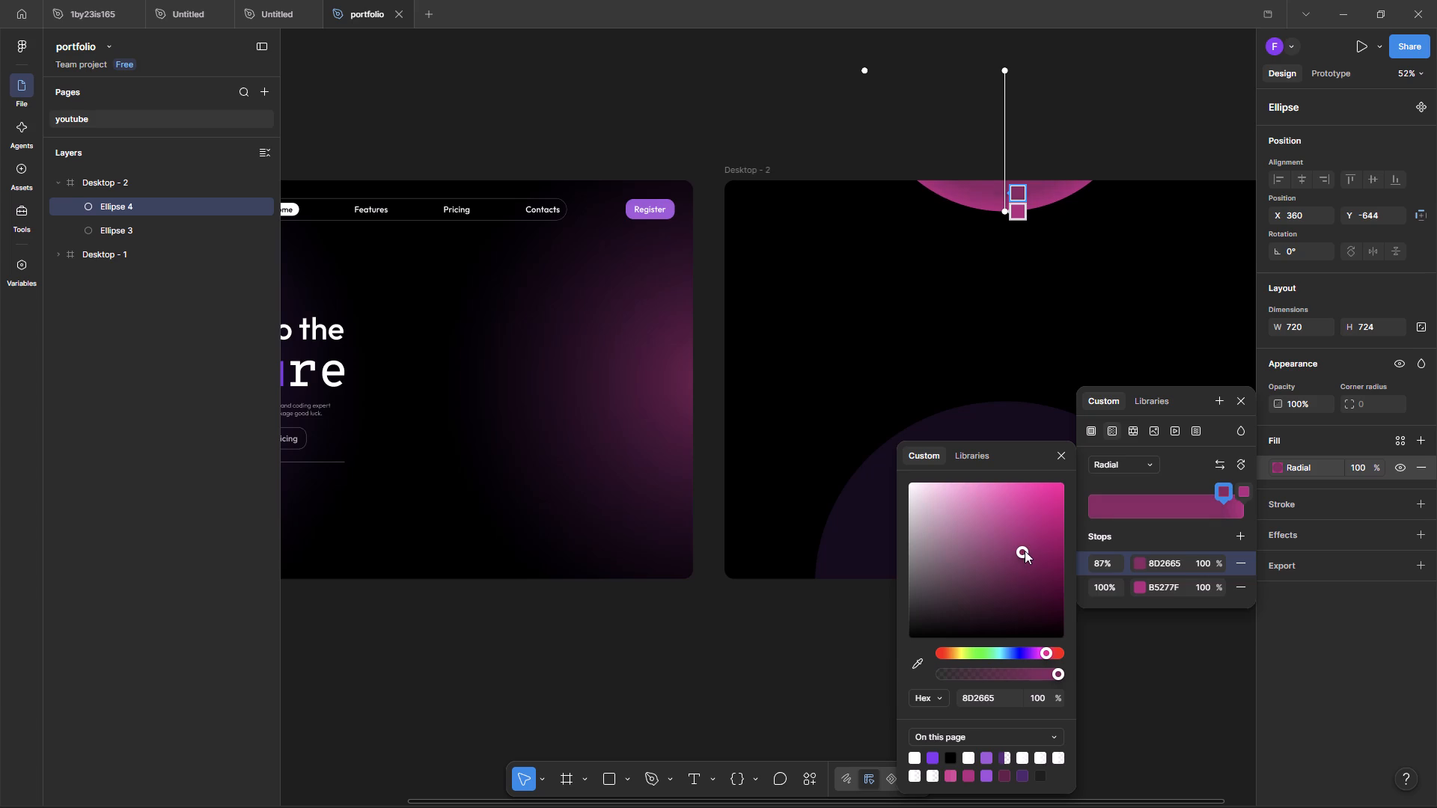
{"action": "left_click_drag", "start_coordinate": [1025, 551], "coordinate": [1022, 545]}
{"action": "left_click_drag", "start_coordinate": [1022, 545], "coordinate": [1016, 557]}
{"action": "left_click", "coordinate": [1144, 52]}
{"action": "left_click", "coordinate": [1145, 67]}
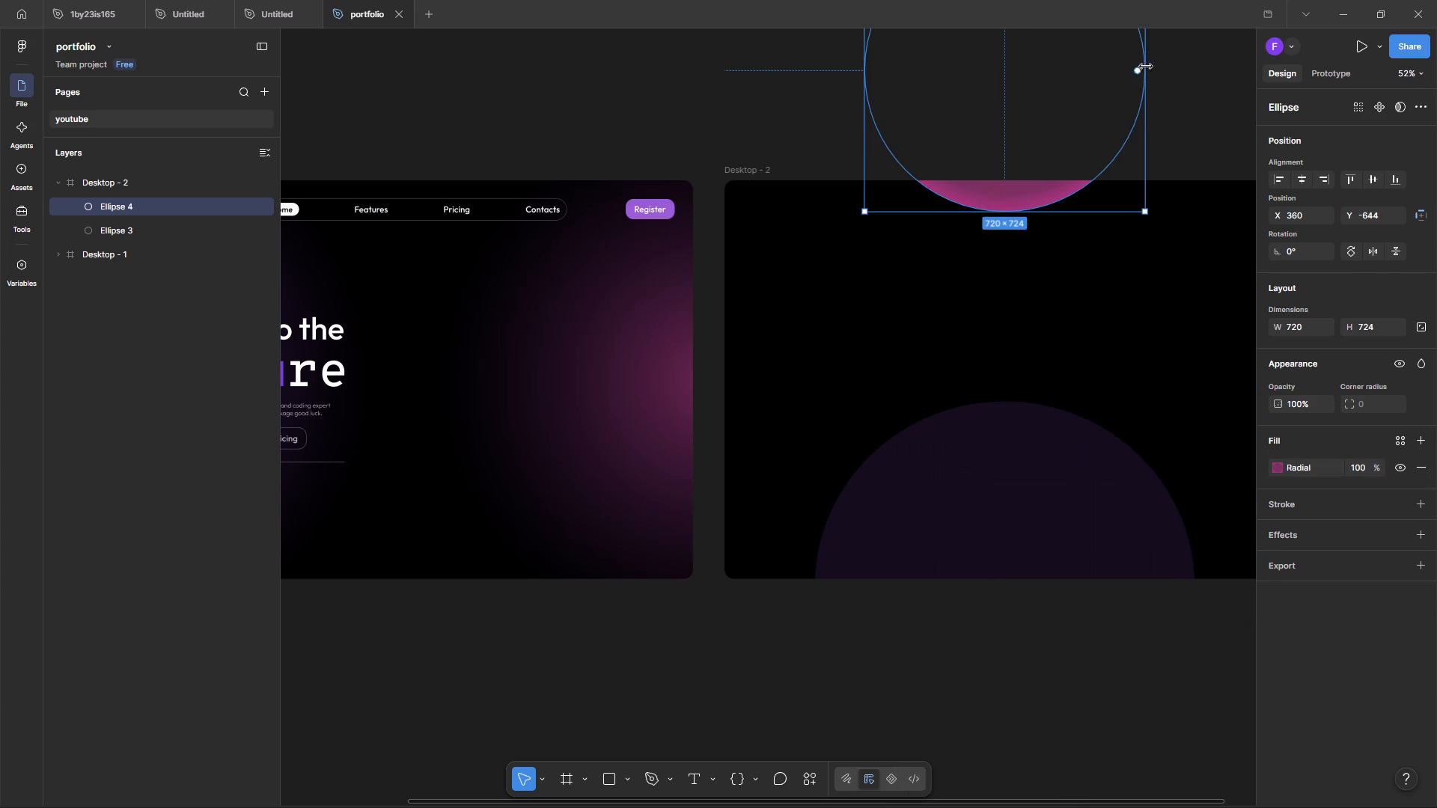
{"action": "left_click", "coordinate": [1247, 93]}
Apply an angular gradient fill to Ellipse 3 and move its 4D276C stop to 99%.
{"action": "left_click", "coordinate": [1031, 538]}
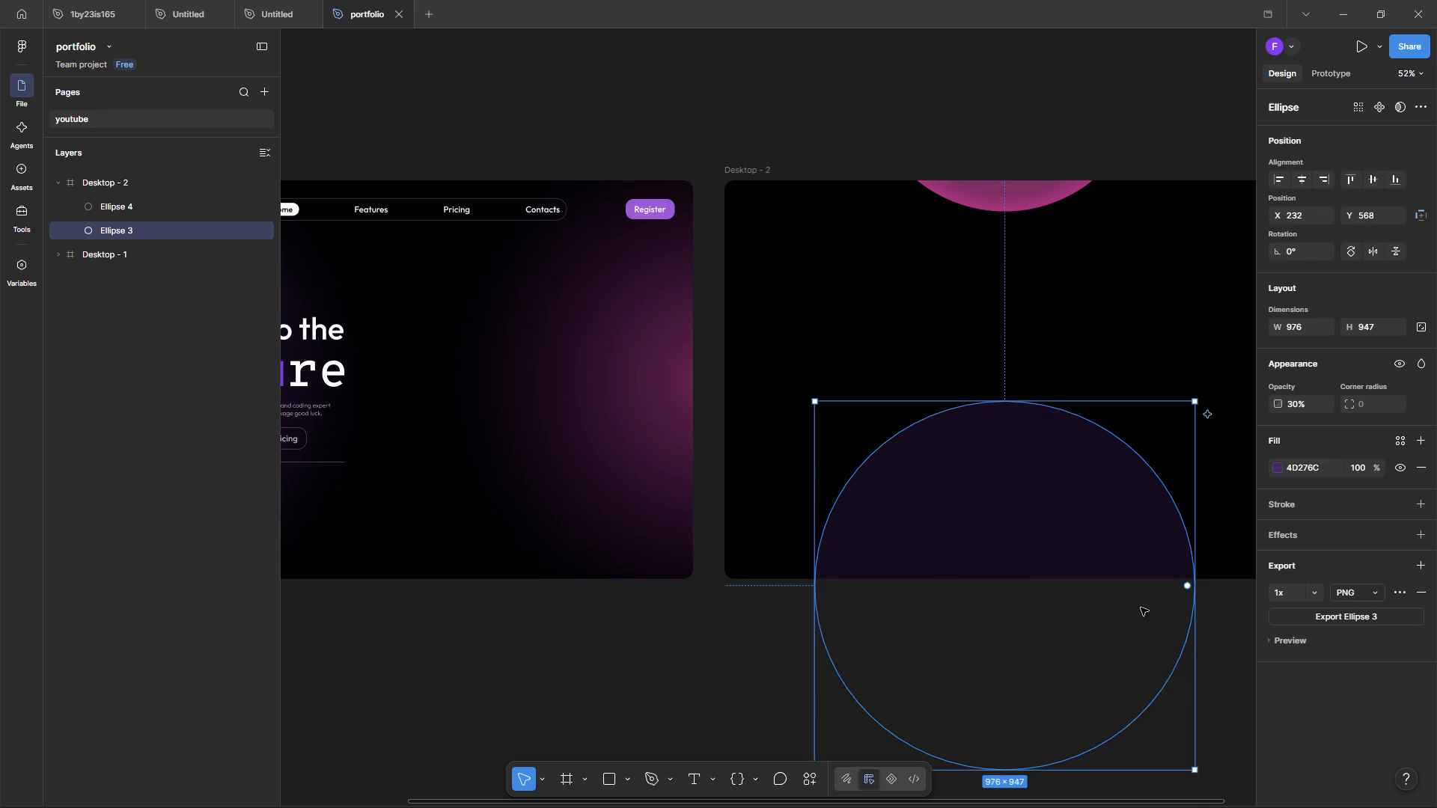
{"action": "left_click", "coordinate": [1277, 468]}
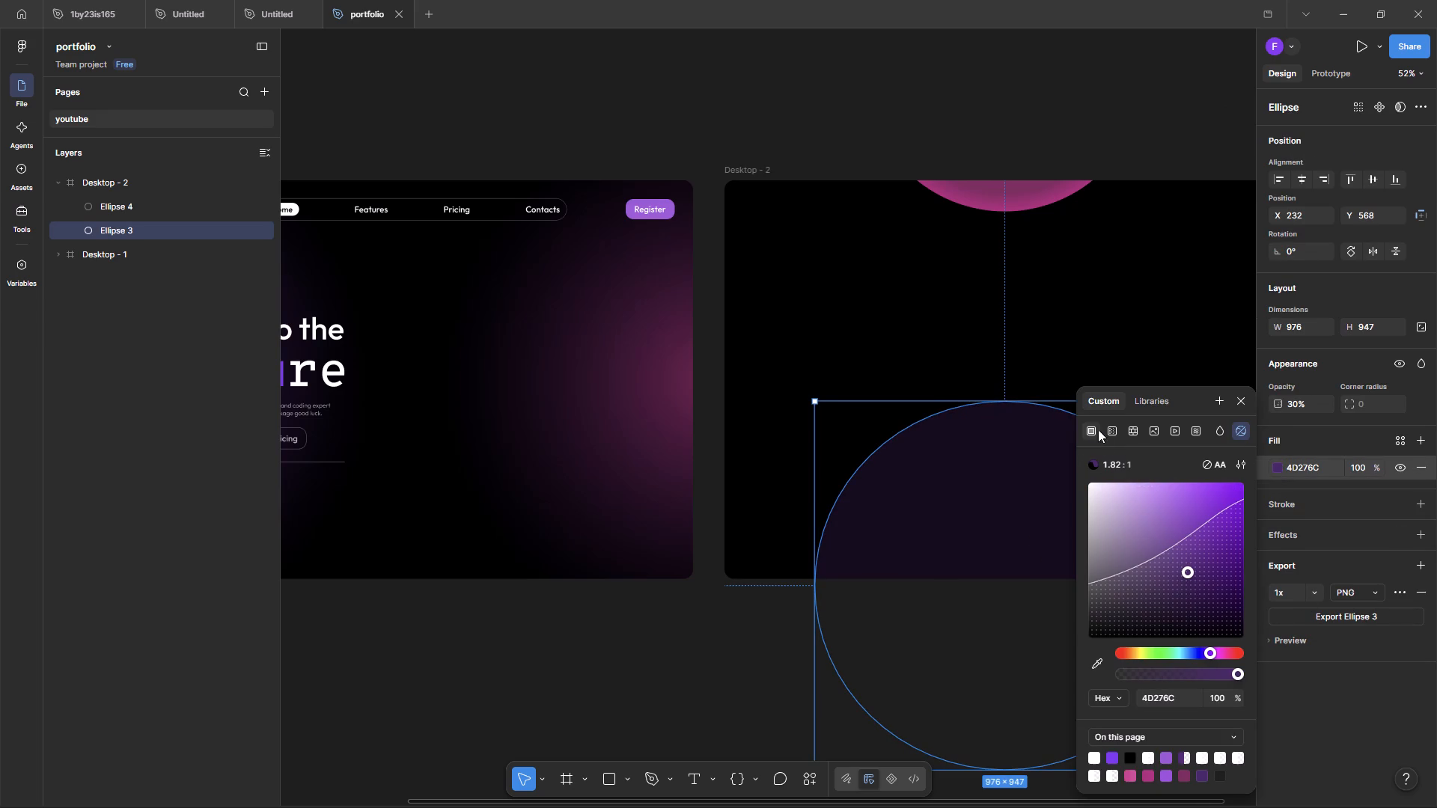
{"action": "left_click", "coordinate": [1090, 429]}
{"action": "left_click", "coordinate": [1117, 435]}
{"action": "left_click", "coordinate": [1096, 435]}
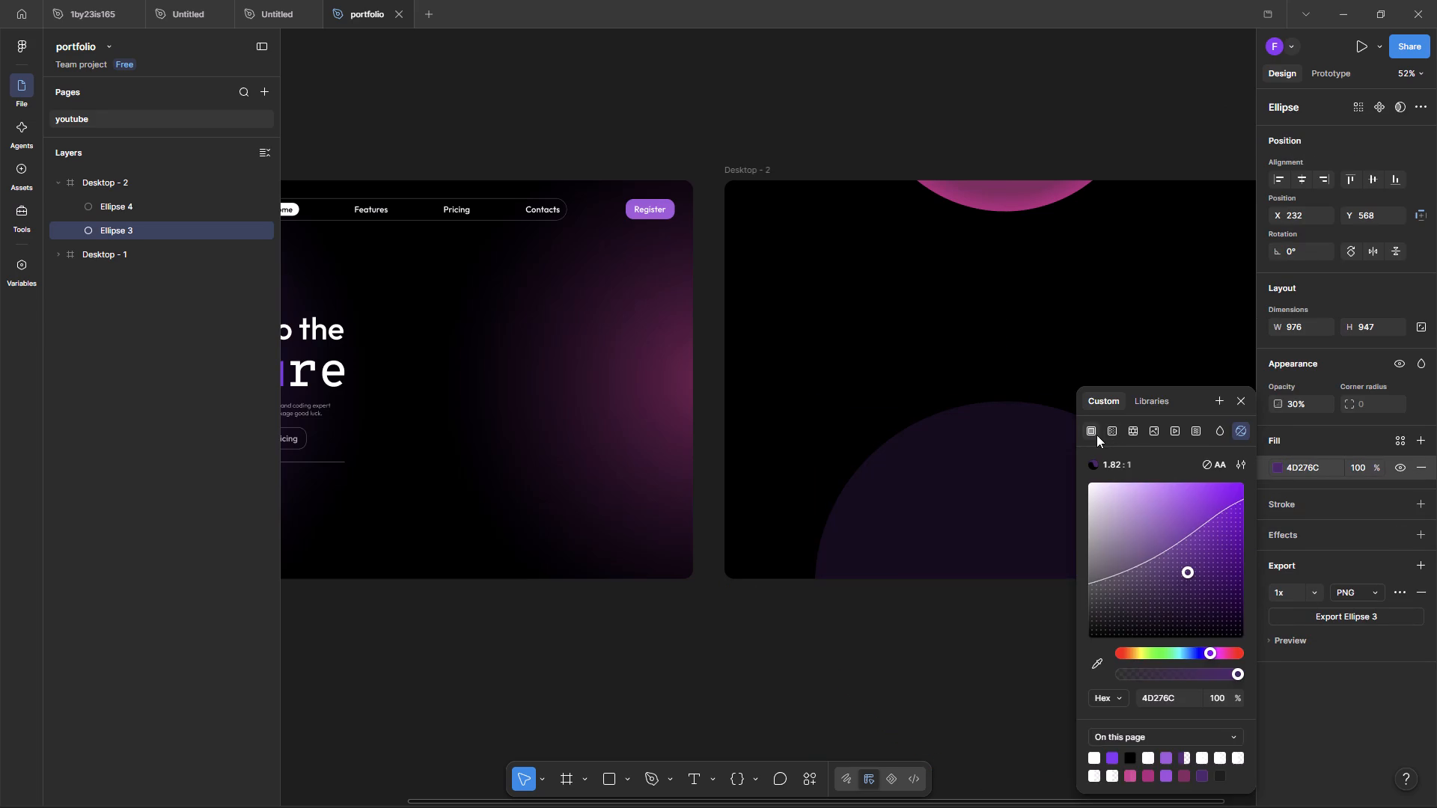
{"action": "left_click", "coordinate": [1109, 433]}
{"action": "left_click", "coordinate": [1117, 469]}
{"action": "left_click", "coordinate": [1129, 501]}
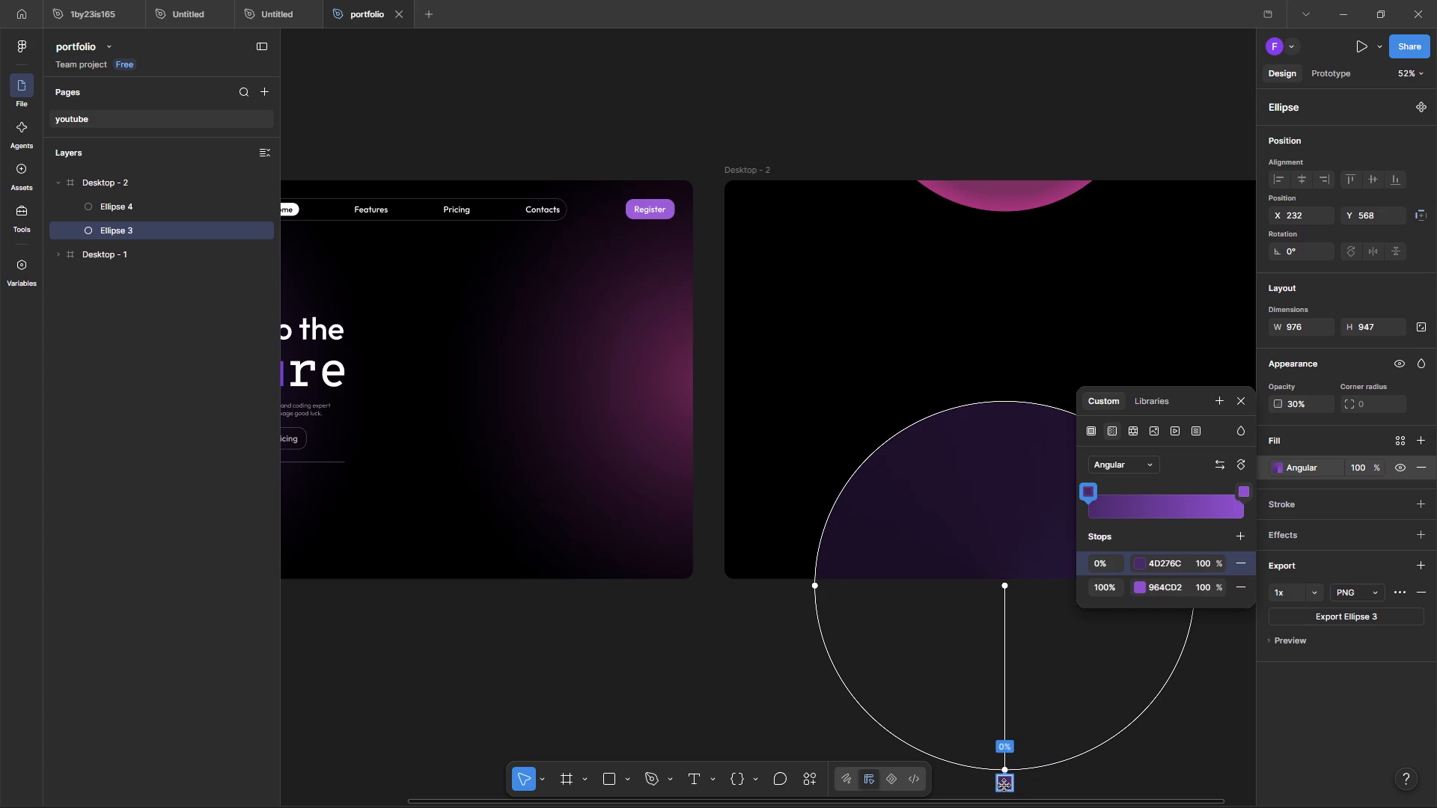
{"action": "left_click_drag", "start_coordinate": [1004, 786], "coordinate": [1128, 409]}
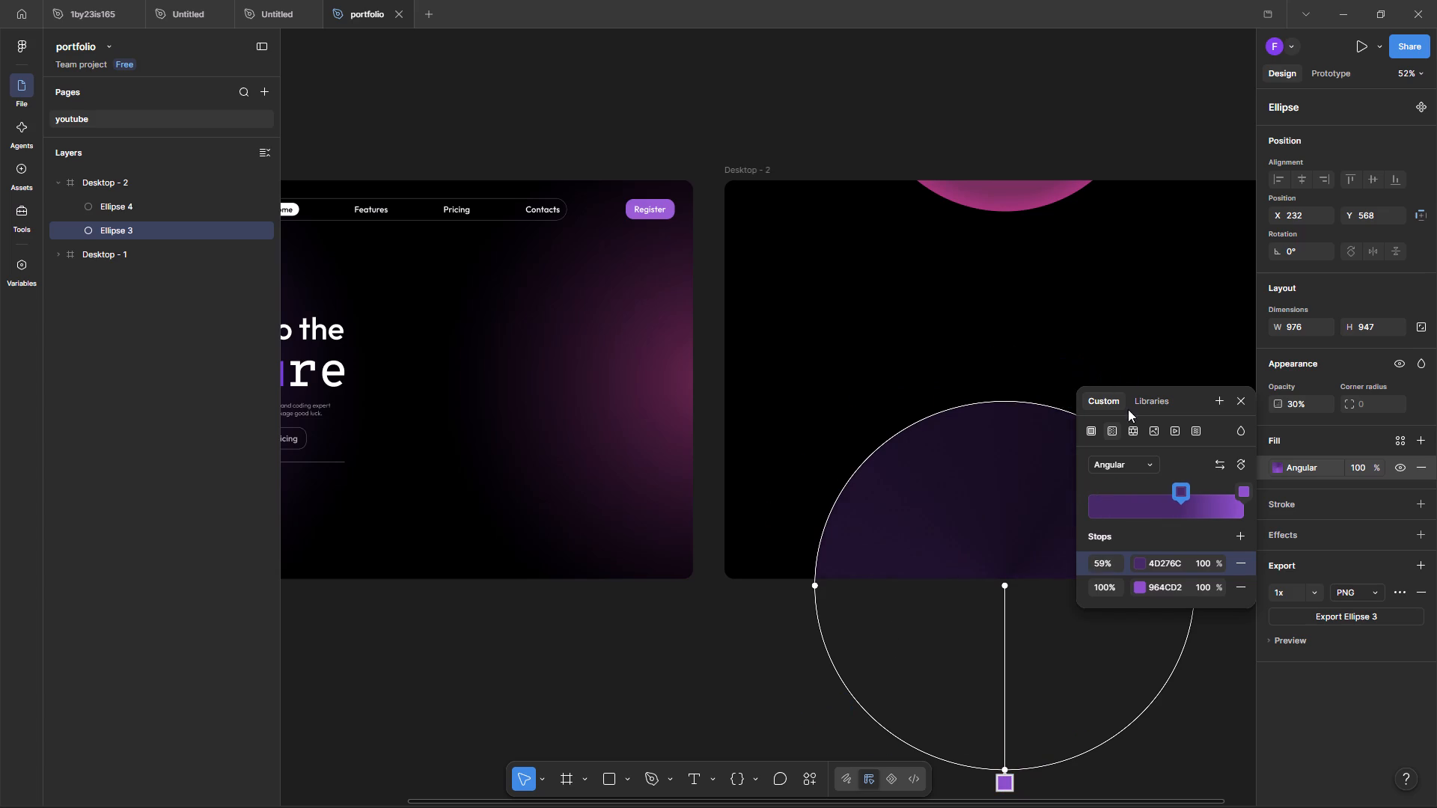
{"action": "left_click_drag", "start_coordinate": [1128, 409], "coordinate": [714, 545]}
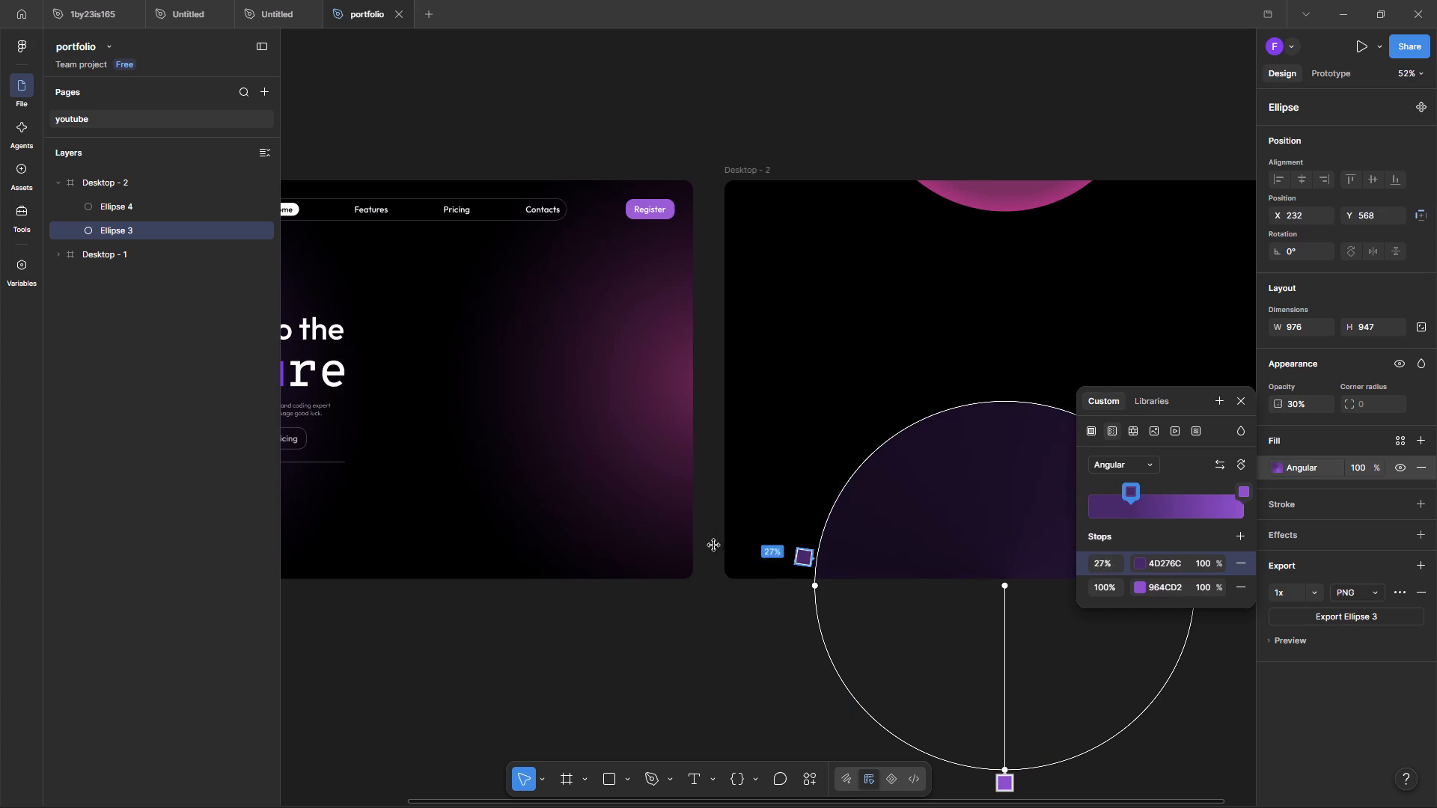
{"action": "left_click_drag", "start_coordinate": [714, 545], "coordinate": [1014, 773]}
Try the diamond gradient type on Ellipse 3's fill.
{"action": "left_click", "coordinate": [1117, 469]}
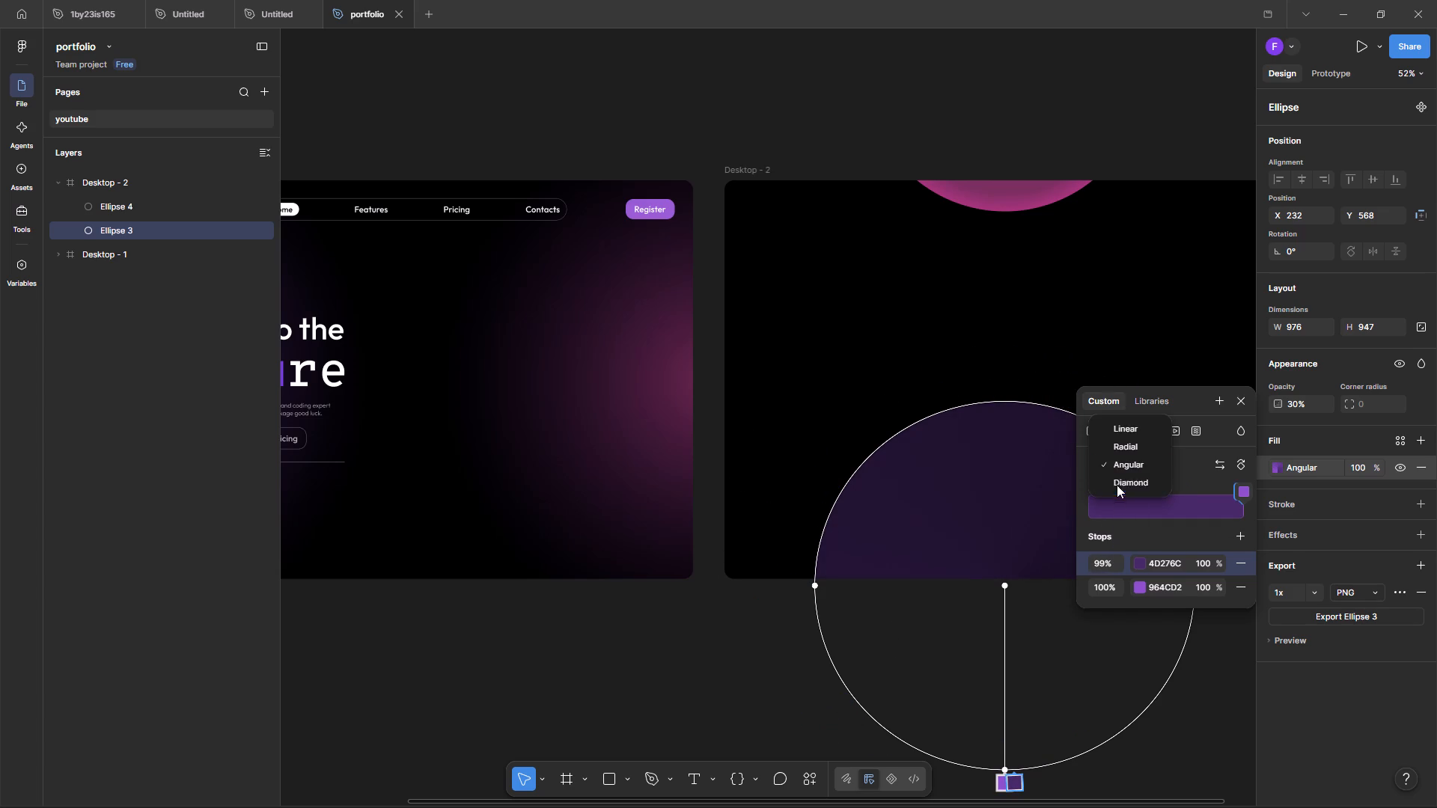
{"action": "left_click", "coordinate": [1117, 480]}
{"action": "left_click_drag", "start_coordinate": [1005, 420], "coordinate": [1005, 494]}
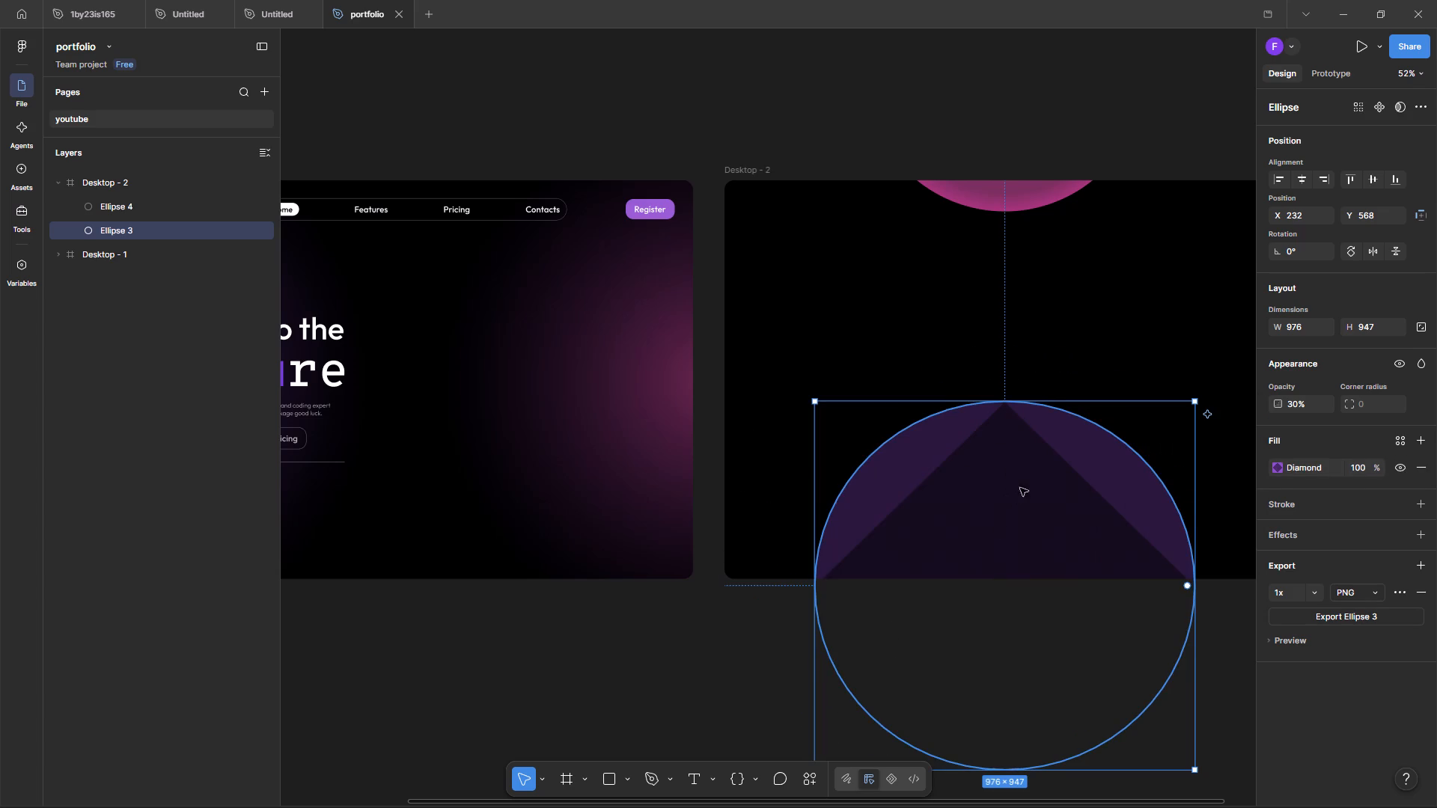
Switch Ellipse 3's gradient fill to the linear type.
{"action": "left_click", "coordinate": [1283, 463]}
{"action": "left_click", "coordinate": [1117, 533]}
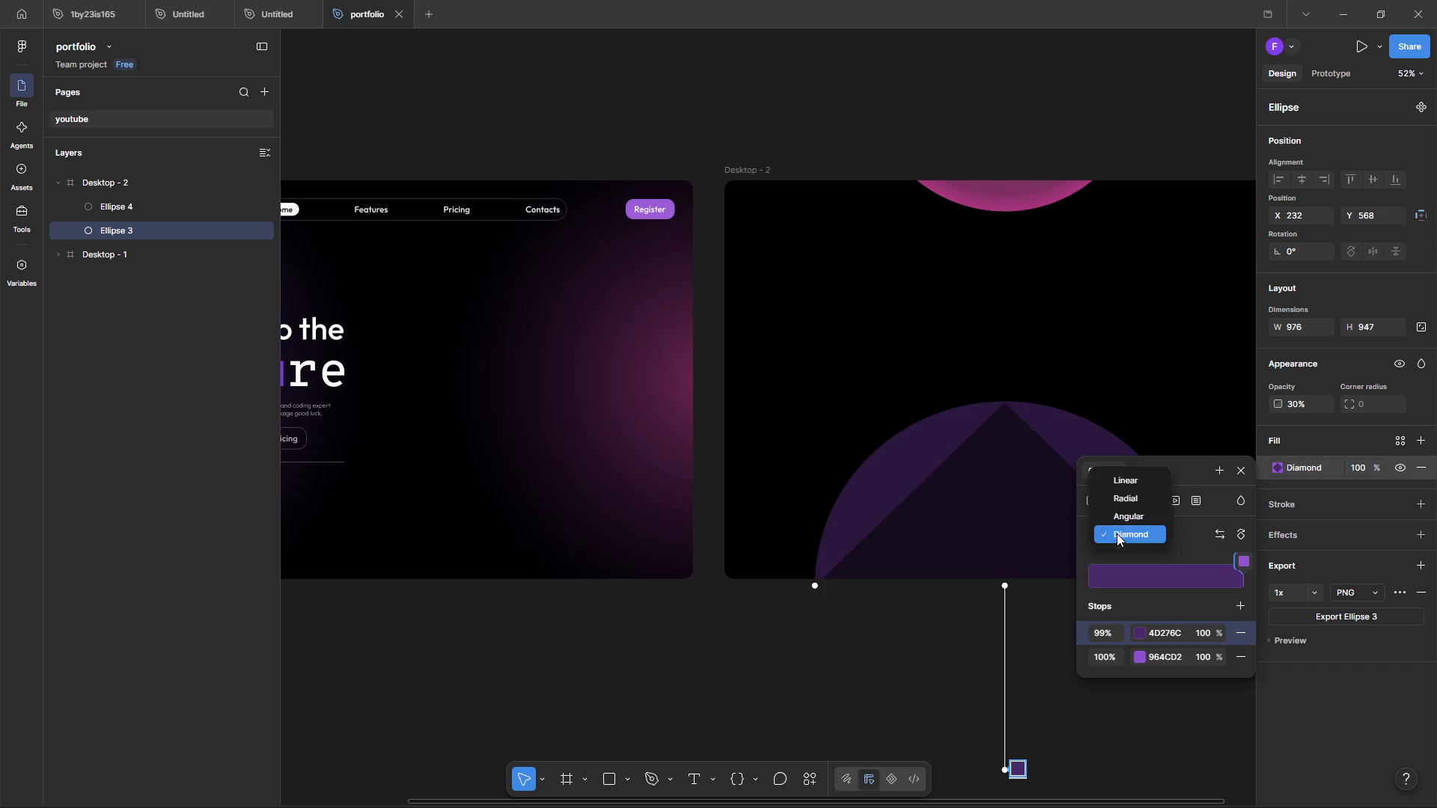
{"action": "left_click", "coordinate": [1125, 480]}
Change Ellipse 3's gradient fill to the radial type and move its 964CD2 stop to 7%.
{"action": "left_click", "coordinate": [1114, 528]}
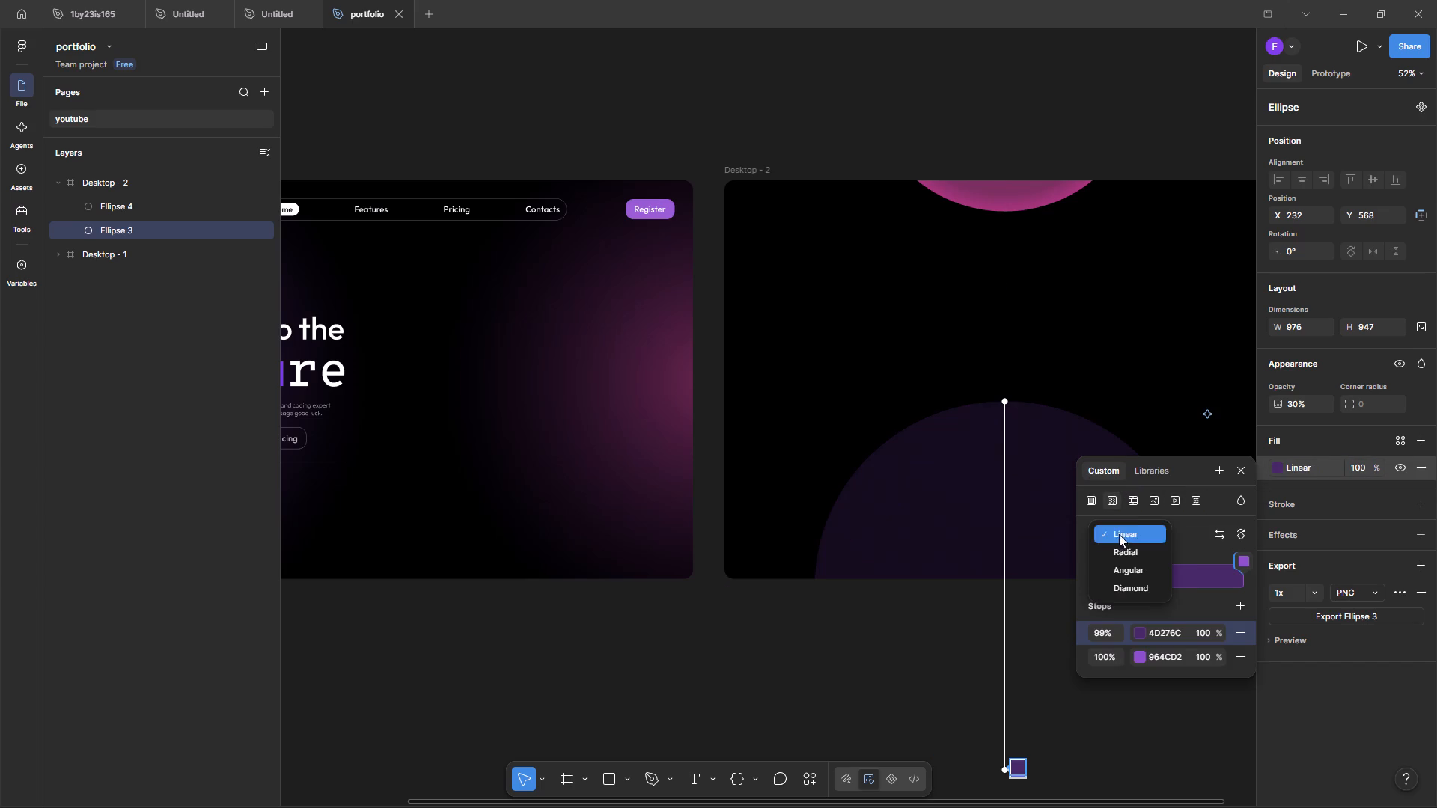
{"action": "left_click", "coordinate": [1120, 546]}
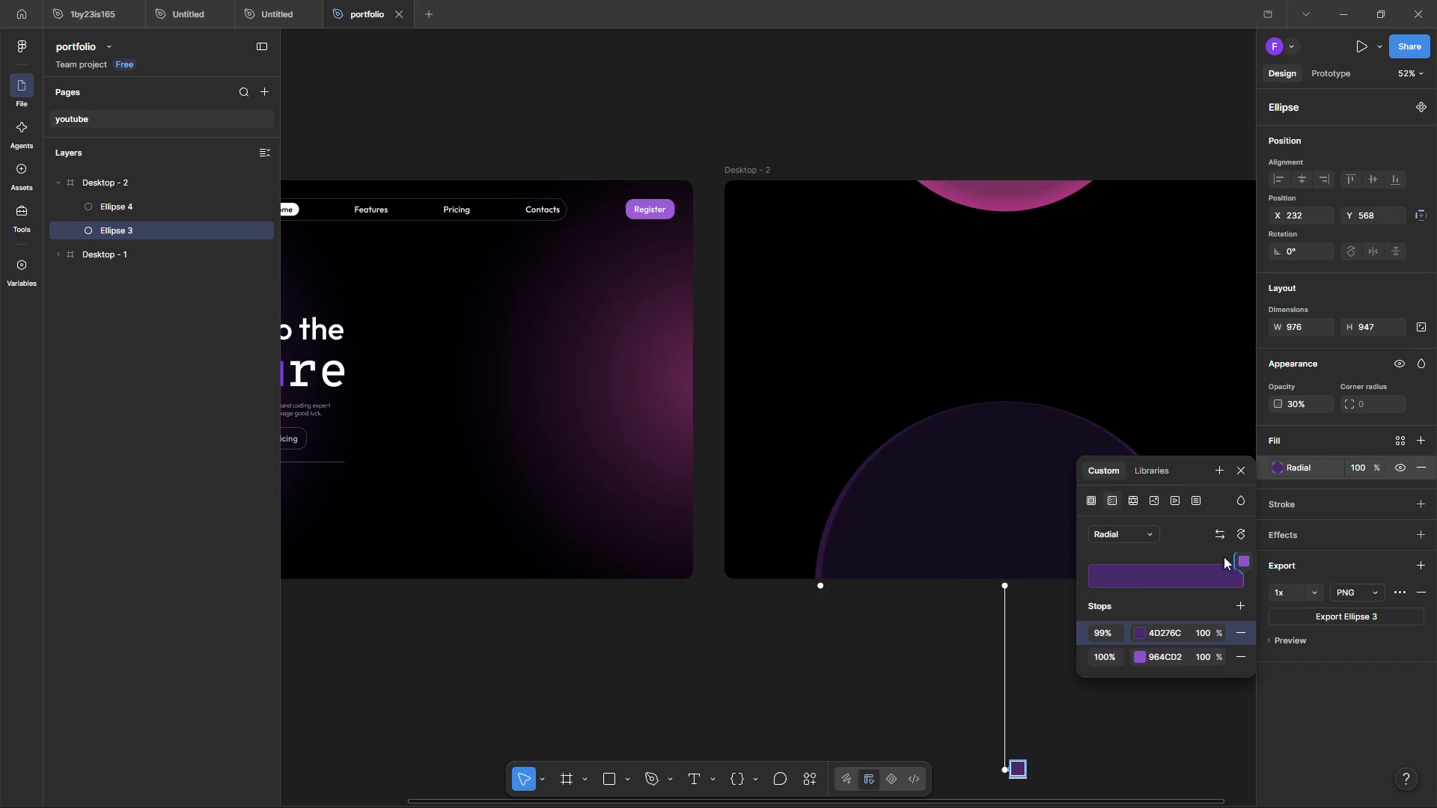
{"action": "left_click_drag", "start_coordinate": [1244, 560], "coordinate": [1272, 561]}
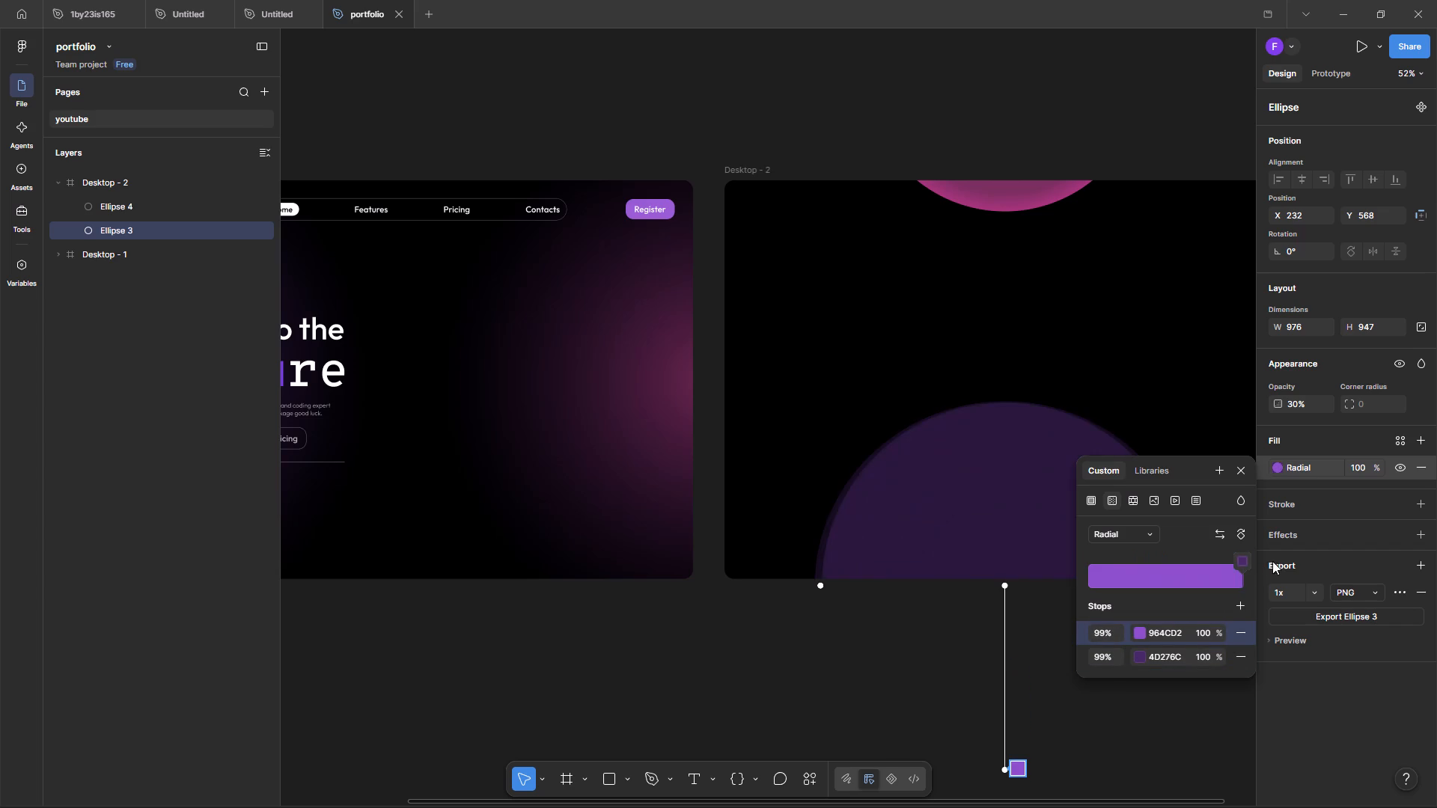
{"action": "left_click_drag", "start_coordinate": [1272, 561], "coordinate": [1141, 545]}
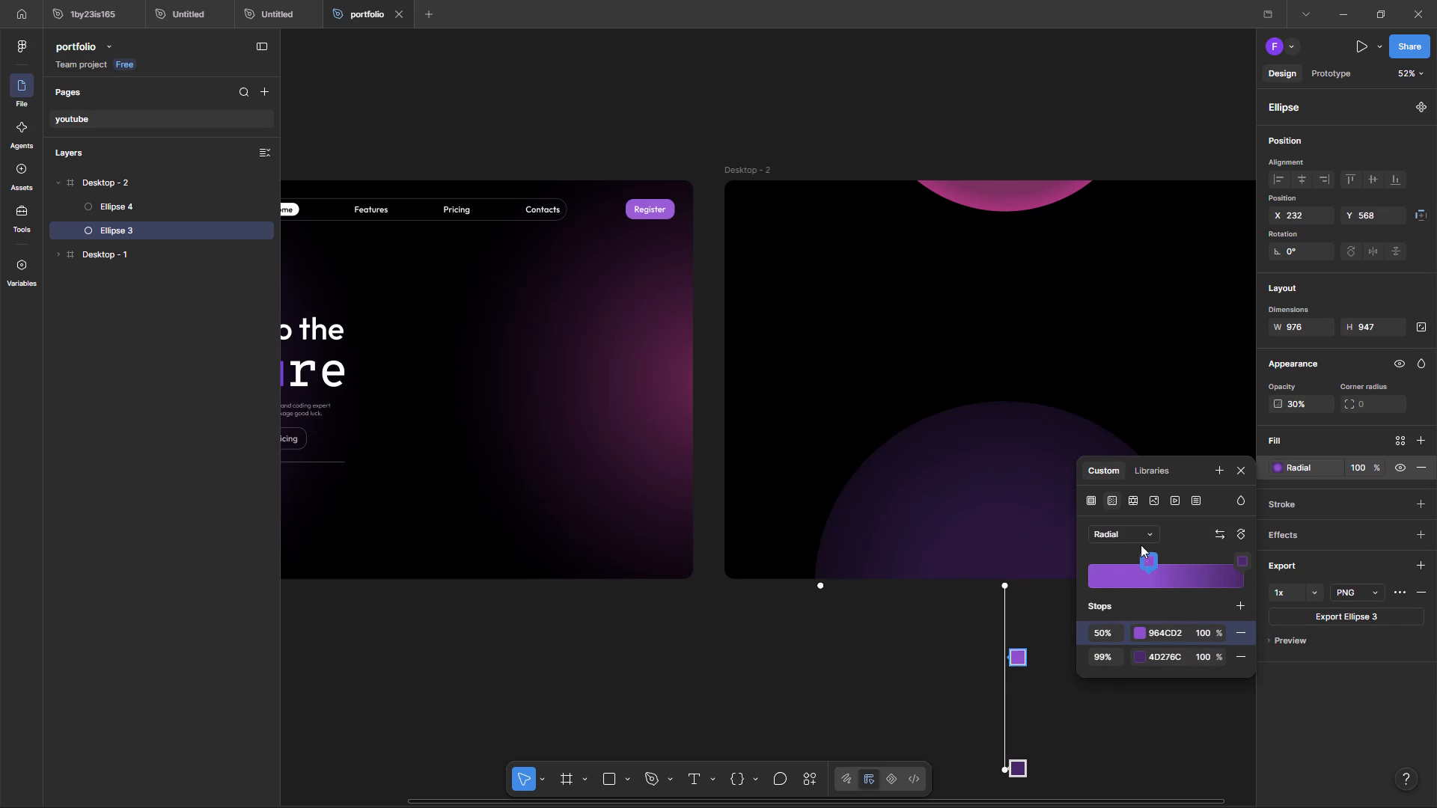
{"action": "left_click_drag", "start_coordinate": [1141, 545], "coordinate": [1102, 545]}
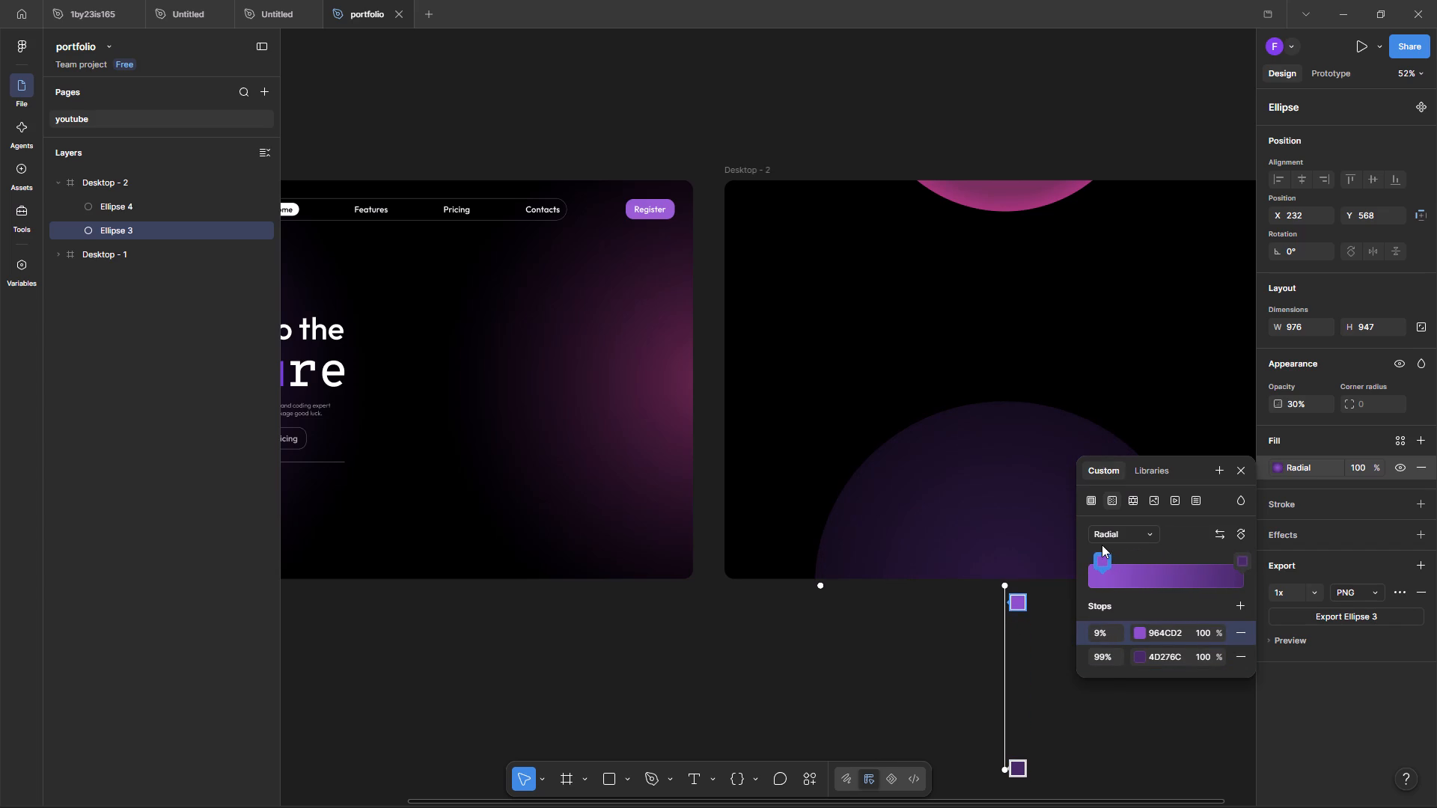
{"action": "left_click_drag", "start_coordinate": [1102, 545], "coordinate": [1099, 545]}
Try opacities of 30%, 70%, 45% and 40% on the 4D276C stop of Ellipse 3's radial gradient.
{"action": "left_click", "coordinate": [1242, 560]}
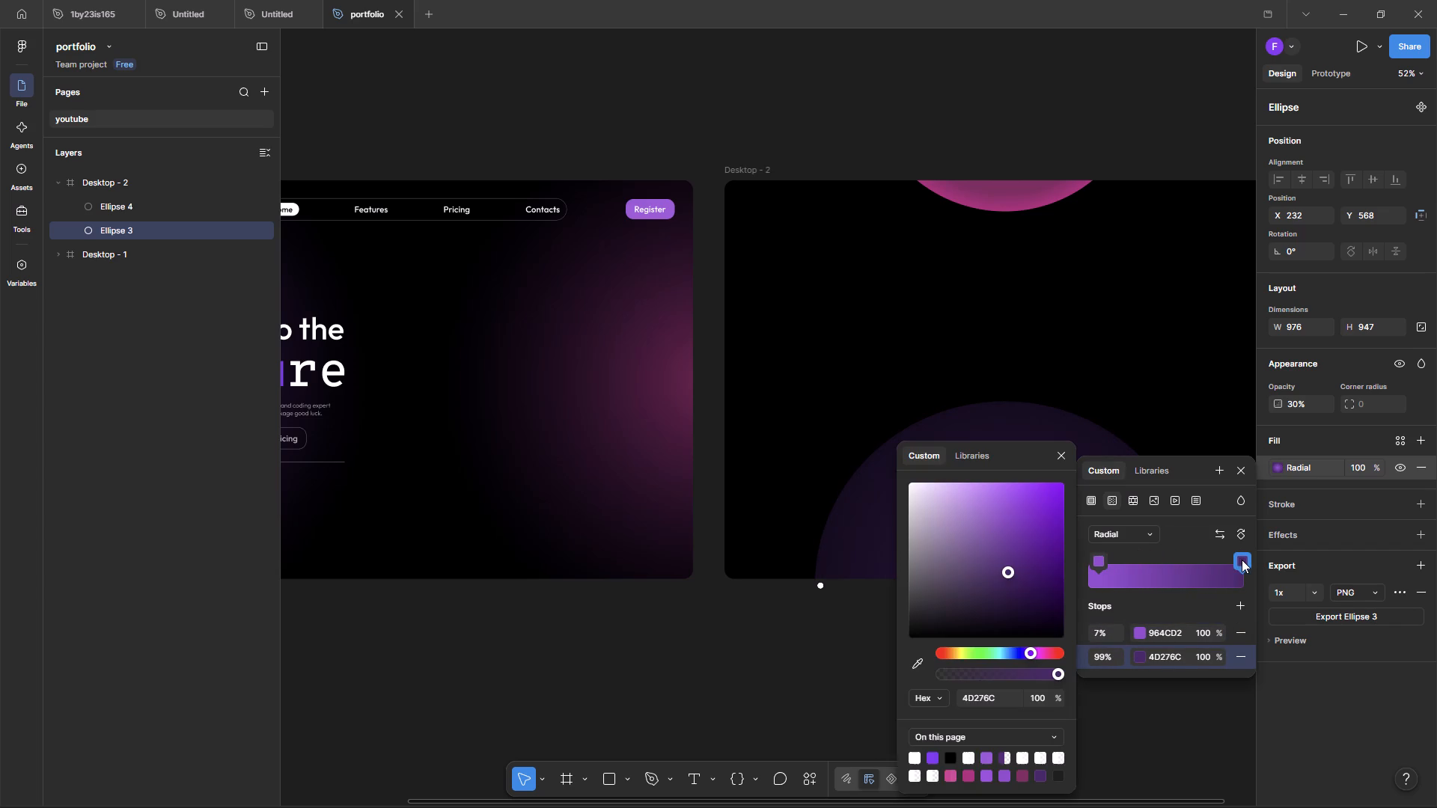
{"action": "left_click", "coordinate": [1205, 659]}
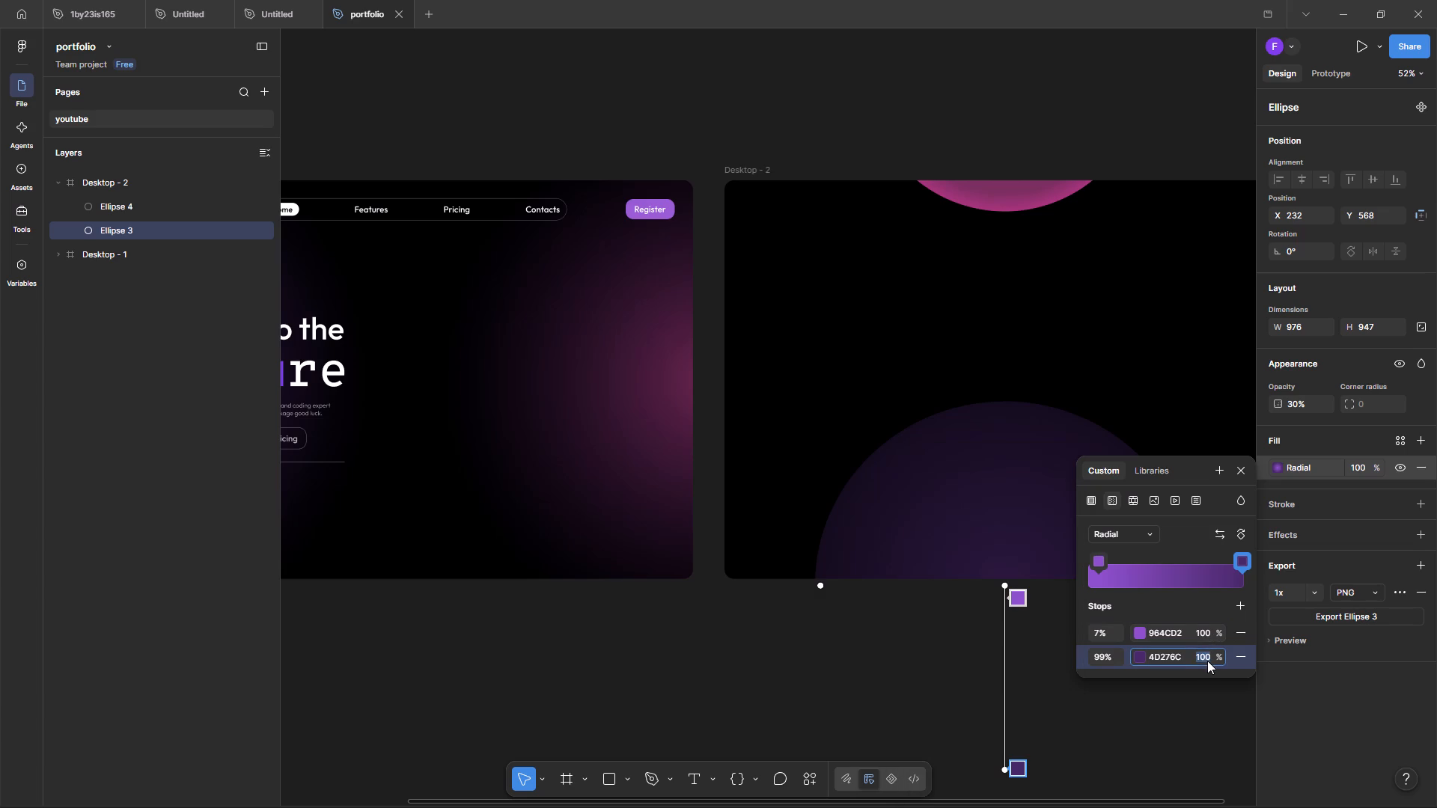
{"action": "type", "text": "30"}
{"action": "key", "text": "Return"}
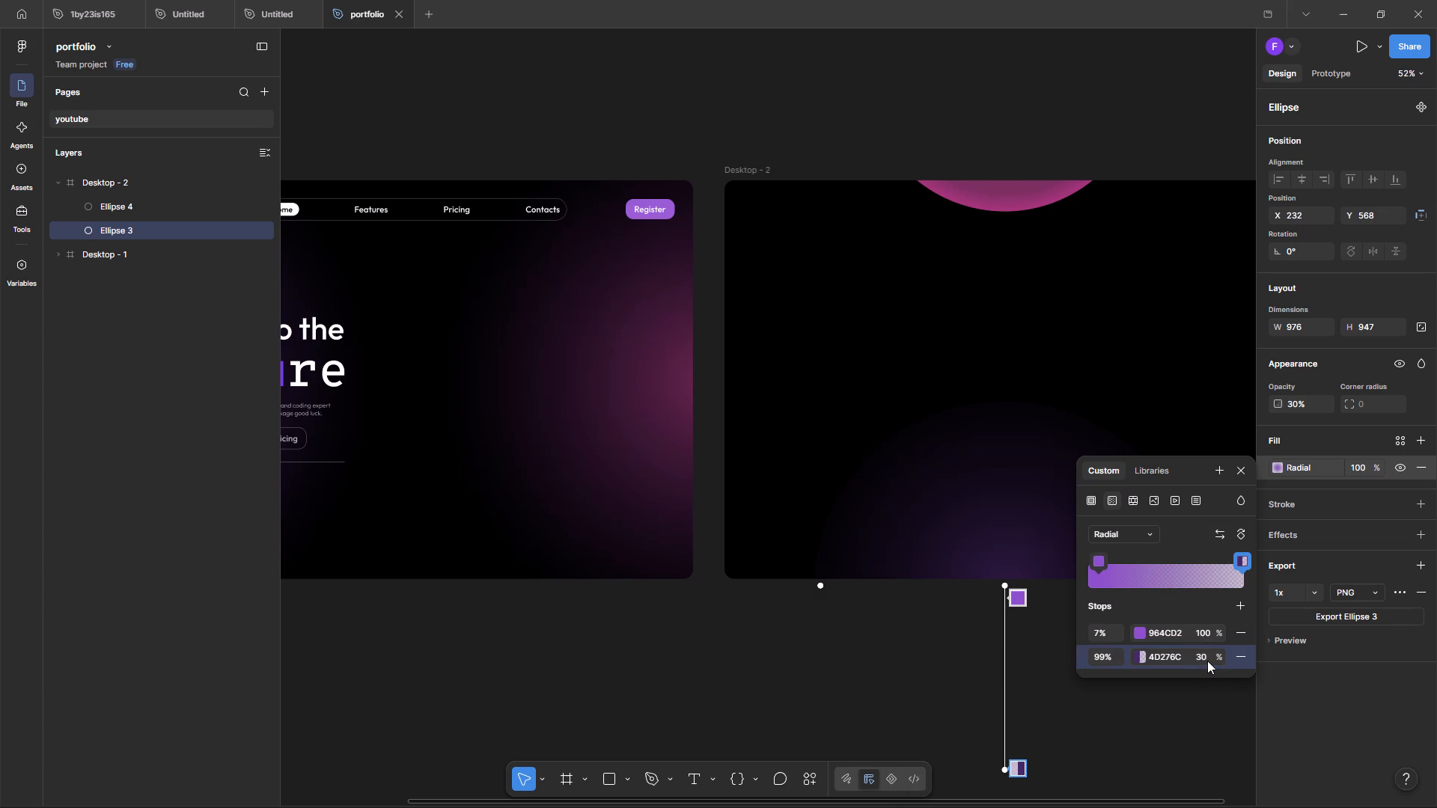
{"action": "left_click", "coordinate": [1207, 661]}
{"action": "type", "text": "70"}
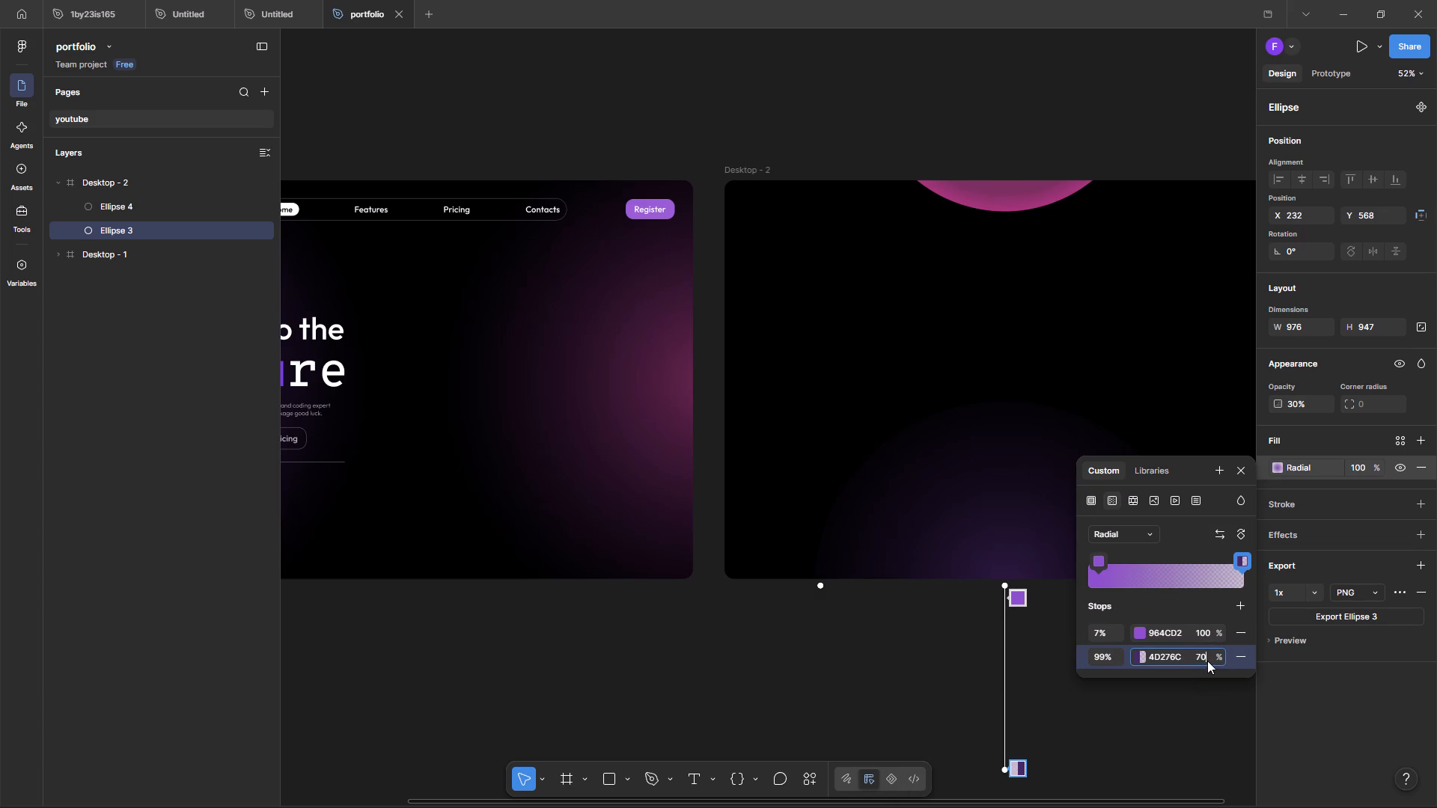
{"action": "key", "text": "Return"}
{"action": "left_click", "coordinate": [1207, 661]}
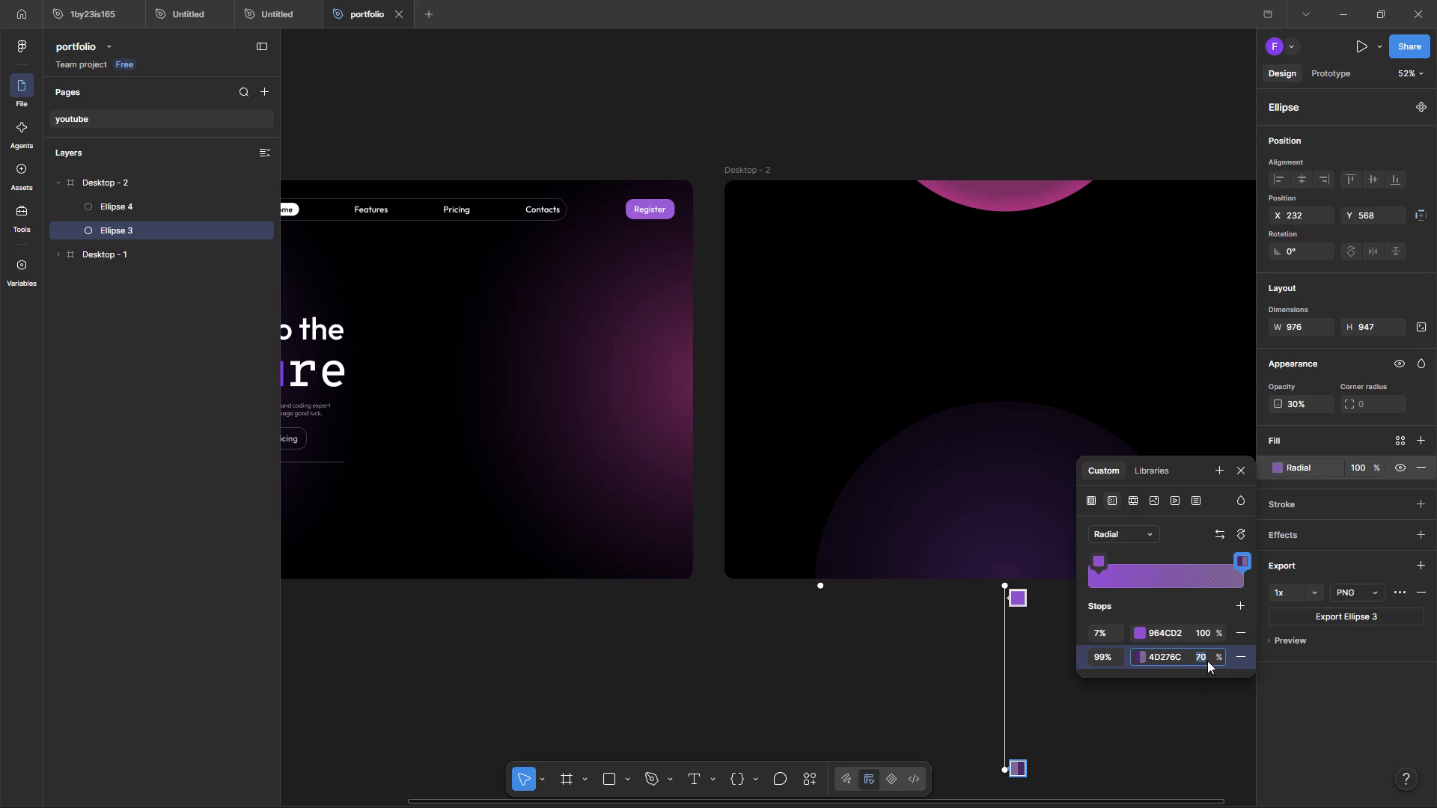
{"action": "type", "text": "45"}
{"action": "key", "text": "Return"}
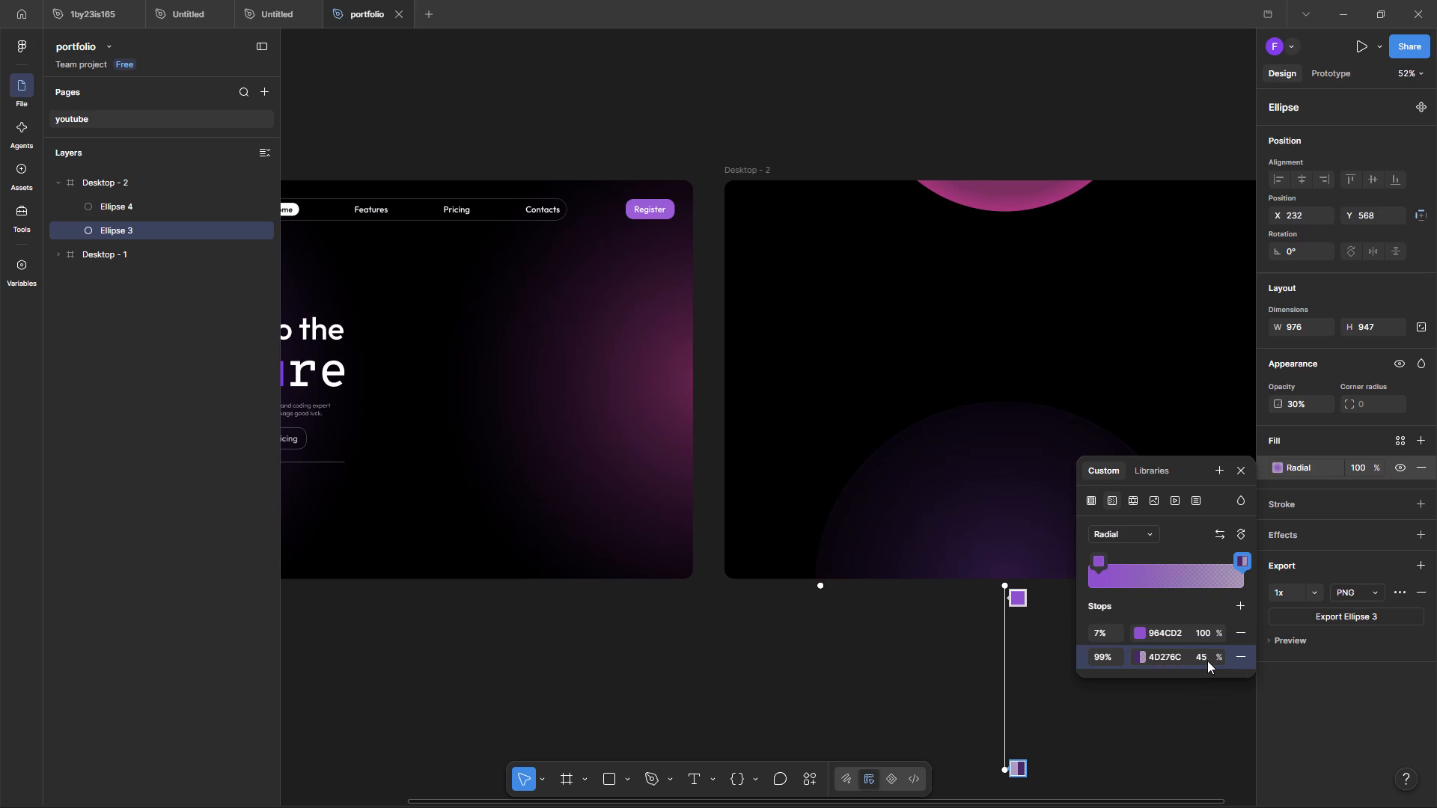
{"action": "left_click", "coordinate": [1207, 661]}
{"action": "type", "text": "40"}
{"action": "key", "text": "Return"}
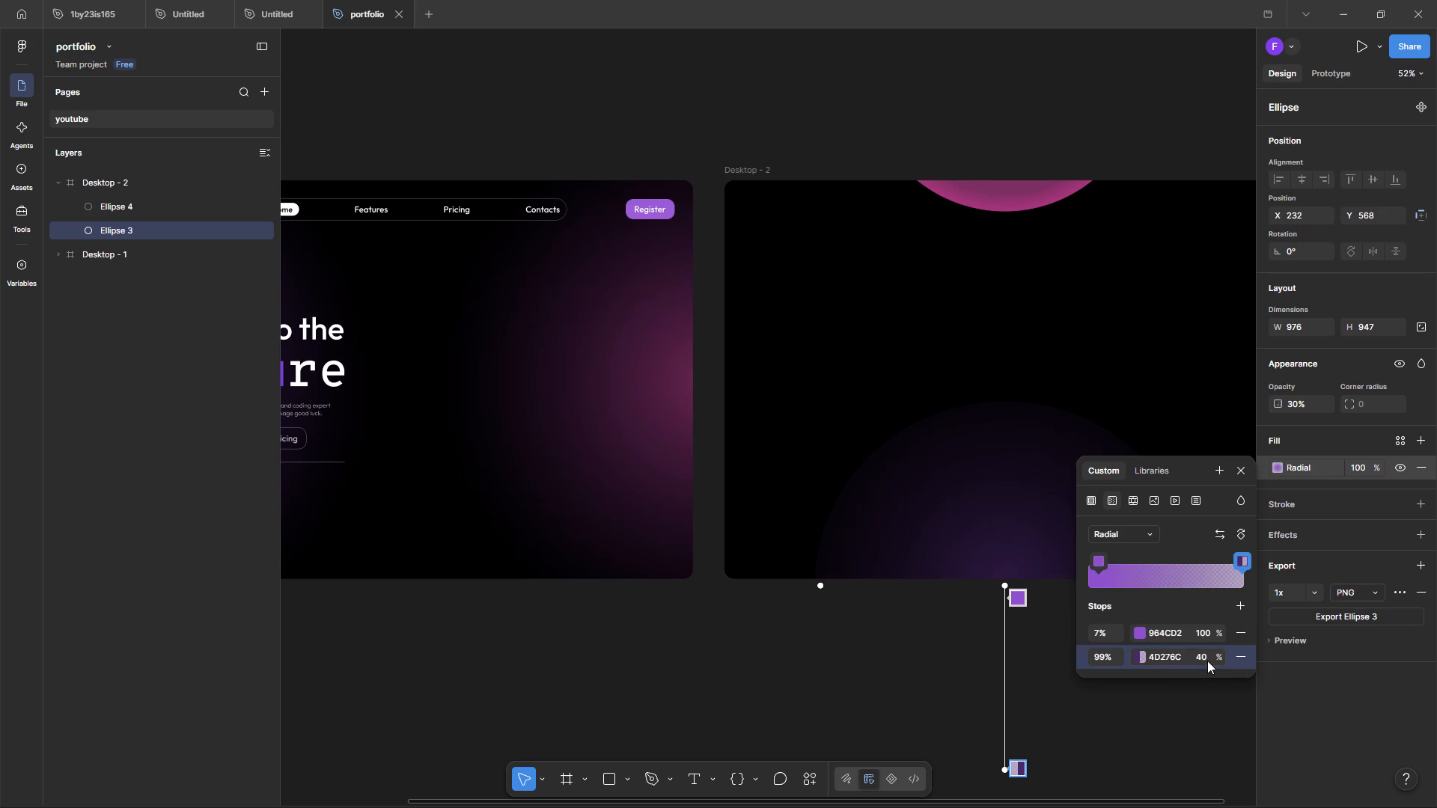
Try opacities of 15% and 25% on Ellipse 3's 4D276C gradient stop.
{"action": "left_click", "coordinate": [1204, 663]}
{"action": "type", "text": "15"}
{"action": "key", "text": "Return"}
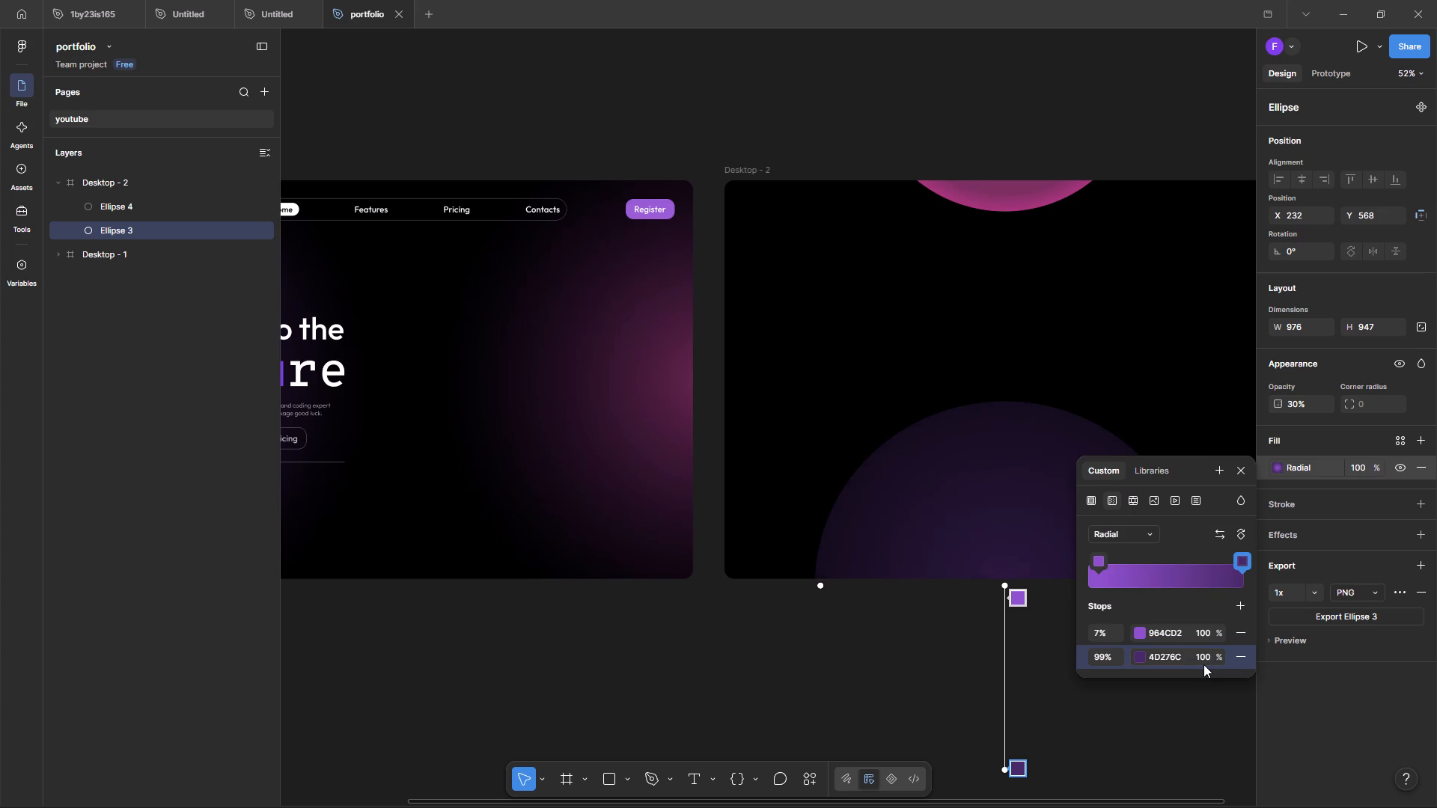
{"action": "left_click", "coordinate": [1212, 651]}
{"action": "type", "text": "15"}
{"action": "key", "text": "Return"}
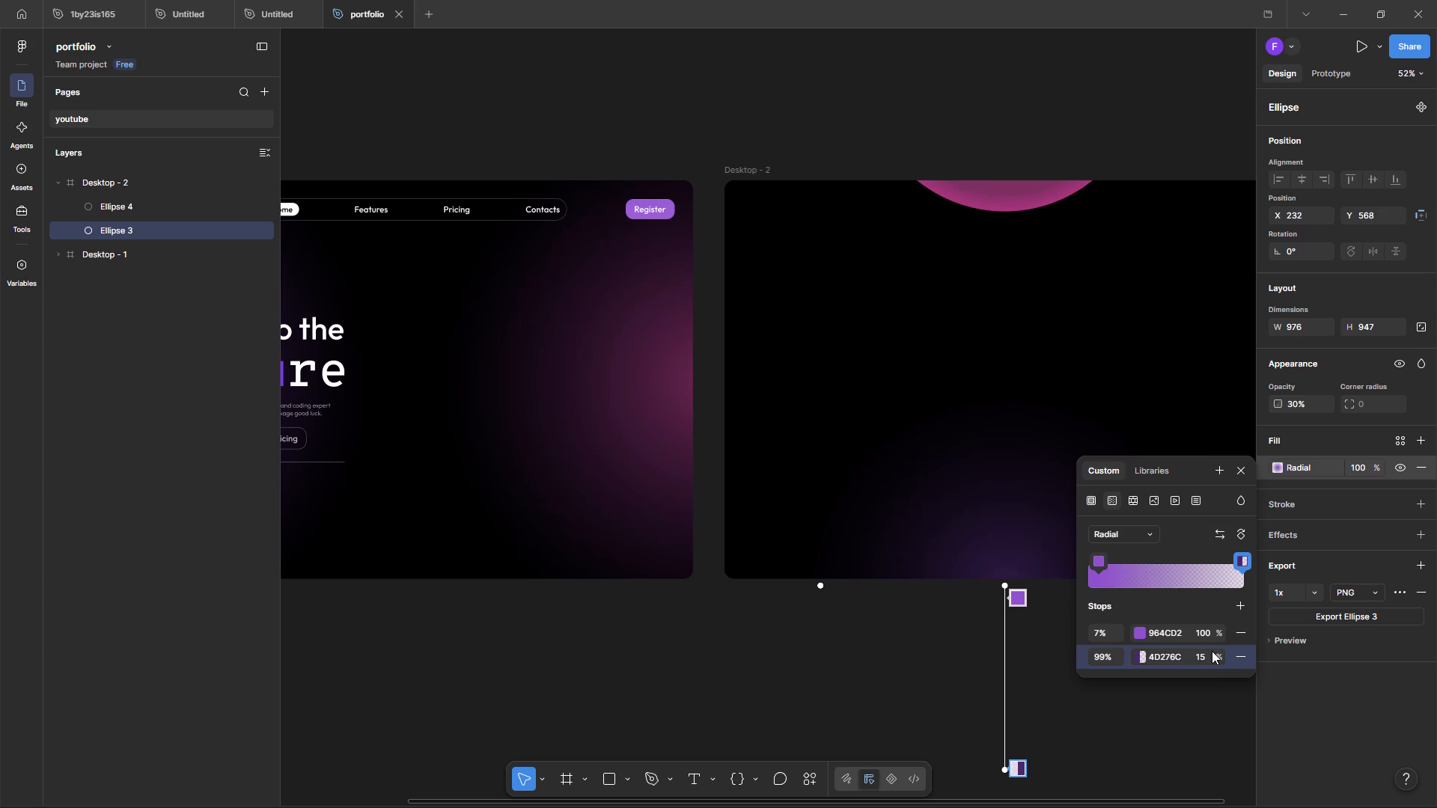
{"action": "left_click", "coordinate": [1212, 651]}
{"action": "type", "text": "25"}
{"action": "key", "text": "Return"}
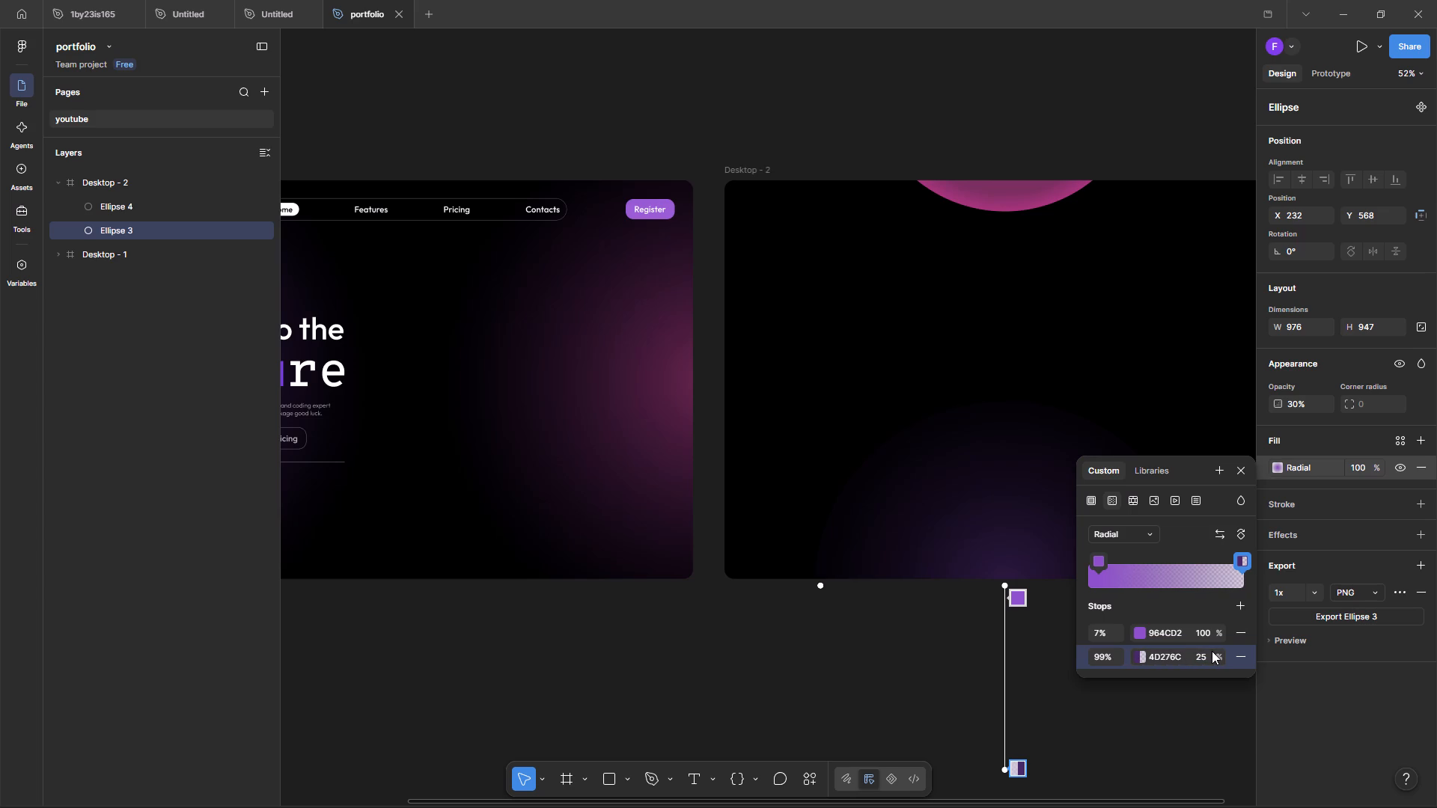
Set the opacity of Ellipse 3's 4D276C gradient stop to 35%.
{"action": "left_click", "coordinate": [1212, 651]}
{"action": "type", "text": "35"}
{"action": "key", "text": "Return"}
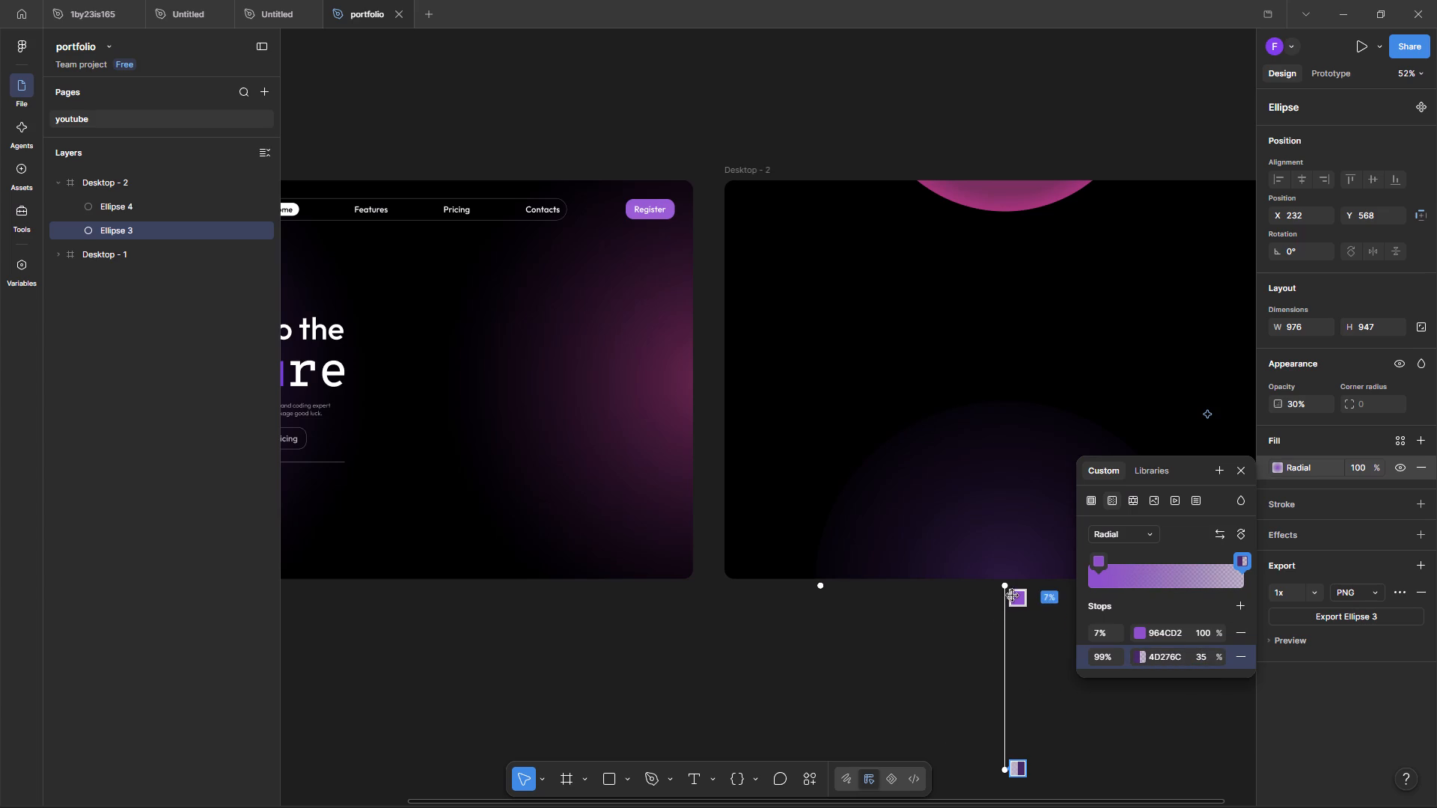
Move the 964CD2 stop of Ellipse 3's radial gradient to 0% and close the fill editor.
{"action": "left_click_drag", "start_coordinate": [1096, 560], "coordinate": [1067, 558]}
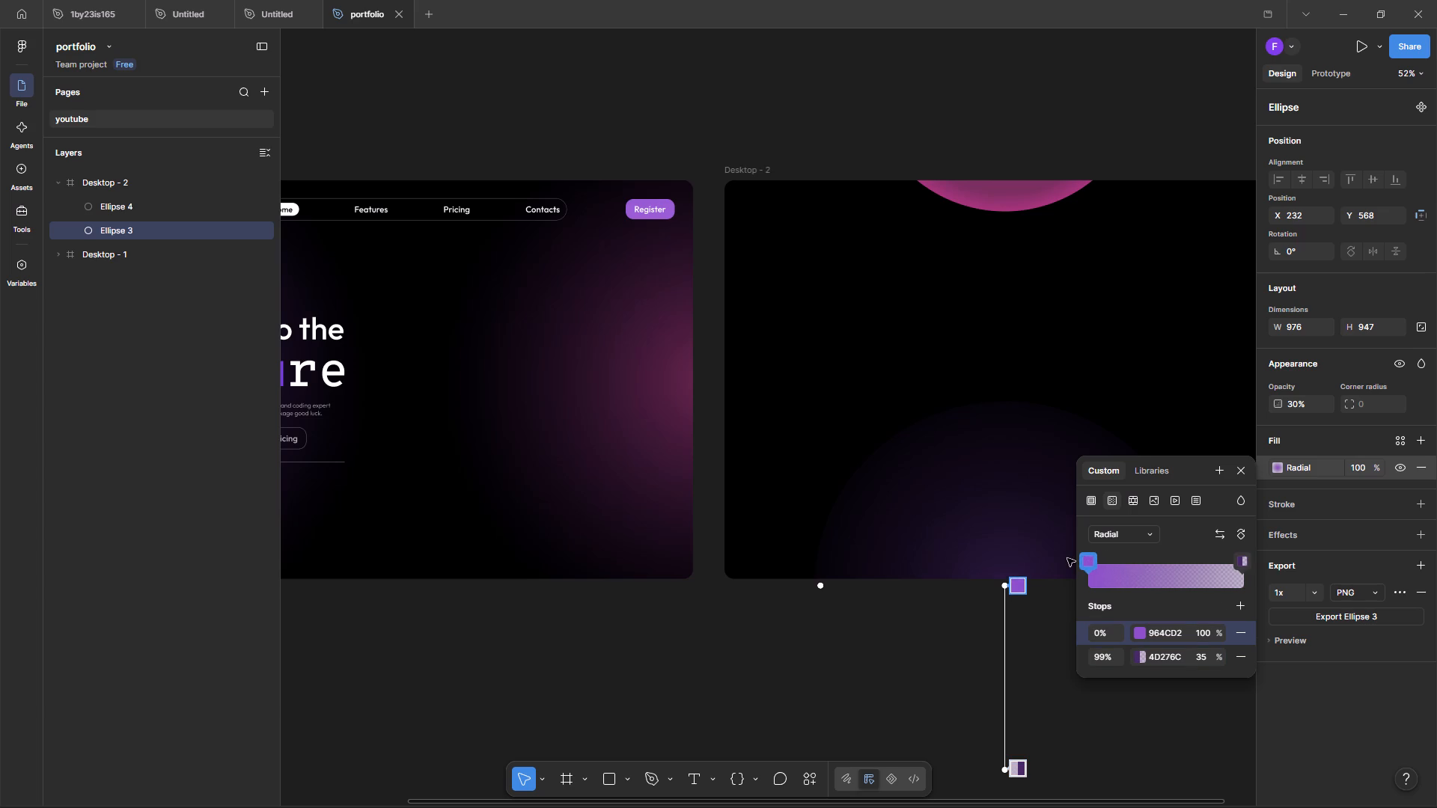
{"action": "left_click_drag", "start_coordinate": [1067, 558], "coordinate": [1062, 534]}
{"action": "left_click", "coordinate": [1244, 560]}
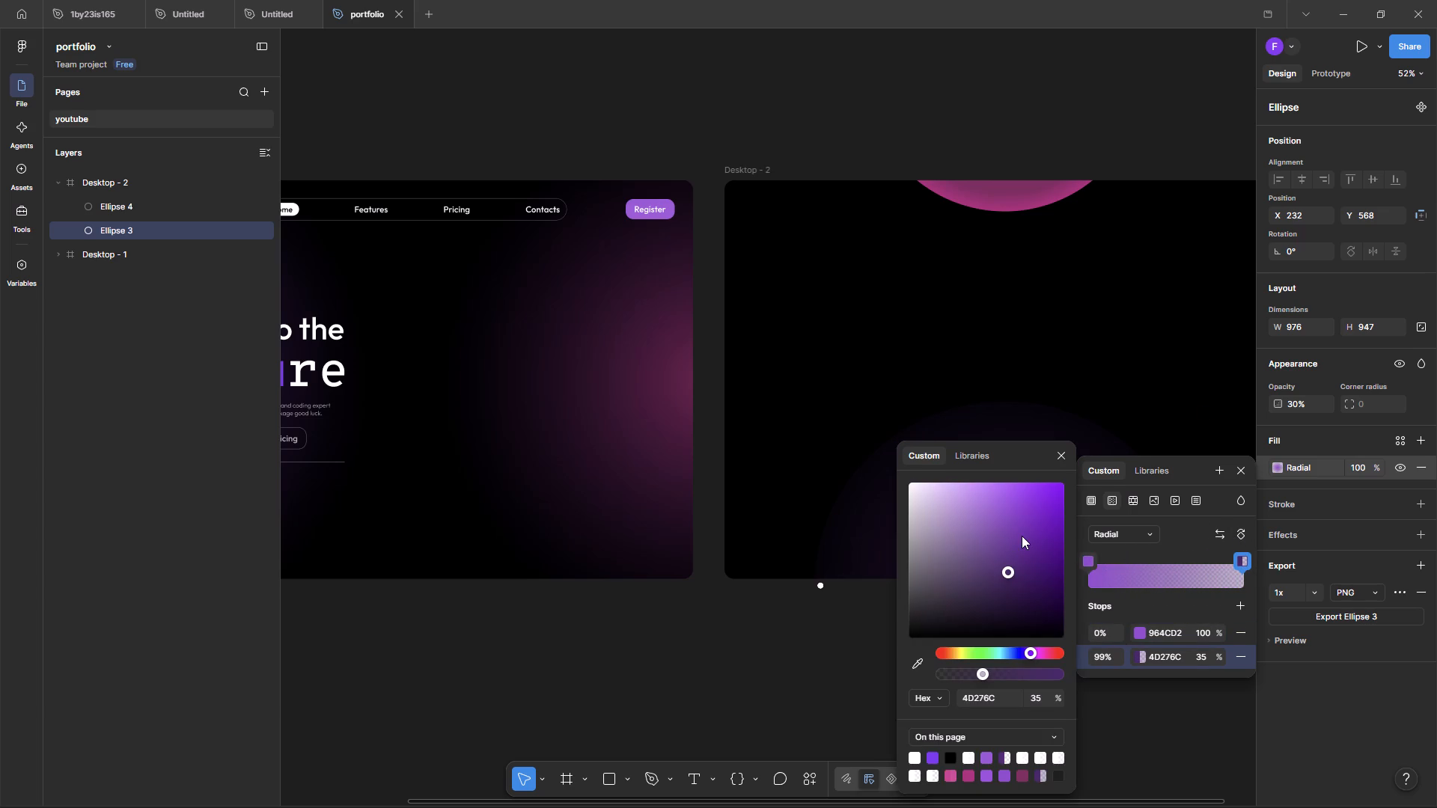
{"action": "left_click", "coordinate": [1059, 456]}
{"action": "left_click", "coordinate": [894, 673]}
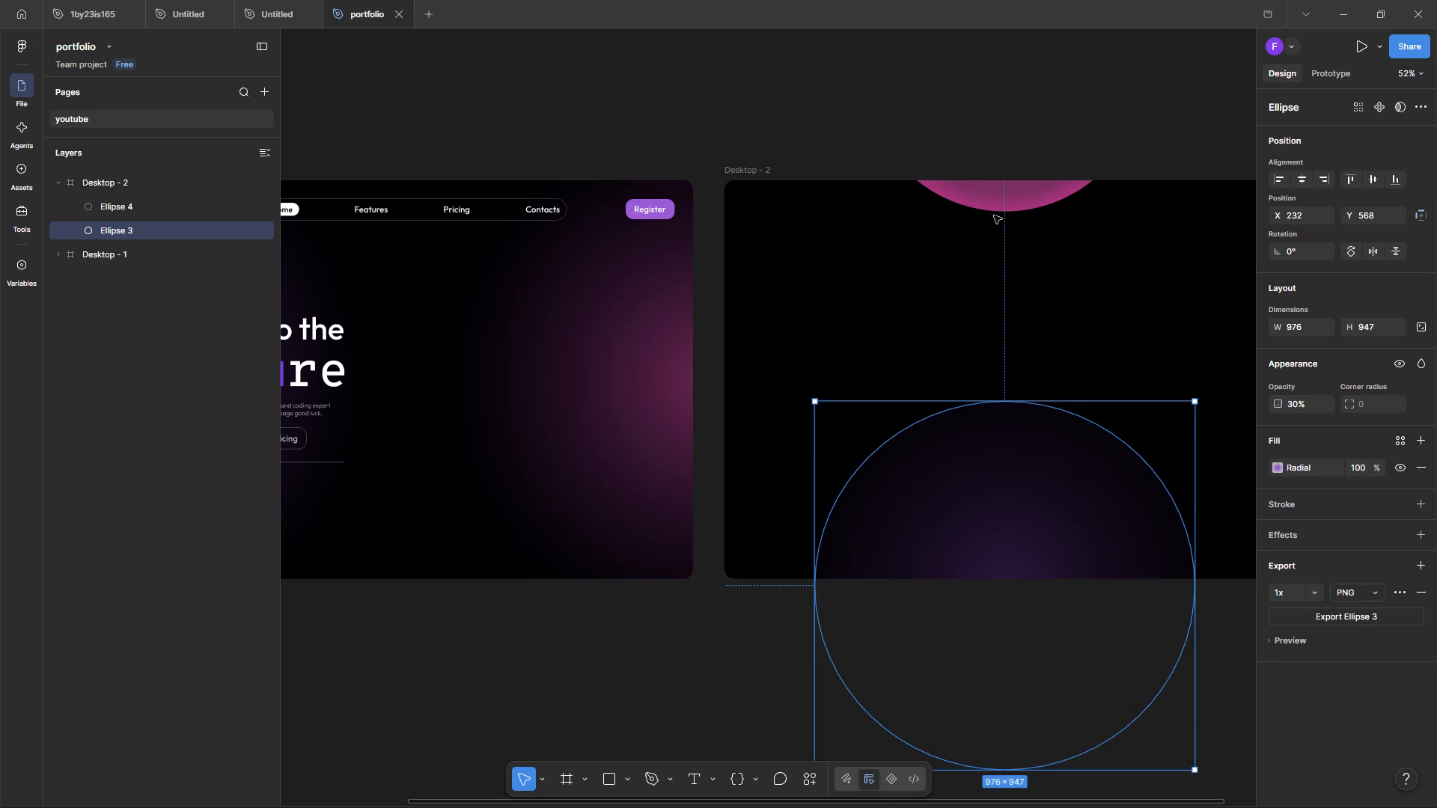
Move the pink Ellipse 4 slightly down in Desktop - 2 to about Y -617, keeping it horizontally centred.
{"action": "left_click", "coordinate": [1004, 197]}
{"action": "left_click_drag", "start_coordinate": [995, 194], "coordinate": [996, 203]}
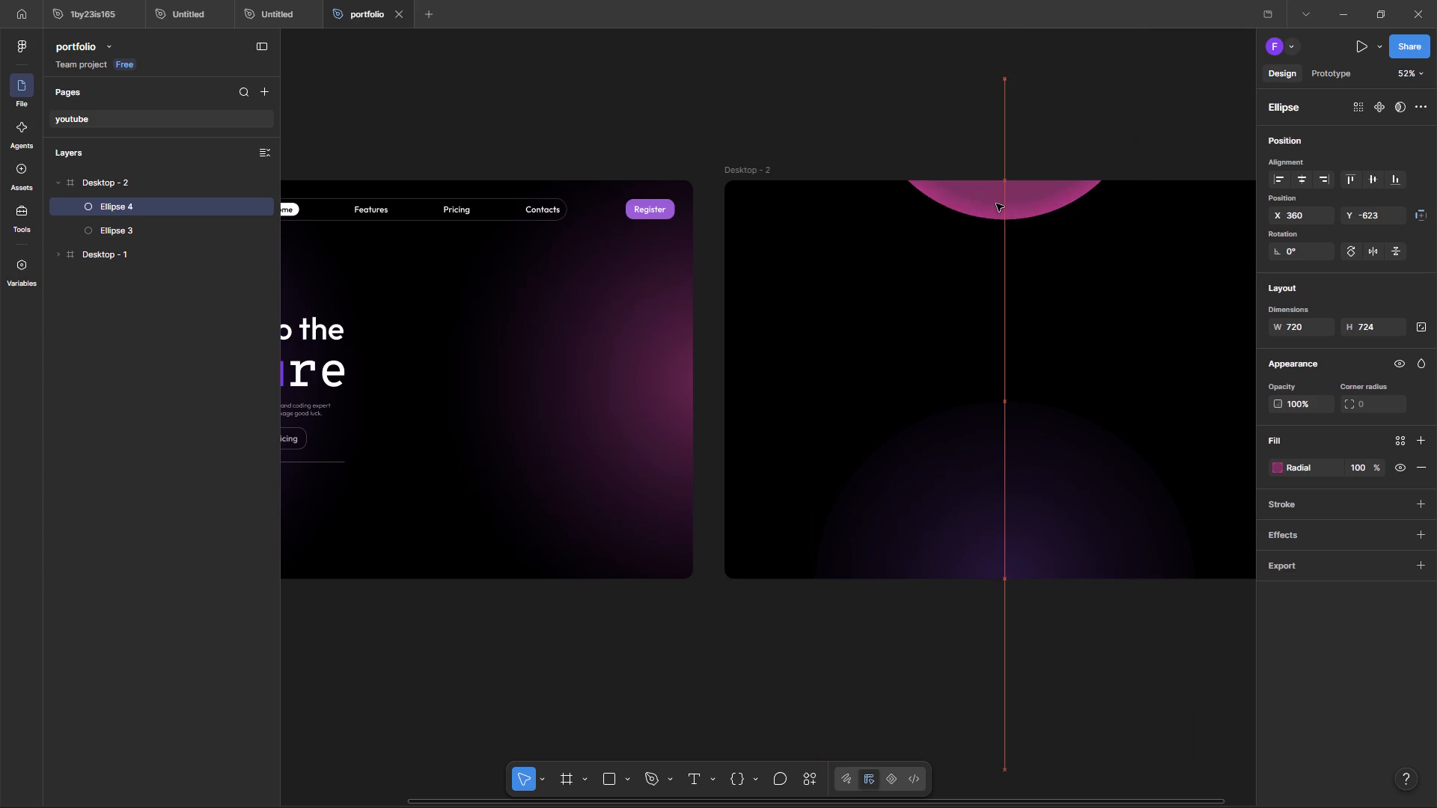
{"action": "left_click_drag", "start_coordinate": [996, 203], "coordinate": [997, 204]}
{"action": "left_click", "coordinate": [998, 195]}
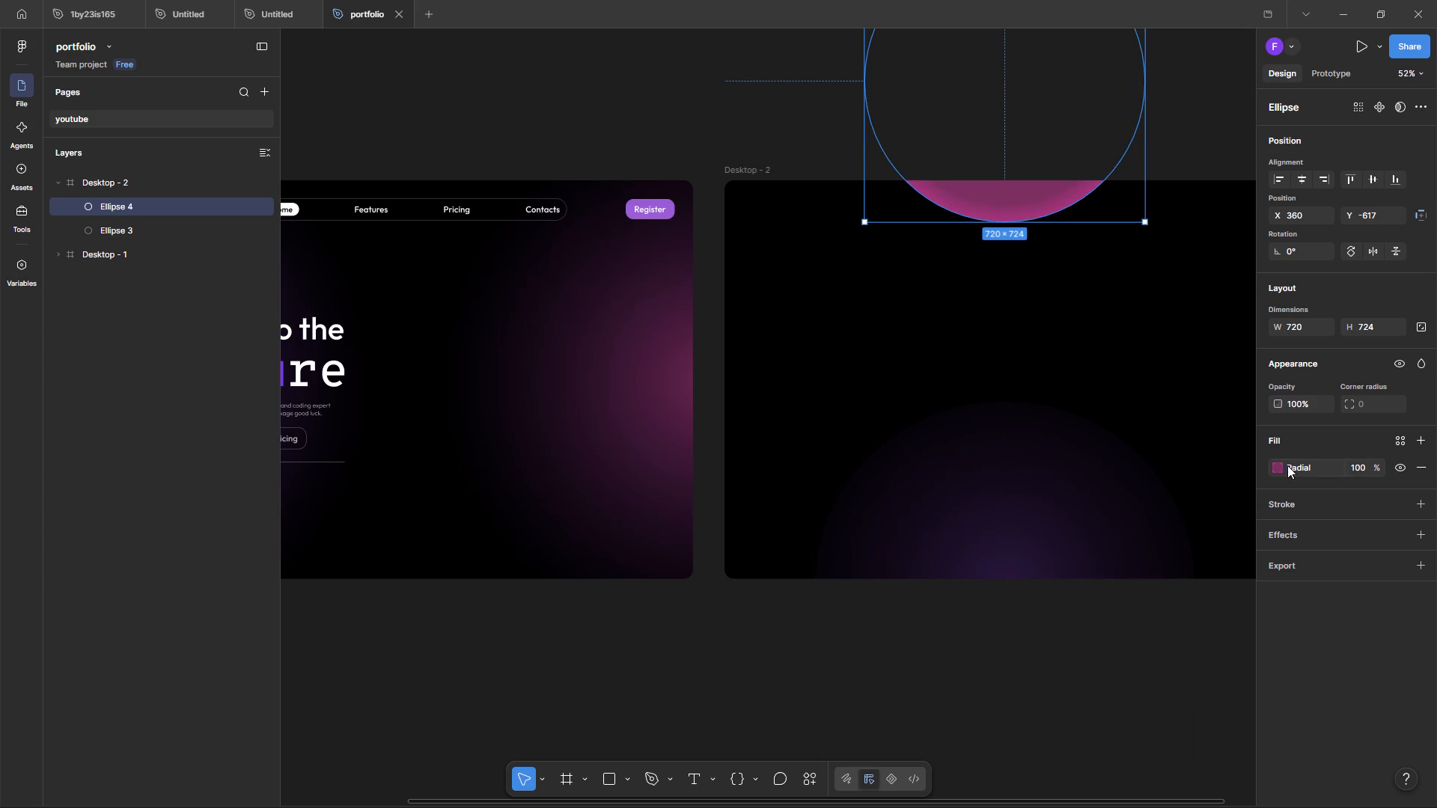
Move the 842961 stop of Ellipse 4's radial gradient to 0% and close the fill editor.
{"action": "left_click", "coordinate": [1278, 466]}
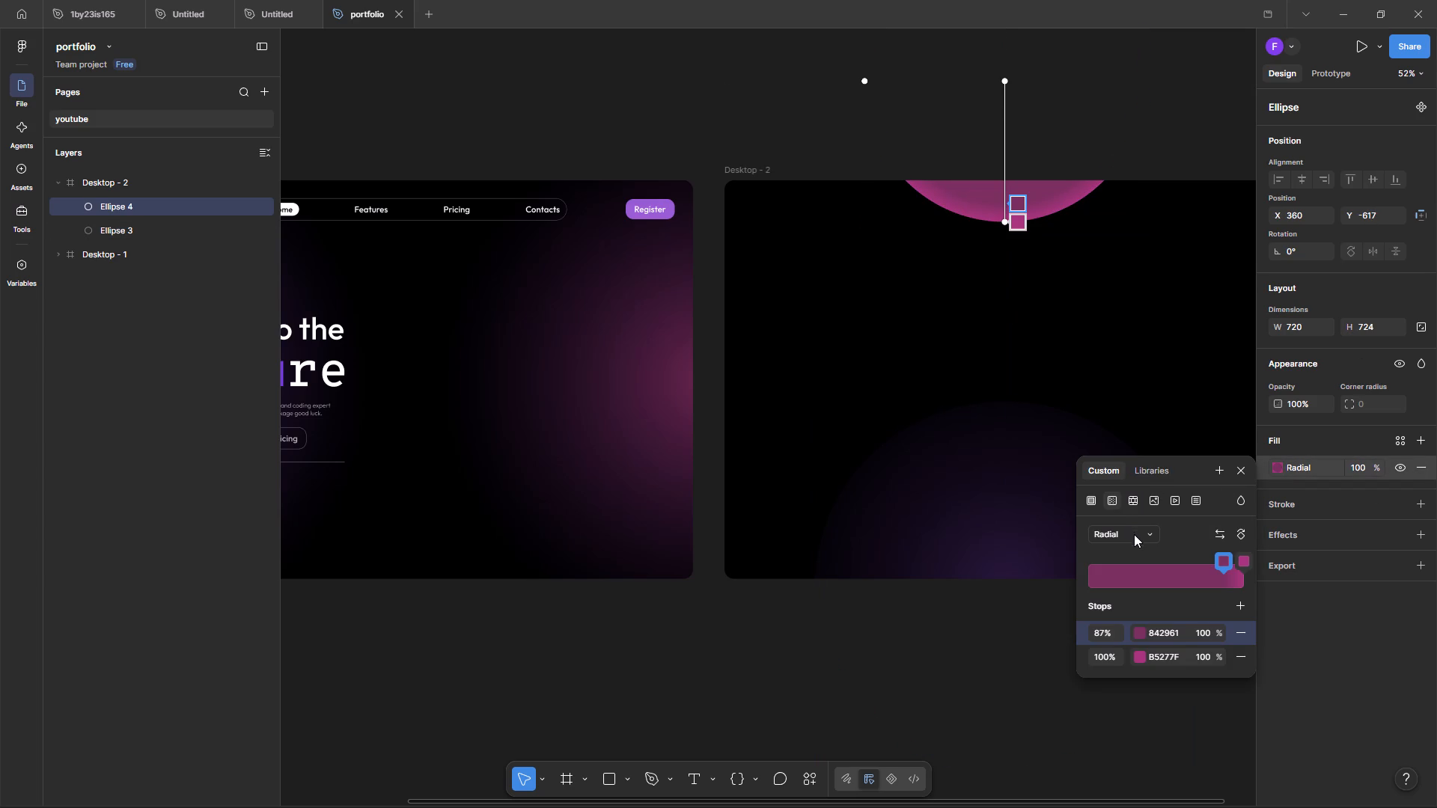
{"action": "left_click_drag", "start_coordinate": [1221, 560], "coordinate": [1025, 575]}
{"action": "left_click", "coordinate": [1161, 655]}
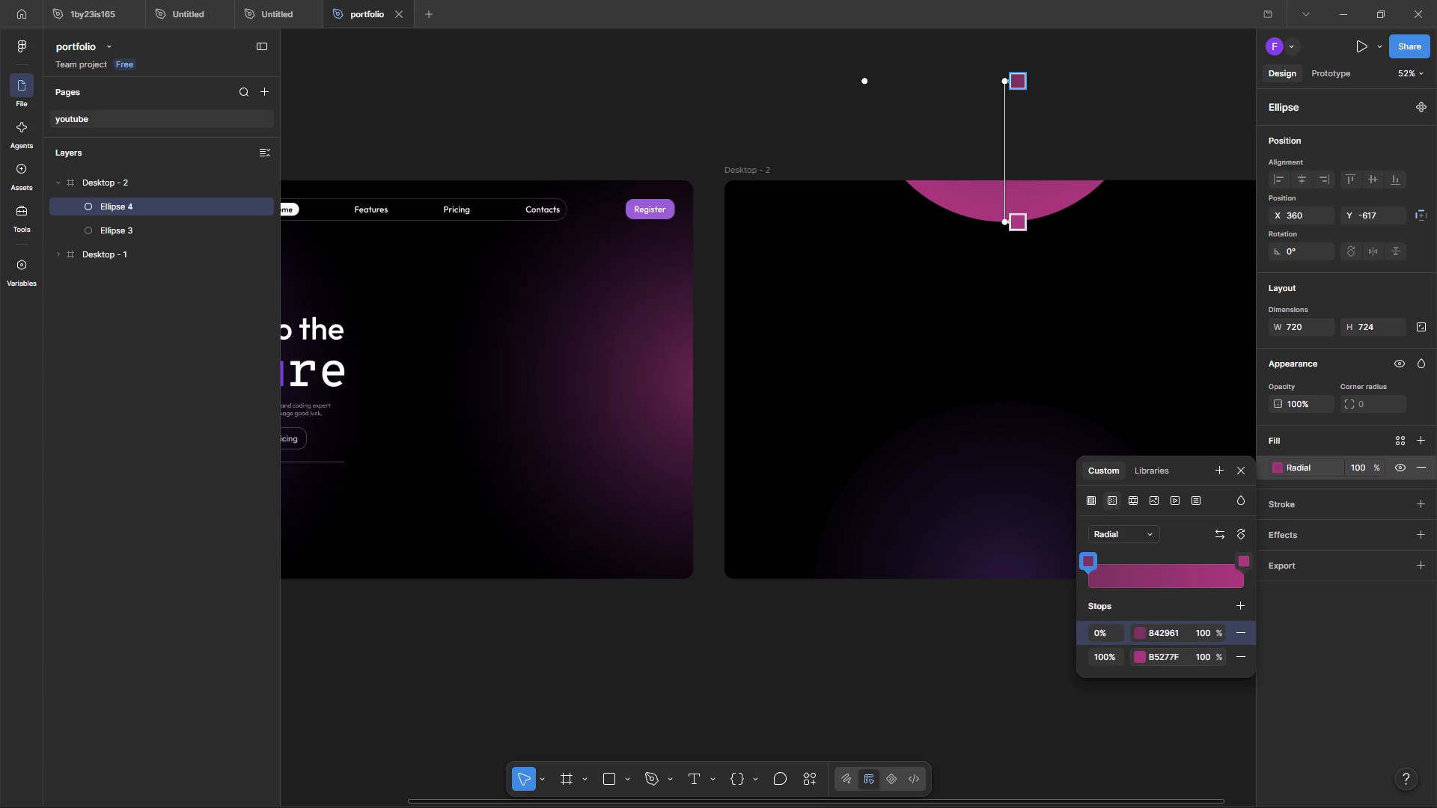
{"action": "left_click", "coordinate": [974, 660]}
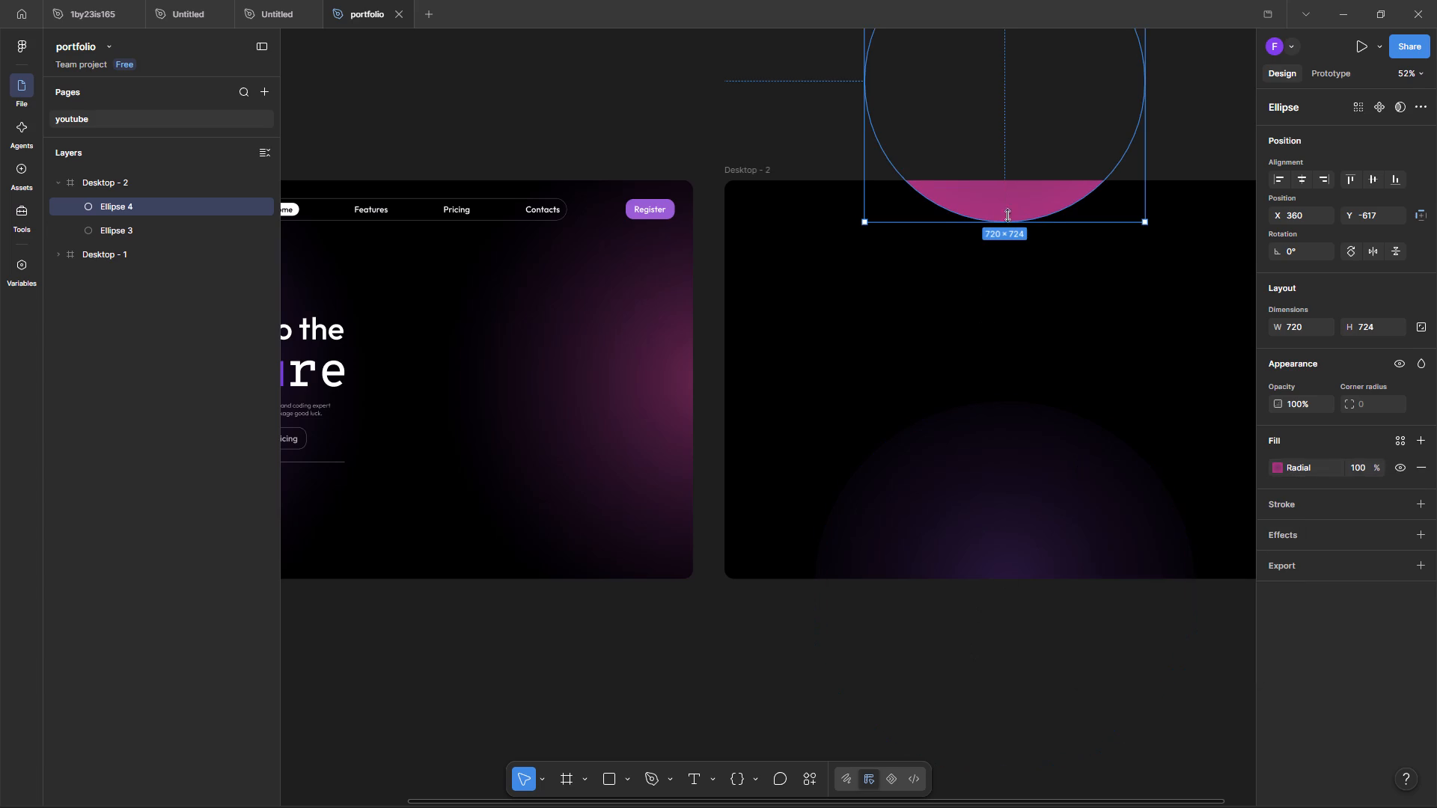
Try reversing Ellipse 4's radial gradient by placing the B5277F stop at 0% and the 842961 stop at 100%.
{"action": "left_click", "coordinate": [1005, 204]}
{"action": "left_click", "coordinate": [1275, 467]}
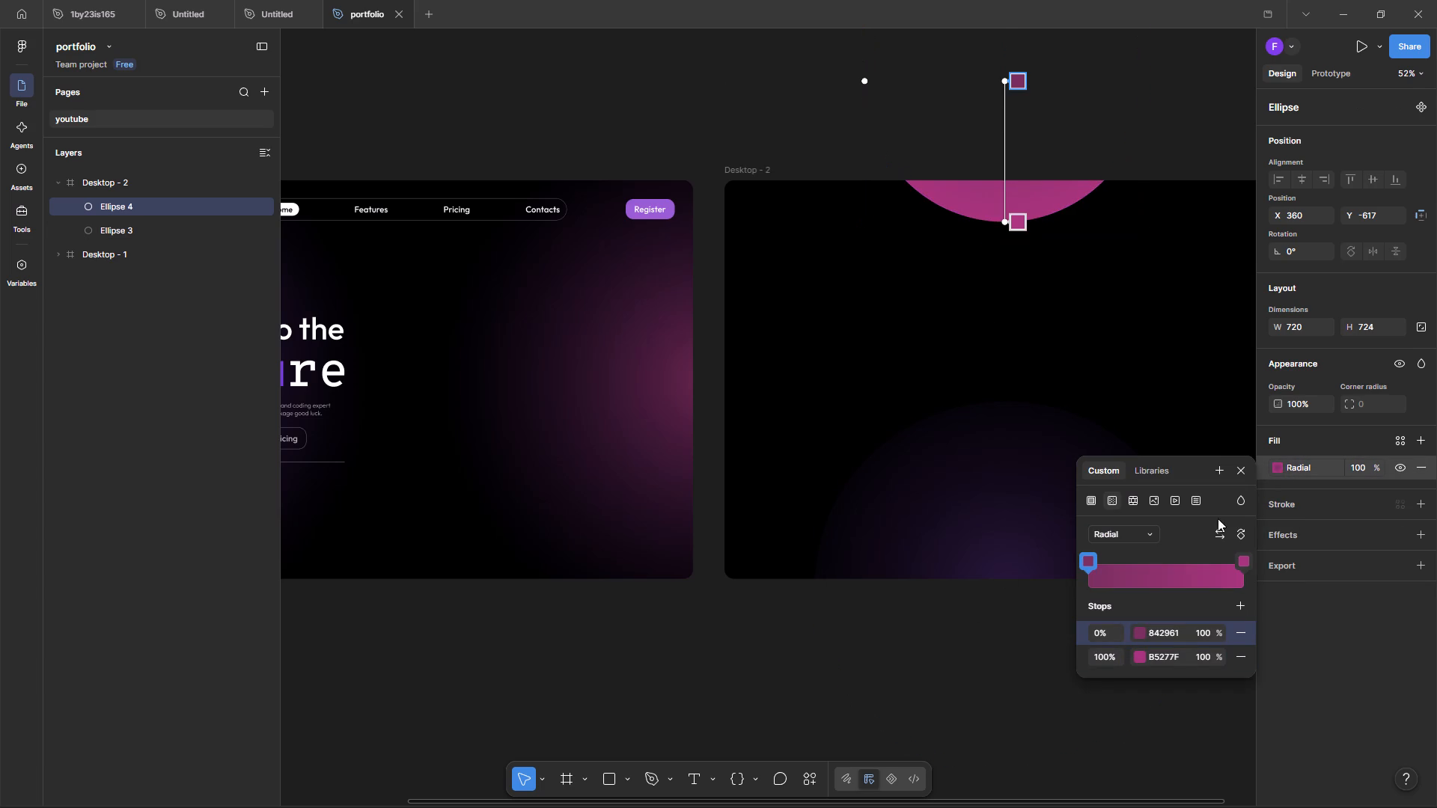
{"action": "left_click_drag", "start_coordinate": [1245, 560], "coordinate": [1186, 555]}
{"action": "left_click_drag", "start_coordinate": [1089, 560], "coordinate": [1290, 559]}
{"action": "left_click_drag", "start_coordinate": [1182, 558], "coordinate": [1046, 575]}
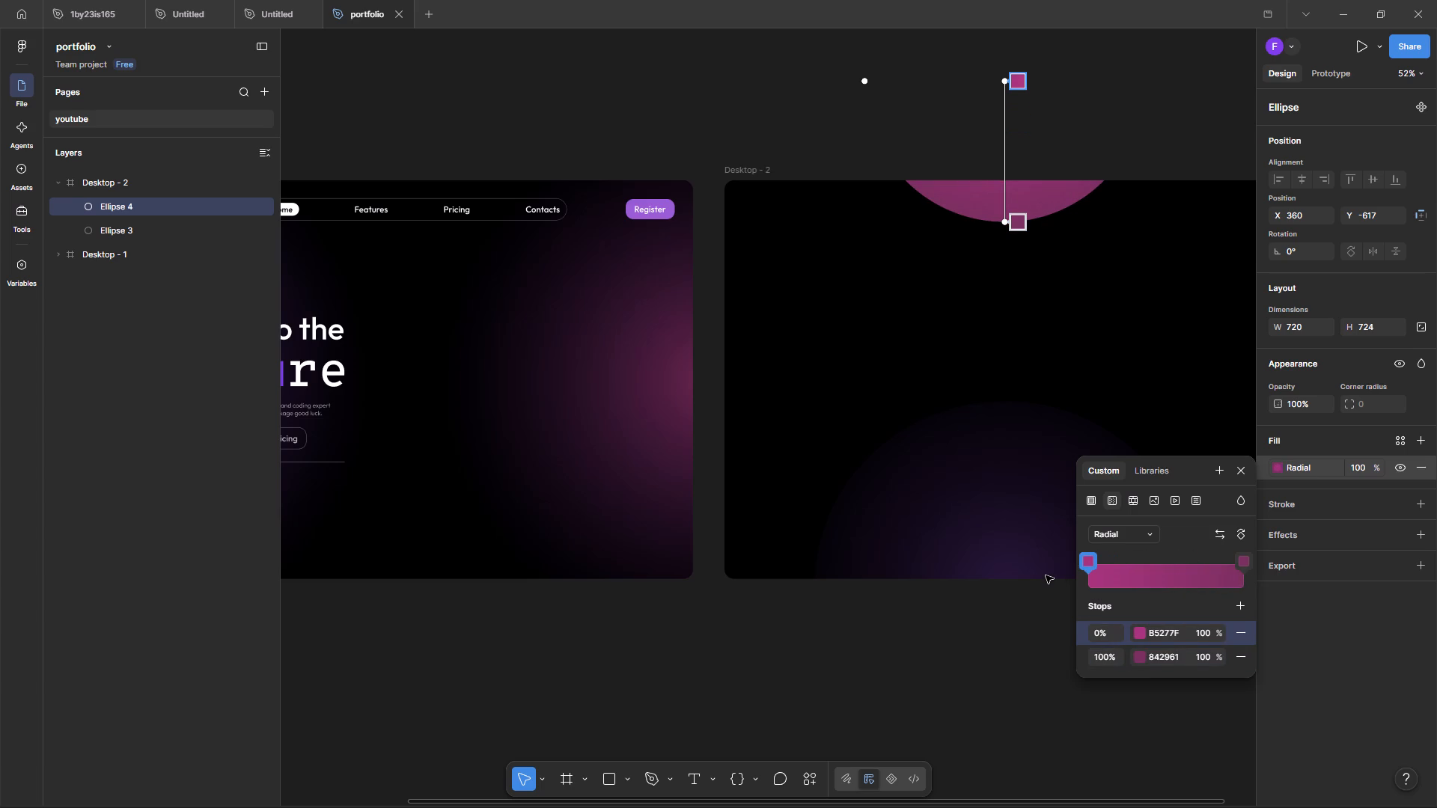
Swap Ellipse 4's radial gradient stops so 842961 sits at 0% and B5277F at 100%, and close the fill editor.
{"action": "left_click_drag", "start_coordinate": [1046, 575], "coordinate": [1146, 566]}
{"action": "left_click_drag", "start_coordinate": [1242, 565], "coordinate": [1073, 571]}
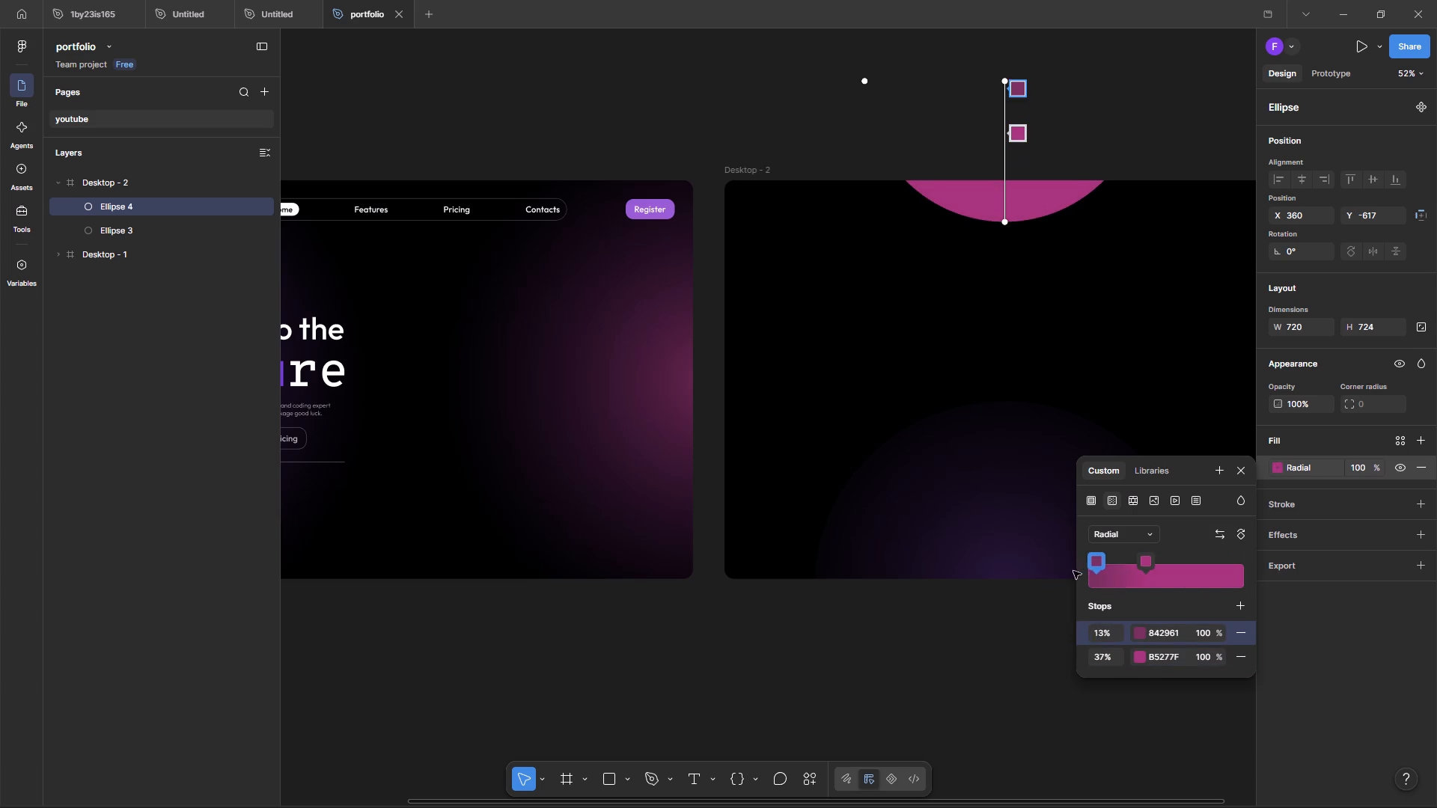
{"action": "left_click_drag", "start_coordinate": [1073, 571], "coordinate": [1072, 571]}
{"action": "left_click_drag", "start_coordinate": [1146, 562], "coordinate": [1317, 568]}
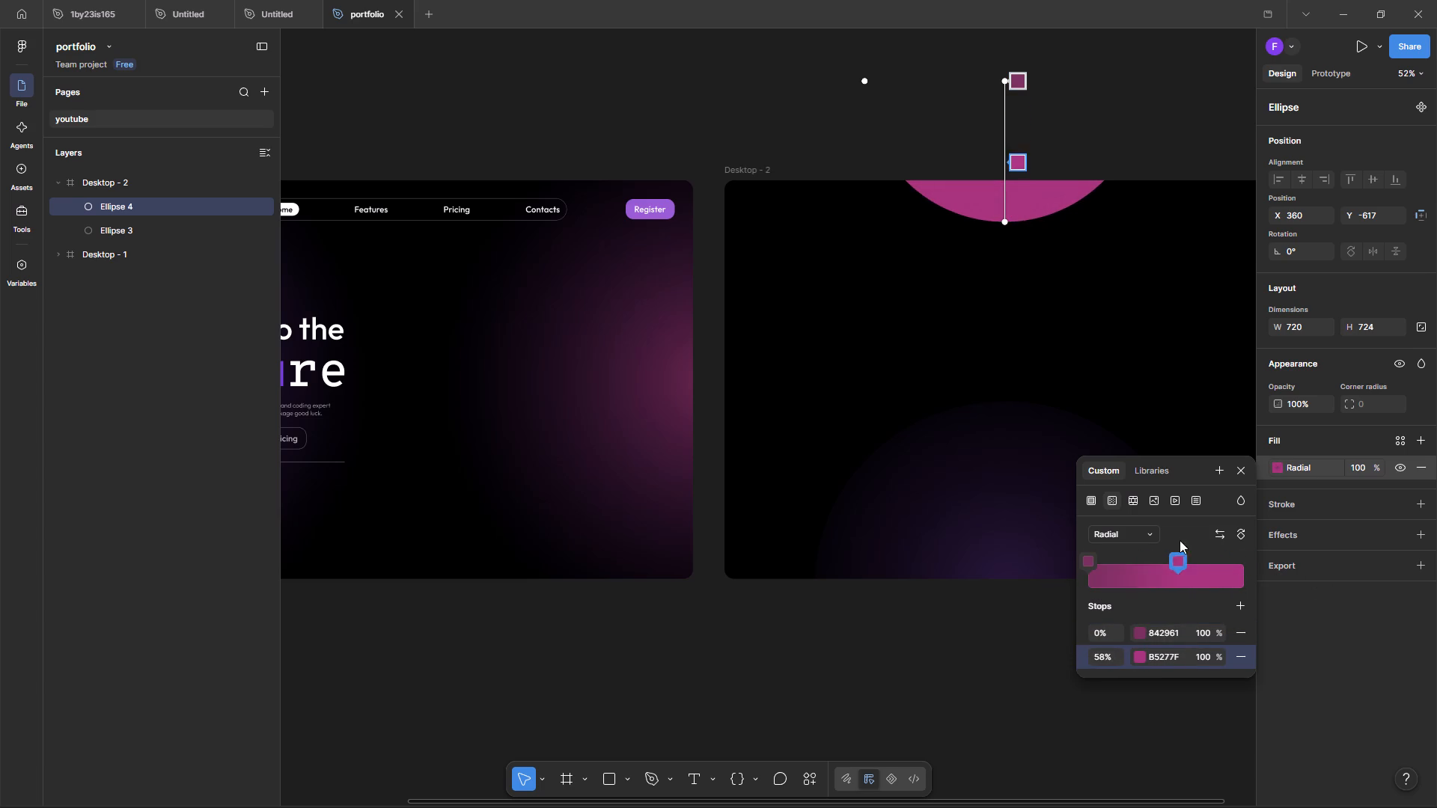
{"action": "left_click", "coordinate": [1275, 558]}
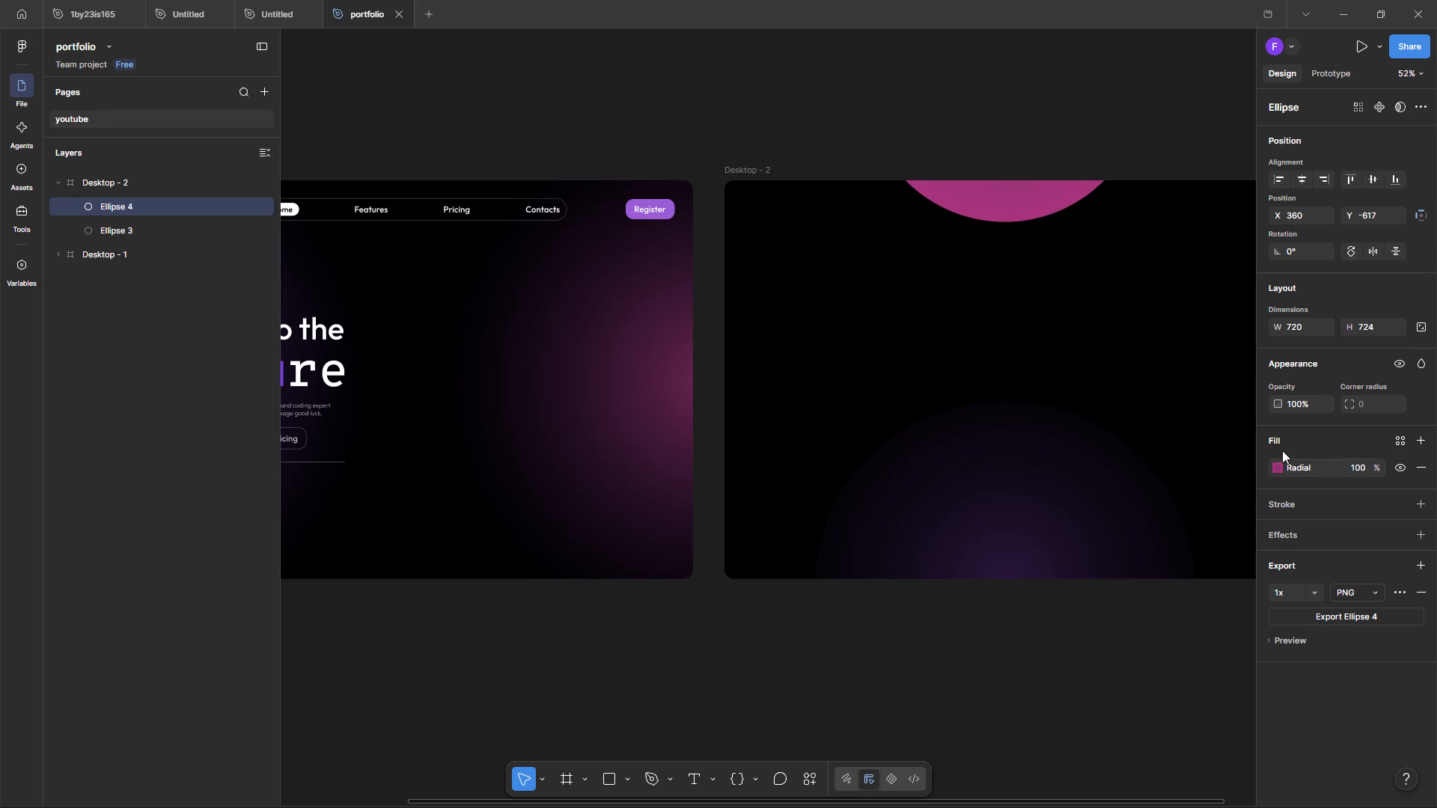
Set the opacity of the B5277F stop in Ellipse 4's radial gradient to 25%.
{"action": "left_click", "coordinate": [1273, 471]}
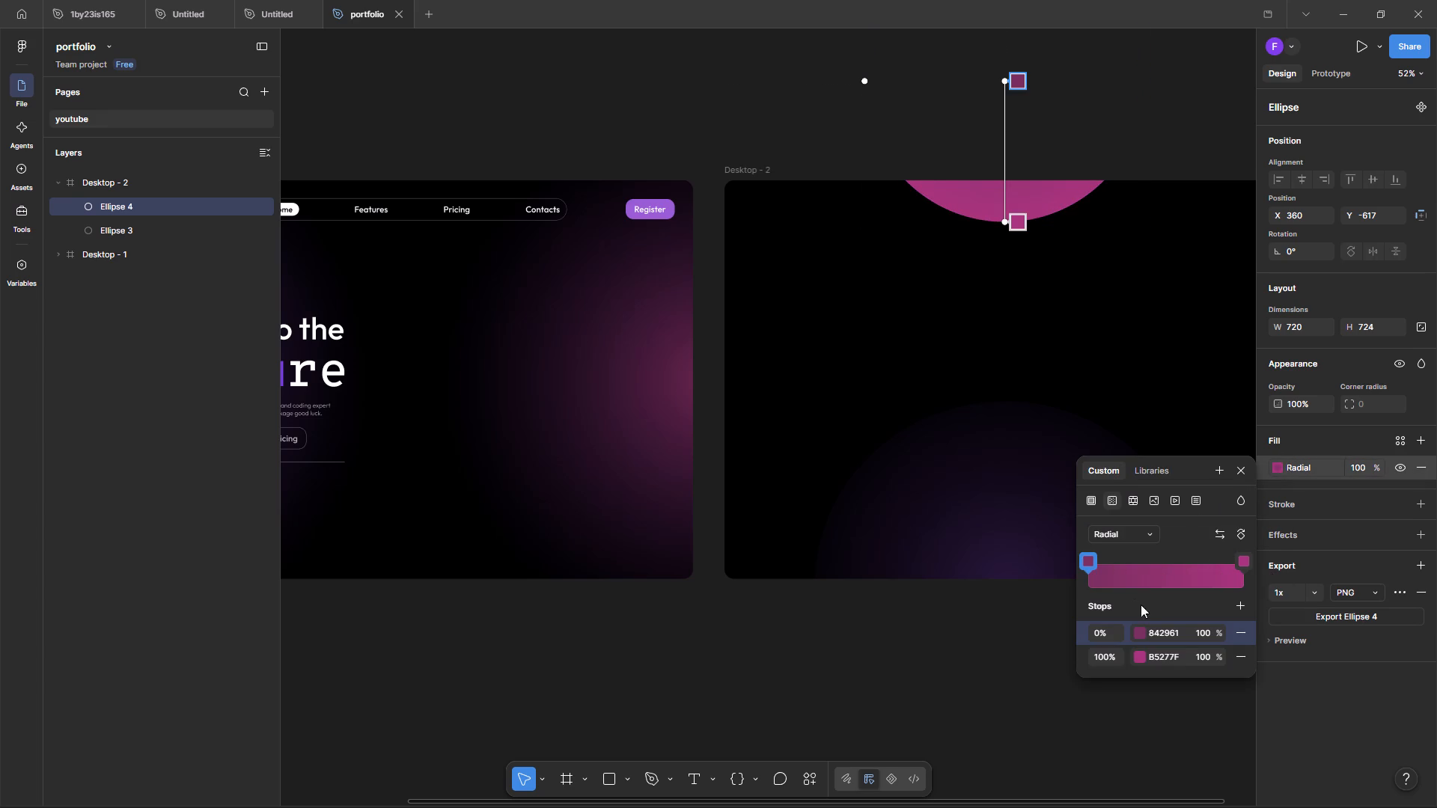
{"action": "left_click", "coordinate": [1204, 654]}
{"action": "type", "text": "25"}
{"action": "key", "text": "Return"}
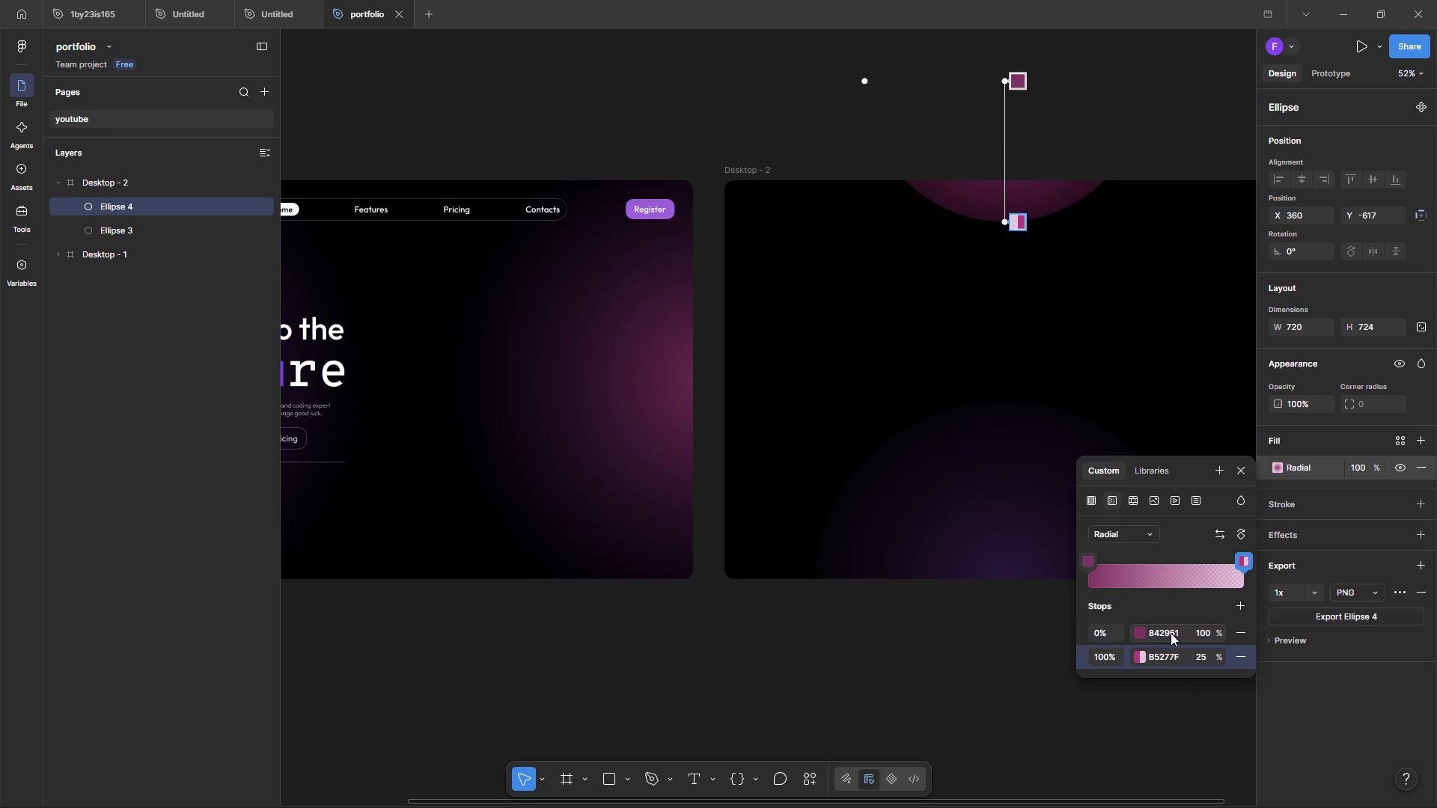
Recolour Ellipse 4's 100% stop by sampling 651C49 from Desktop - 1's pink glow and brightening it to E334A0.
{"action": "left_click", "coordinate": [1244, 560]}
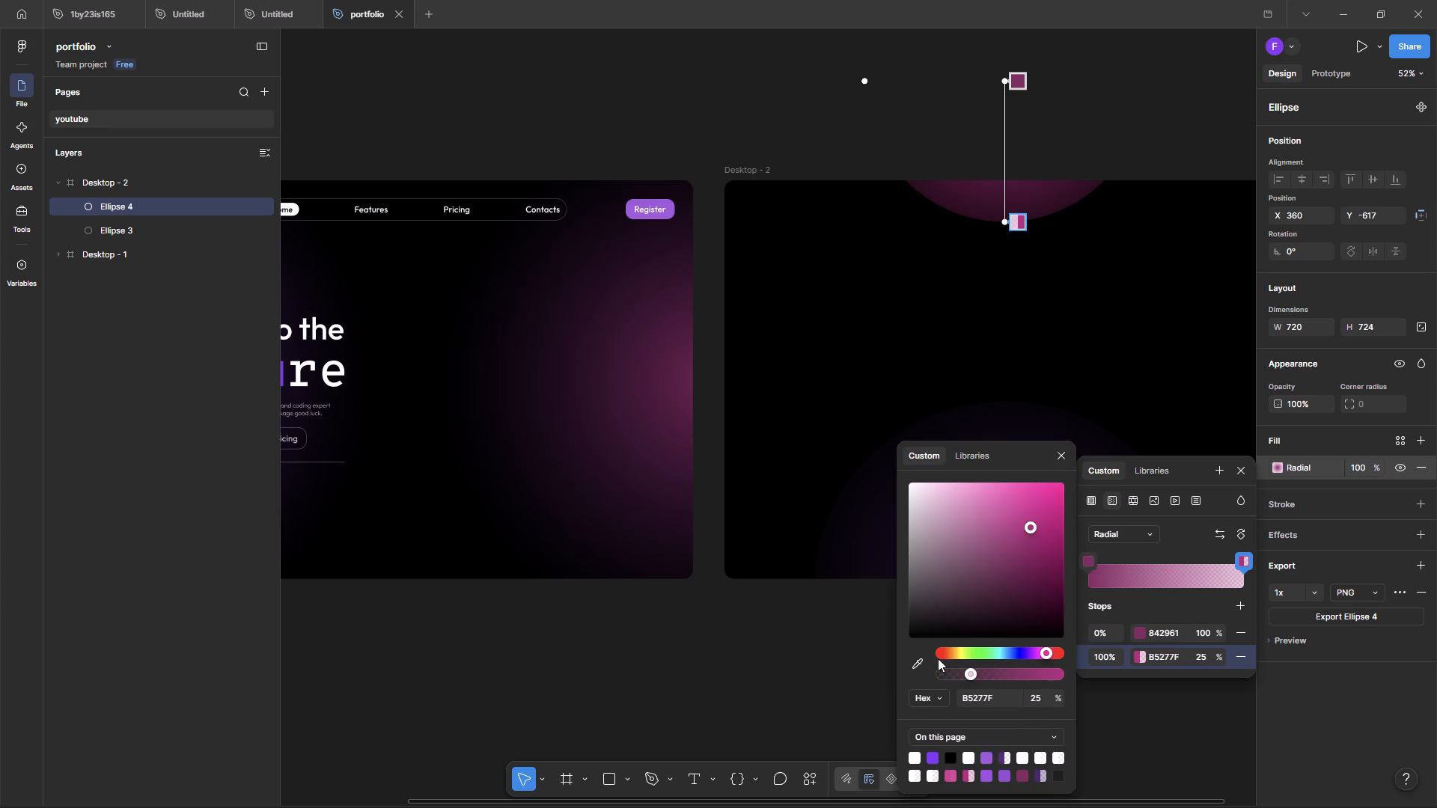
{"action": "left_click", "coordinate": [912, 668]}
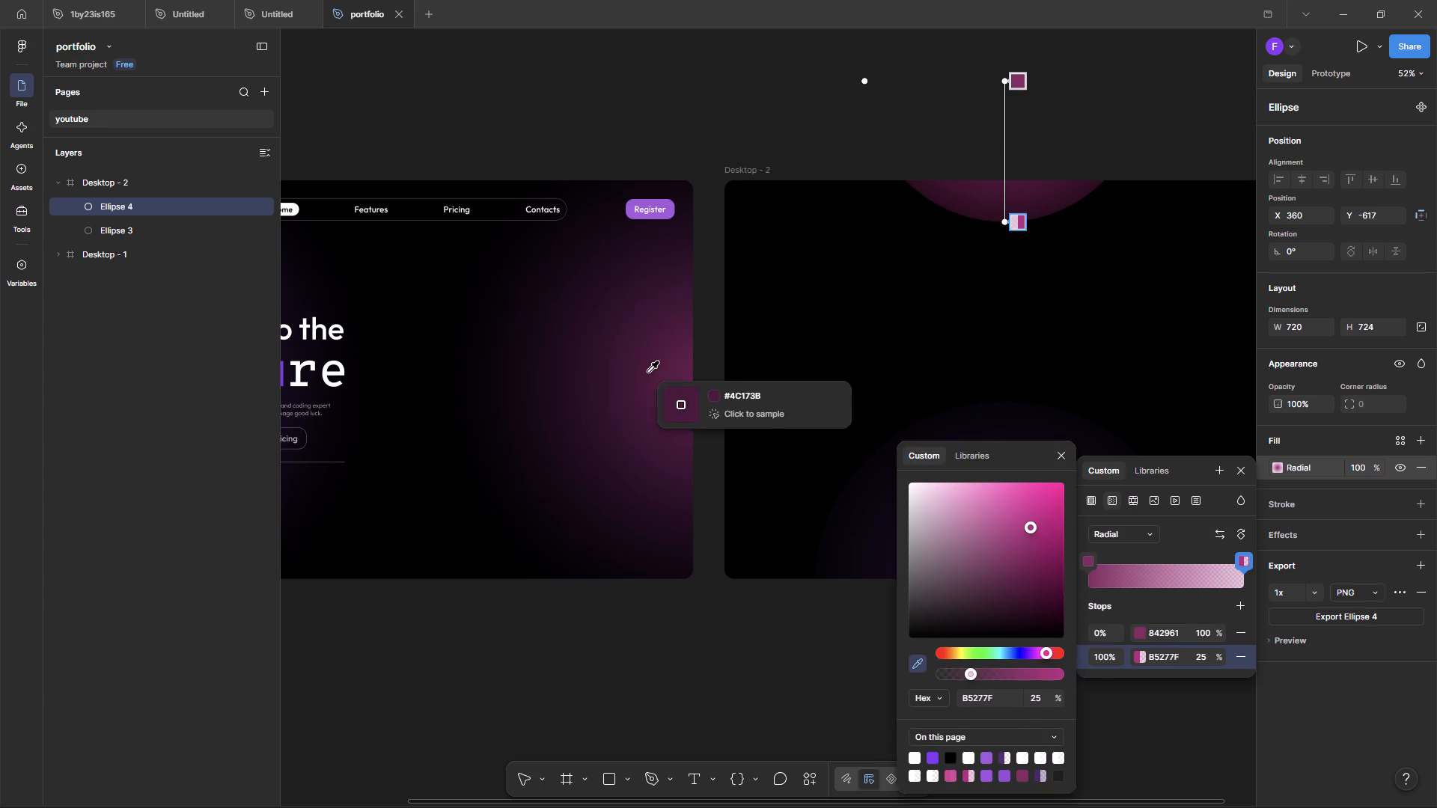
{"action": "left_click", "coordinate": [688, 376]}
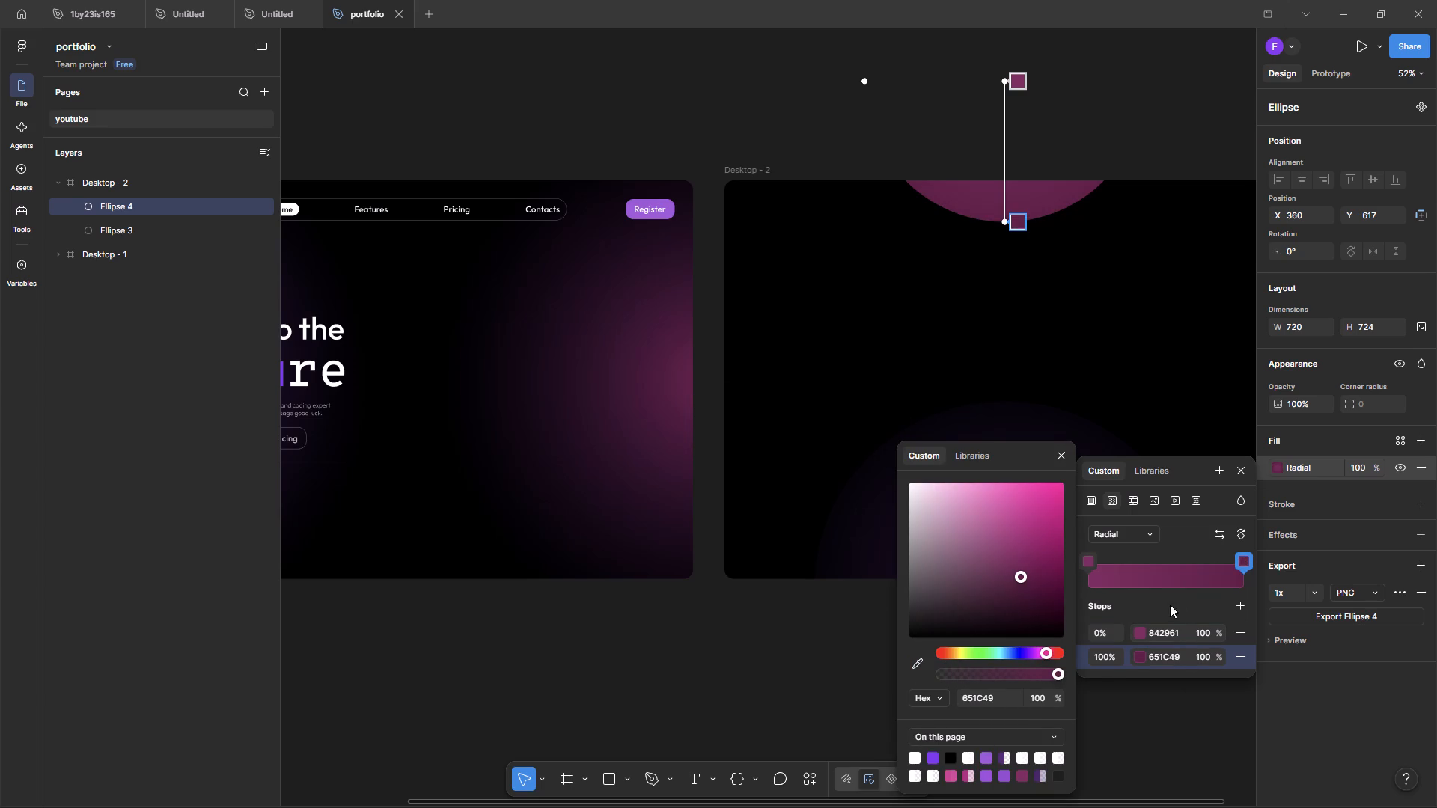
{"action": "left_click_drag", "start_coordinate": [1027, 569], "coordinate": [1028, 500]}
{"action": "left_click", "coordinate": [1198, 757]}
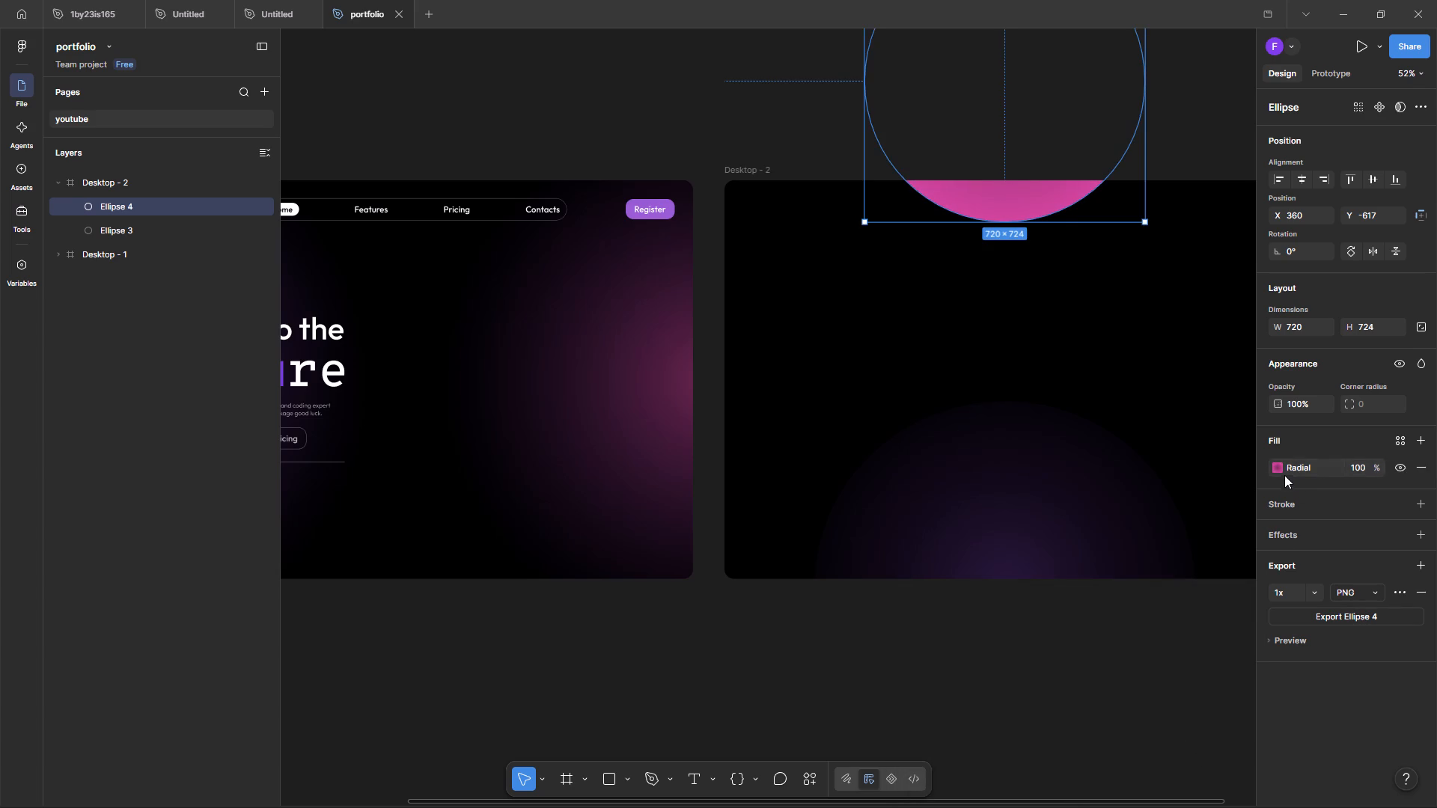
Swap Ellipse 4's radial gradient stops so E334A0 sits at 0% and 842961 at 100%, and close the fill editor.
{"action": "left_click", "coordinate": [1280, 467]}
{"action": "left_click_drag", "start_coordinate": [1086, 557], "coordinate": [1092, 559]}
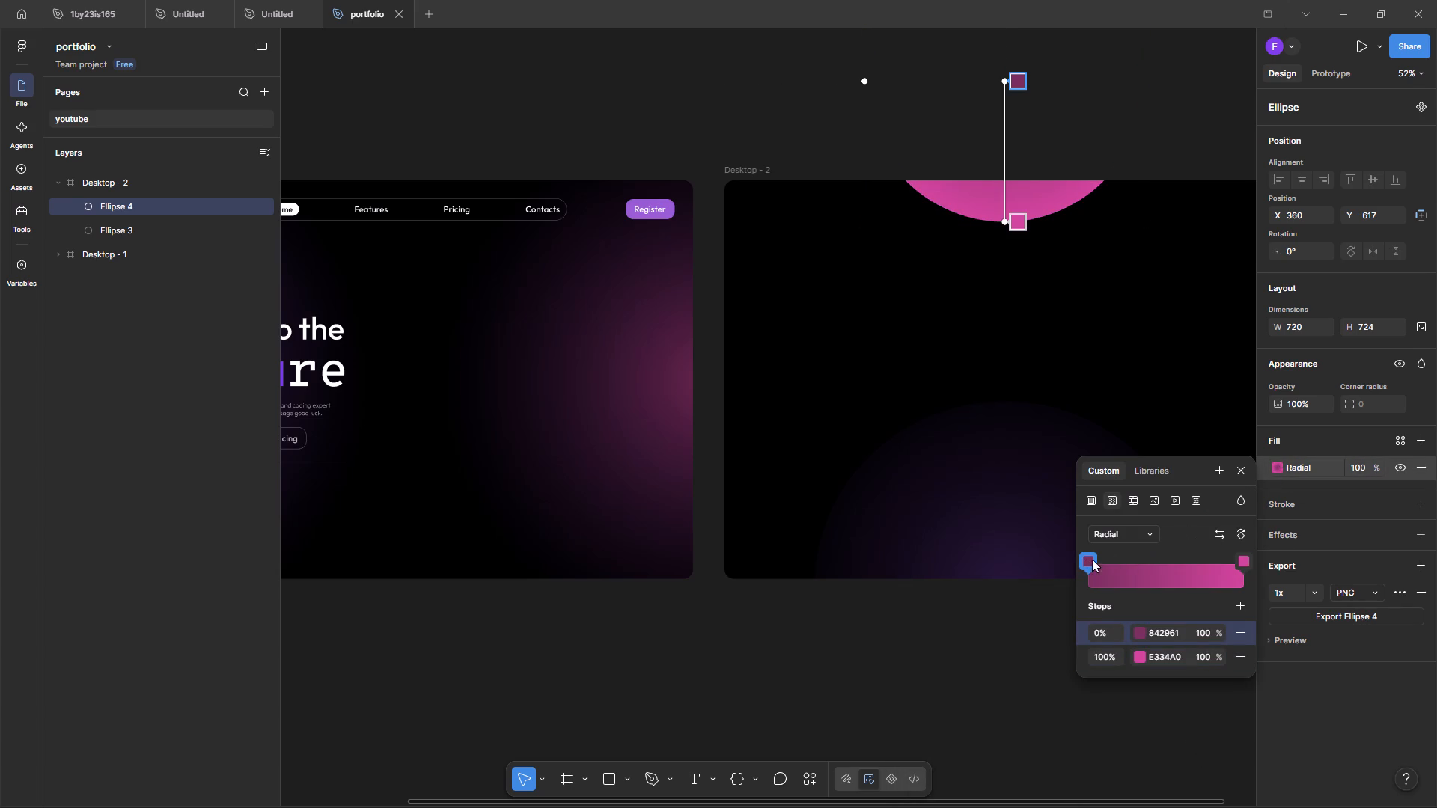
{"action": "left_click_drag", "start_coordinate": [1092, 559], "coordinate": [1174, 571]}
{"action": "left_click_drag", "start_coordinate": [1240, 564], "coordinate": [1031, 572]}
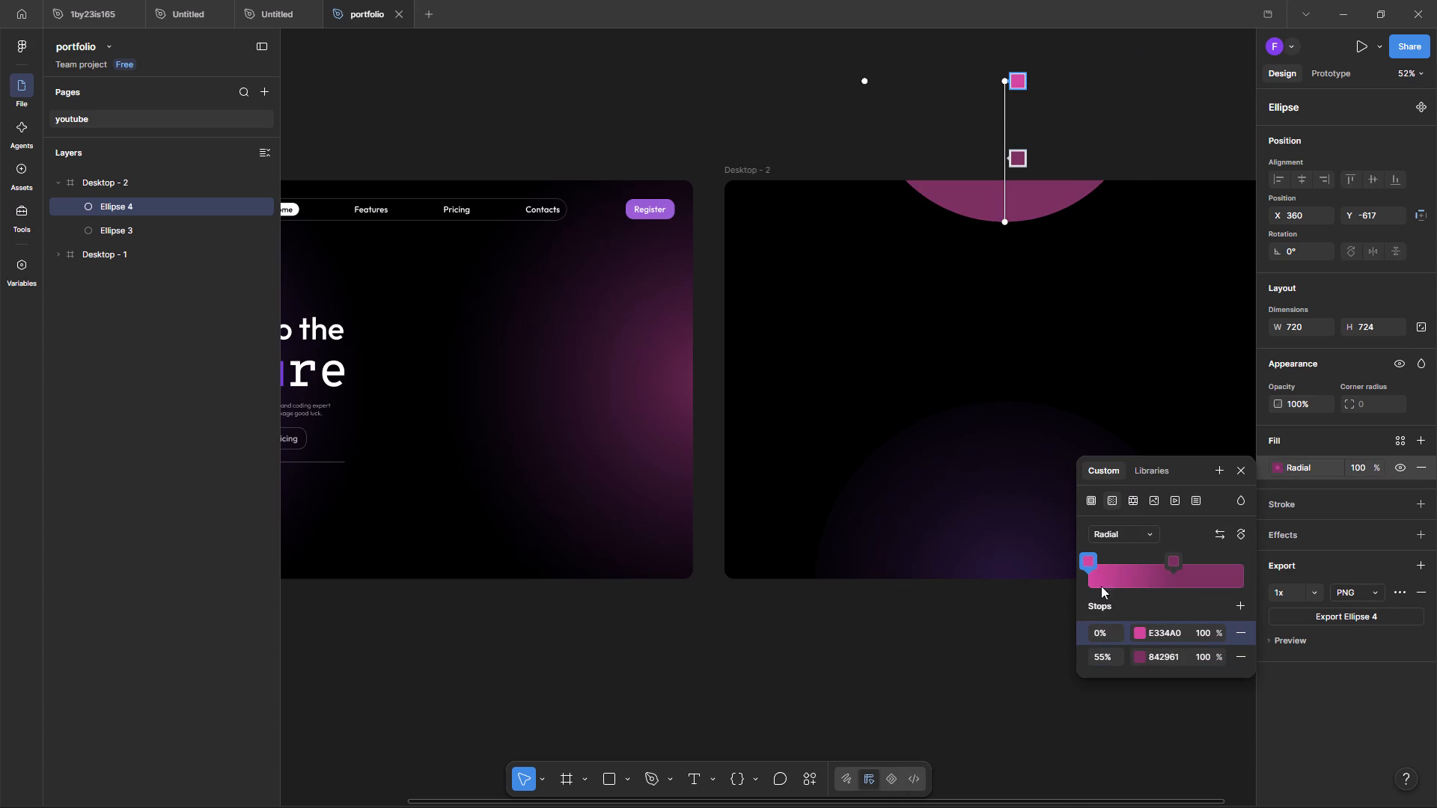
{"action": "left_click_drag", "start_coordinate": [1171, 561], "coordinate": [1314, 563]}
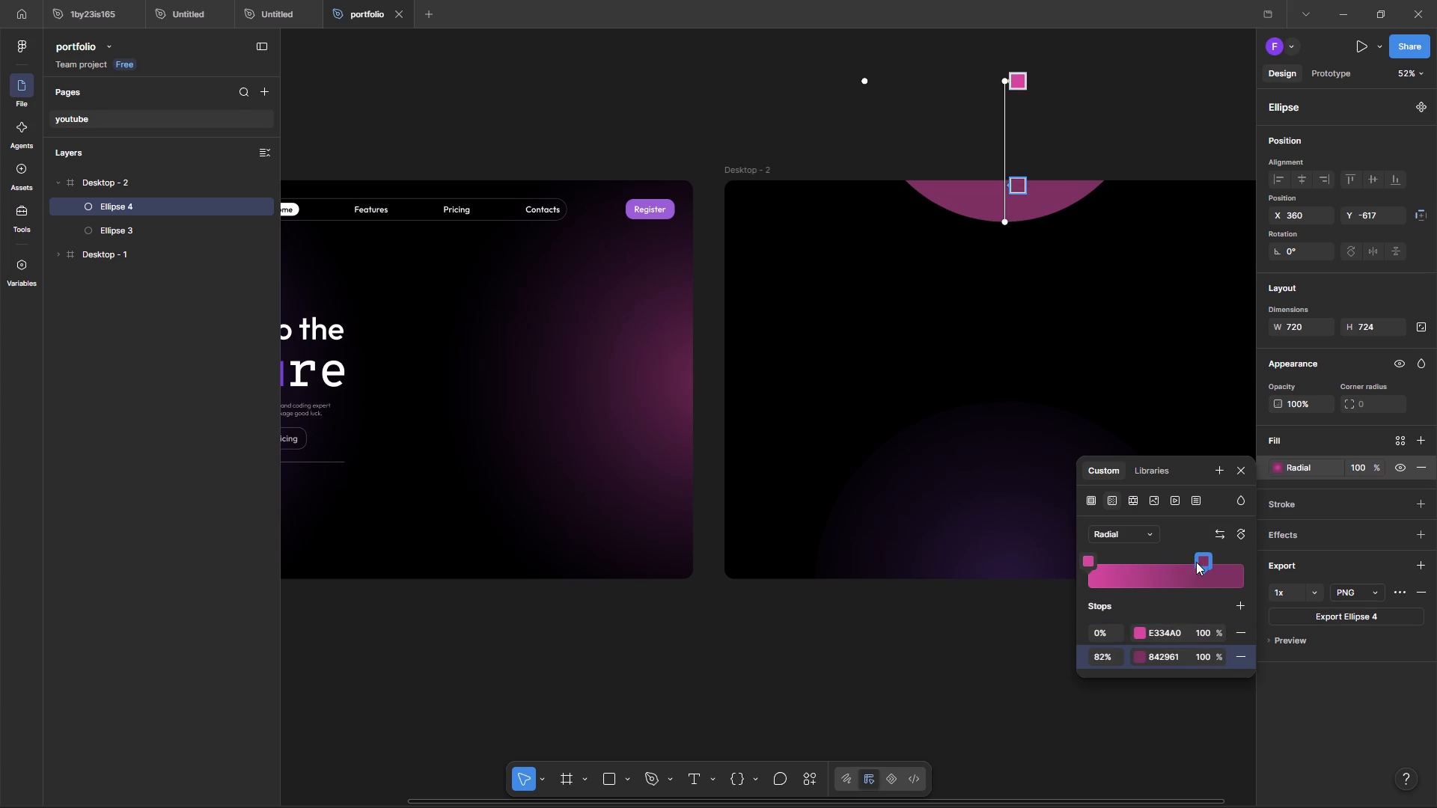
{"action": "left_click", "coordinate": [1266, 556]}
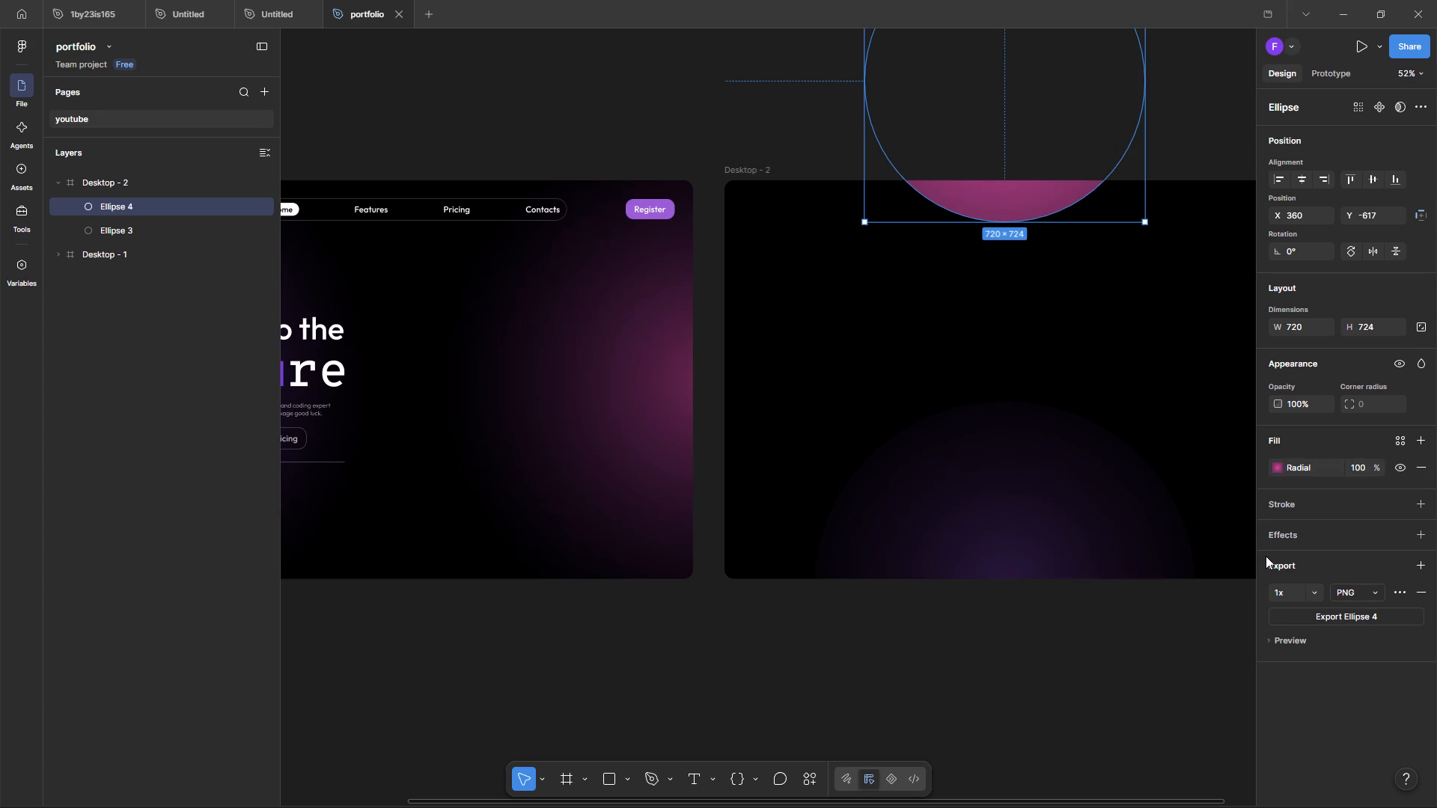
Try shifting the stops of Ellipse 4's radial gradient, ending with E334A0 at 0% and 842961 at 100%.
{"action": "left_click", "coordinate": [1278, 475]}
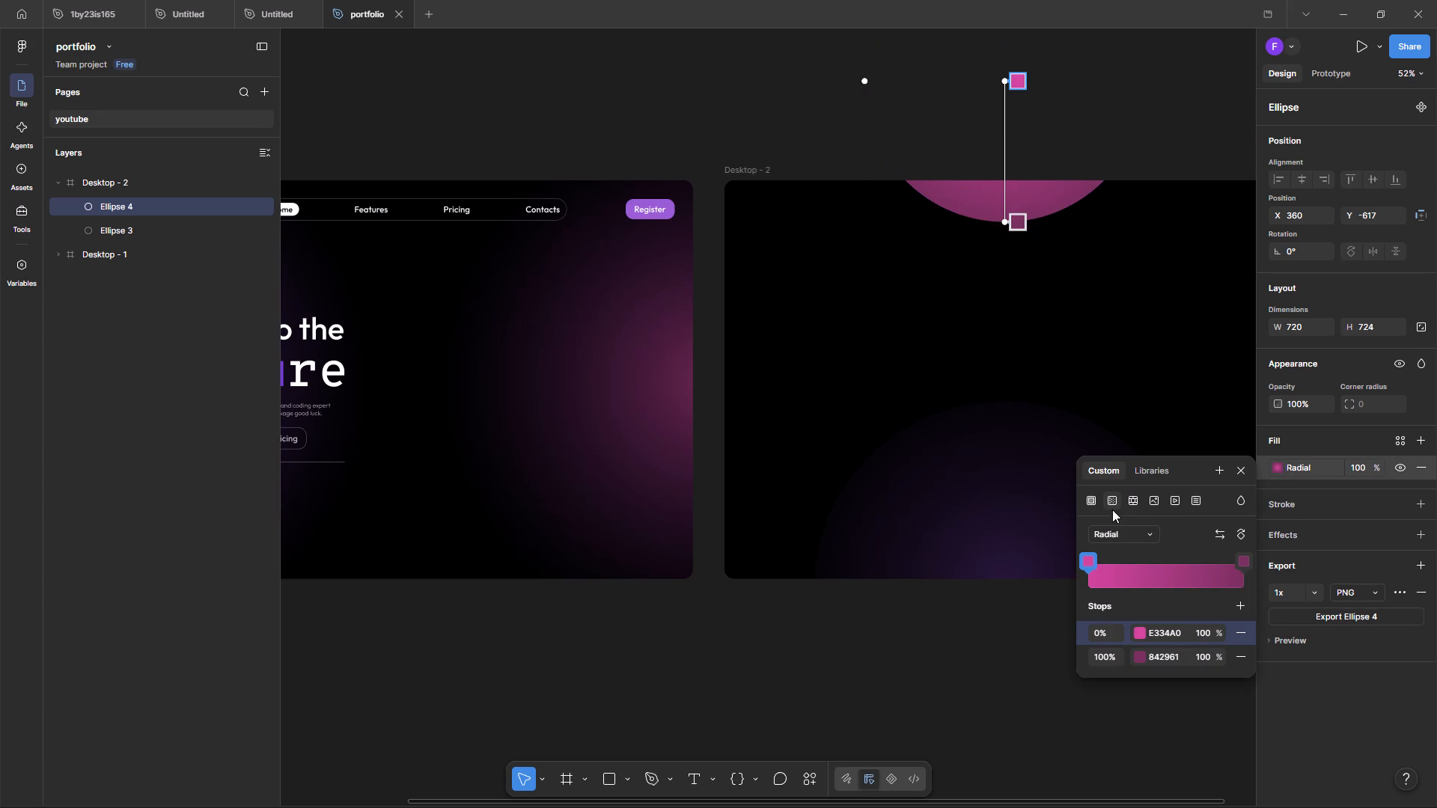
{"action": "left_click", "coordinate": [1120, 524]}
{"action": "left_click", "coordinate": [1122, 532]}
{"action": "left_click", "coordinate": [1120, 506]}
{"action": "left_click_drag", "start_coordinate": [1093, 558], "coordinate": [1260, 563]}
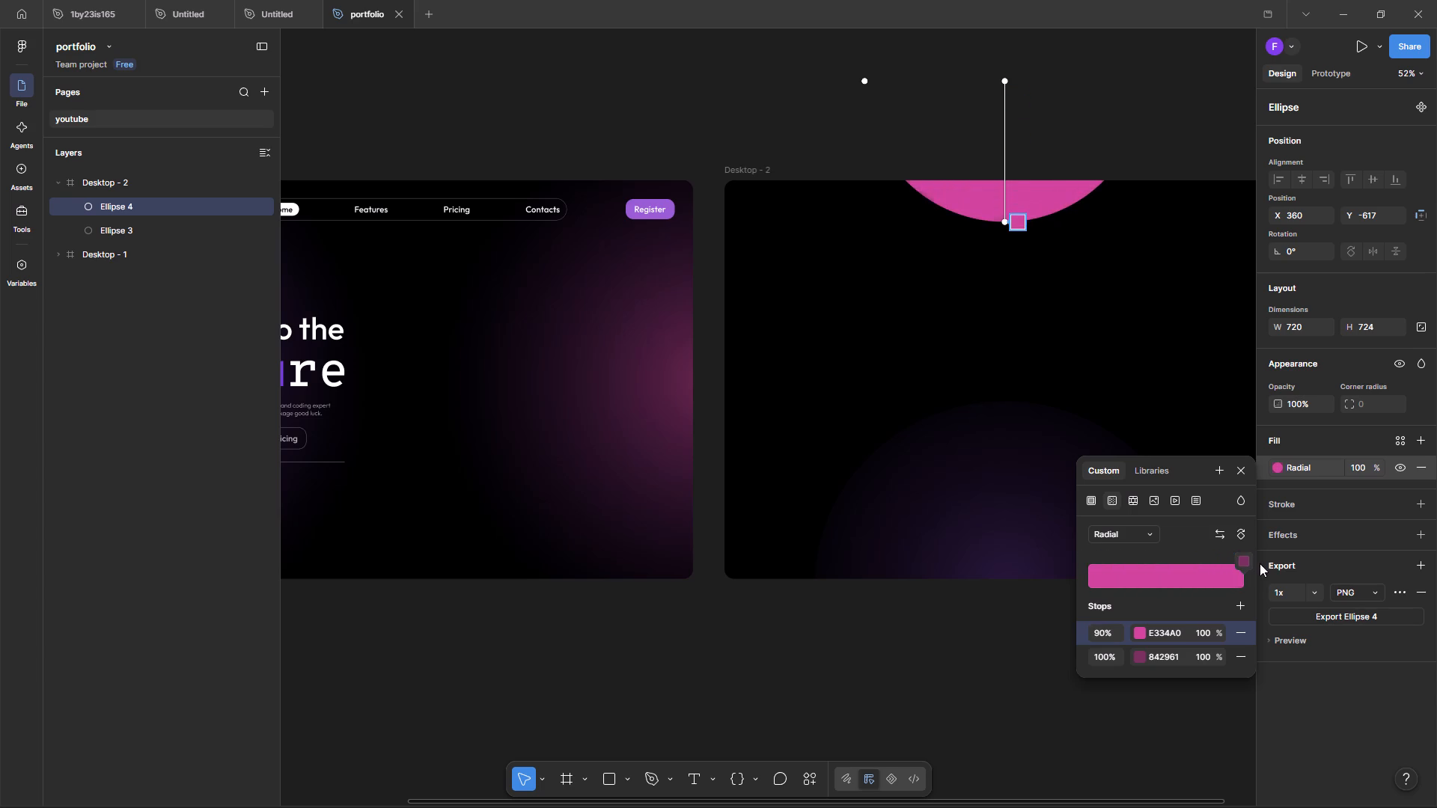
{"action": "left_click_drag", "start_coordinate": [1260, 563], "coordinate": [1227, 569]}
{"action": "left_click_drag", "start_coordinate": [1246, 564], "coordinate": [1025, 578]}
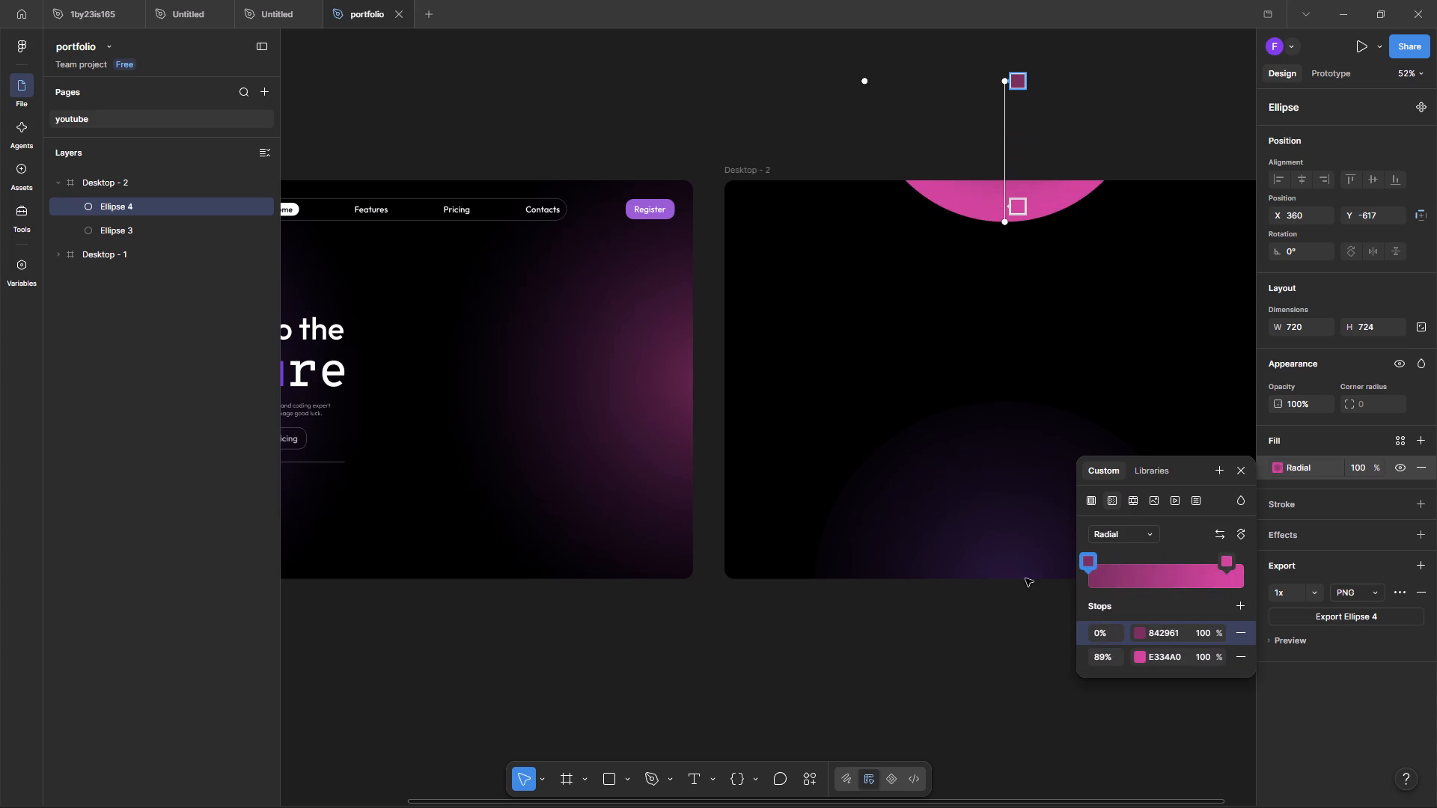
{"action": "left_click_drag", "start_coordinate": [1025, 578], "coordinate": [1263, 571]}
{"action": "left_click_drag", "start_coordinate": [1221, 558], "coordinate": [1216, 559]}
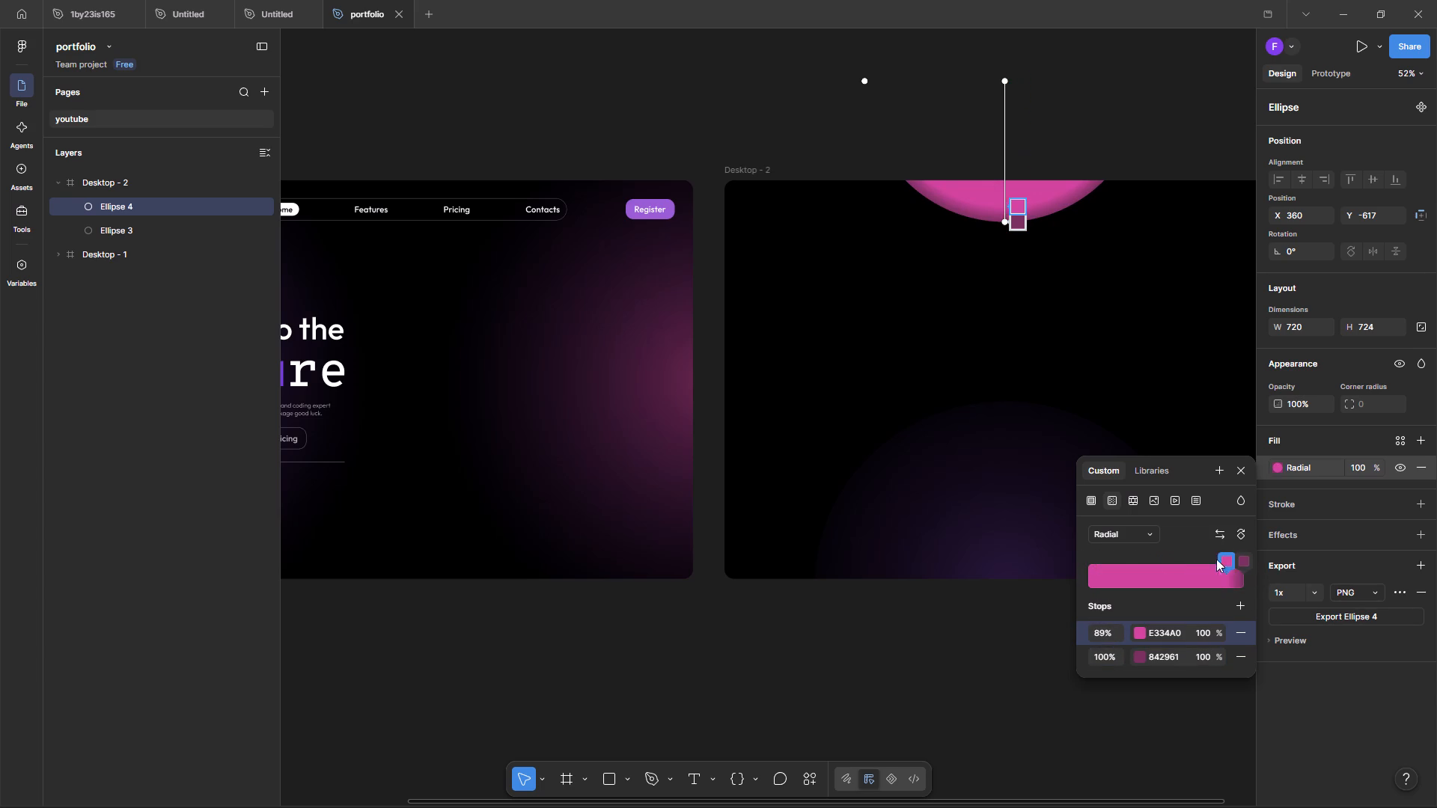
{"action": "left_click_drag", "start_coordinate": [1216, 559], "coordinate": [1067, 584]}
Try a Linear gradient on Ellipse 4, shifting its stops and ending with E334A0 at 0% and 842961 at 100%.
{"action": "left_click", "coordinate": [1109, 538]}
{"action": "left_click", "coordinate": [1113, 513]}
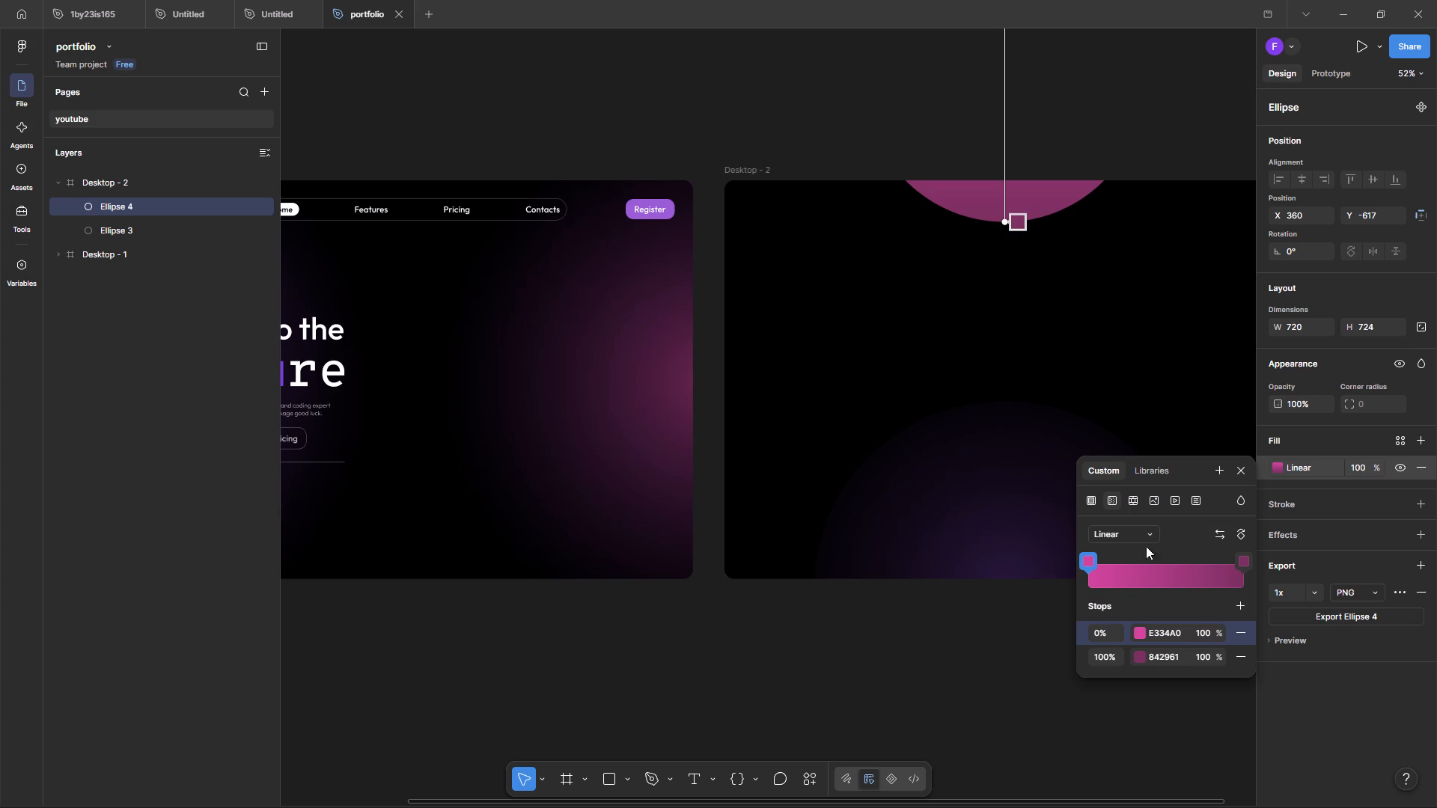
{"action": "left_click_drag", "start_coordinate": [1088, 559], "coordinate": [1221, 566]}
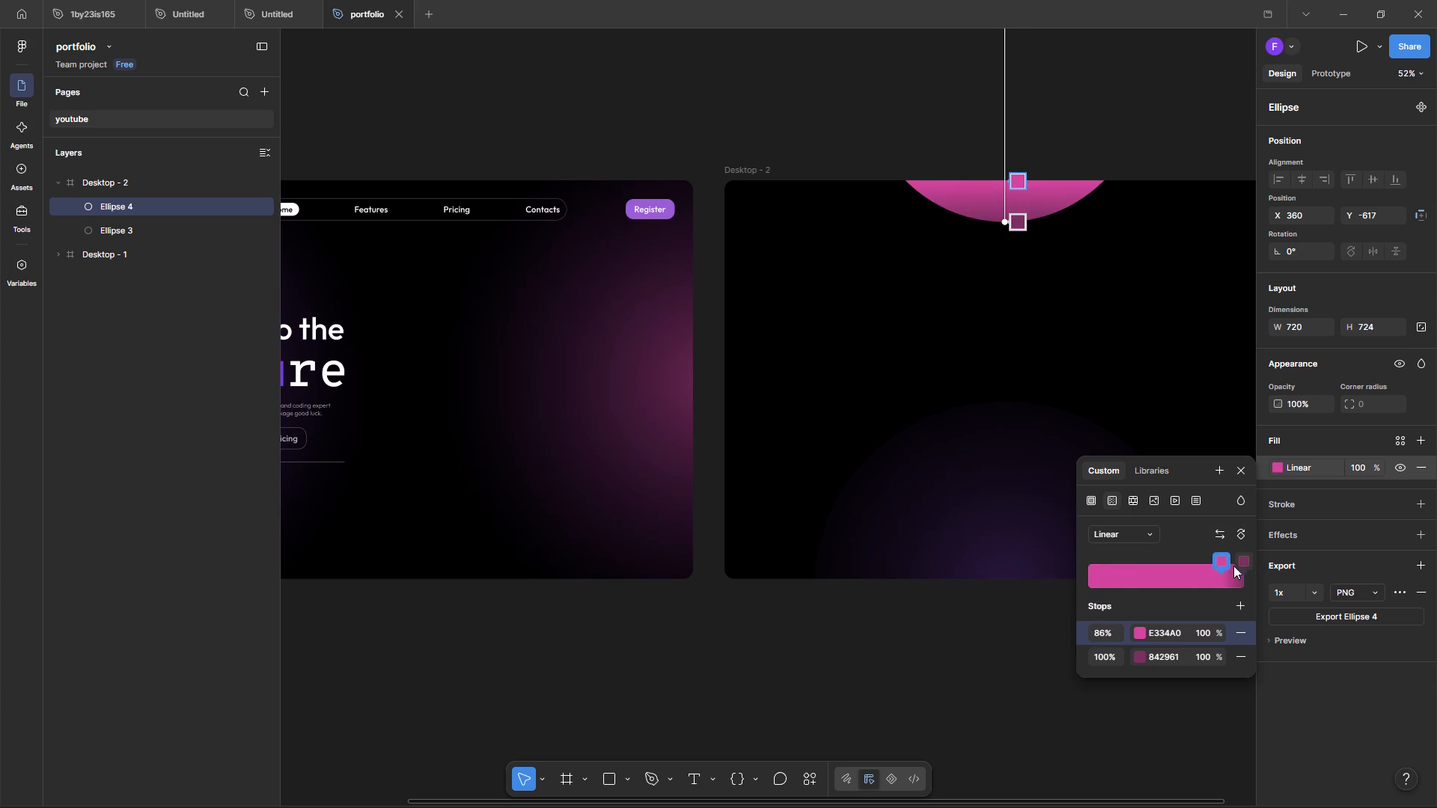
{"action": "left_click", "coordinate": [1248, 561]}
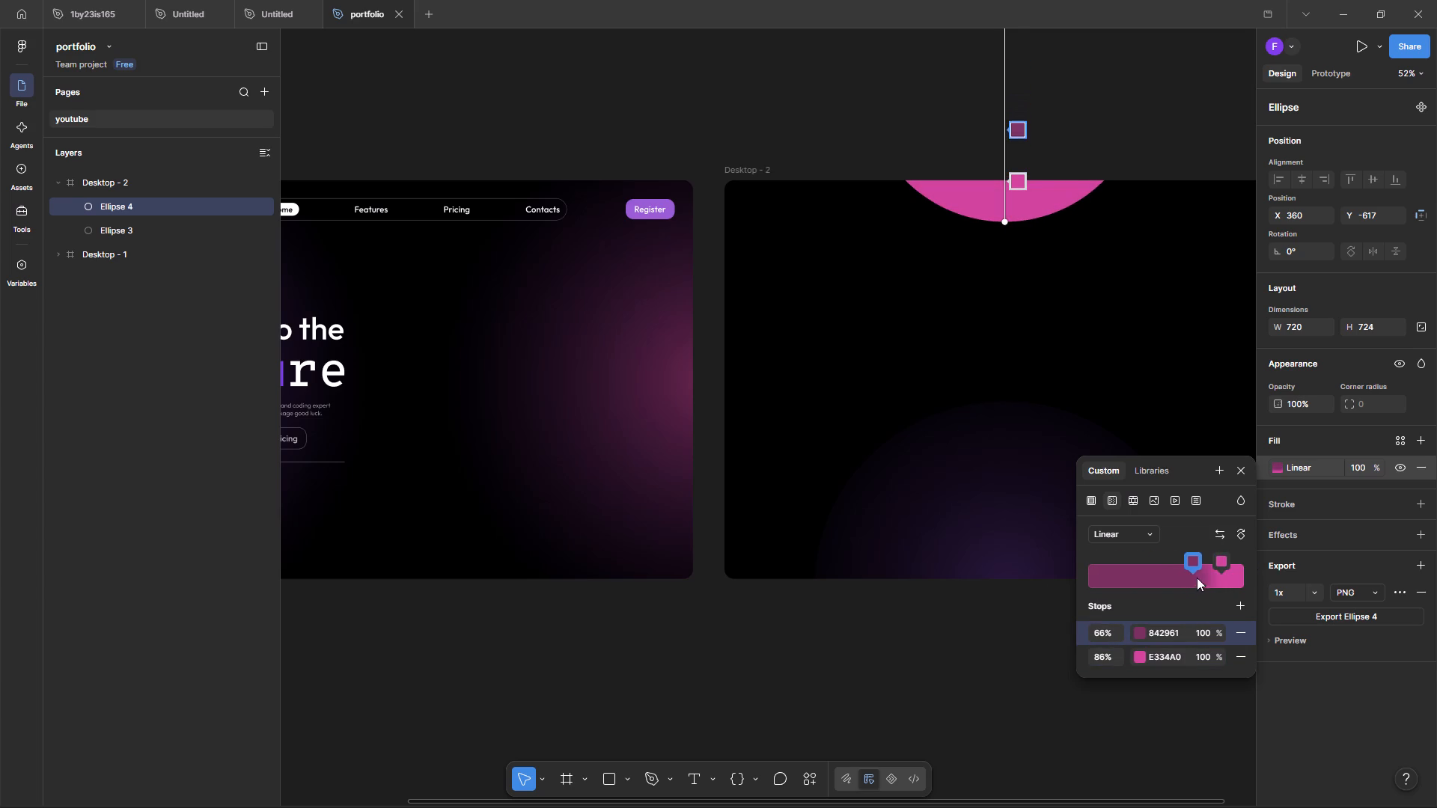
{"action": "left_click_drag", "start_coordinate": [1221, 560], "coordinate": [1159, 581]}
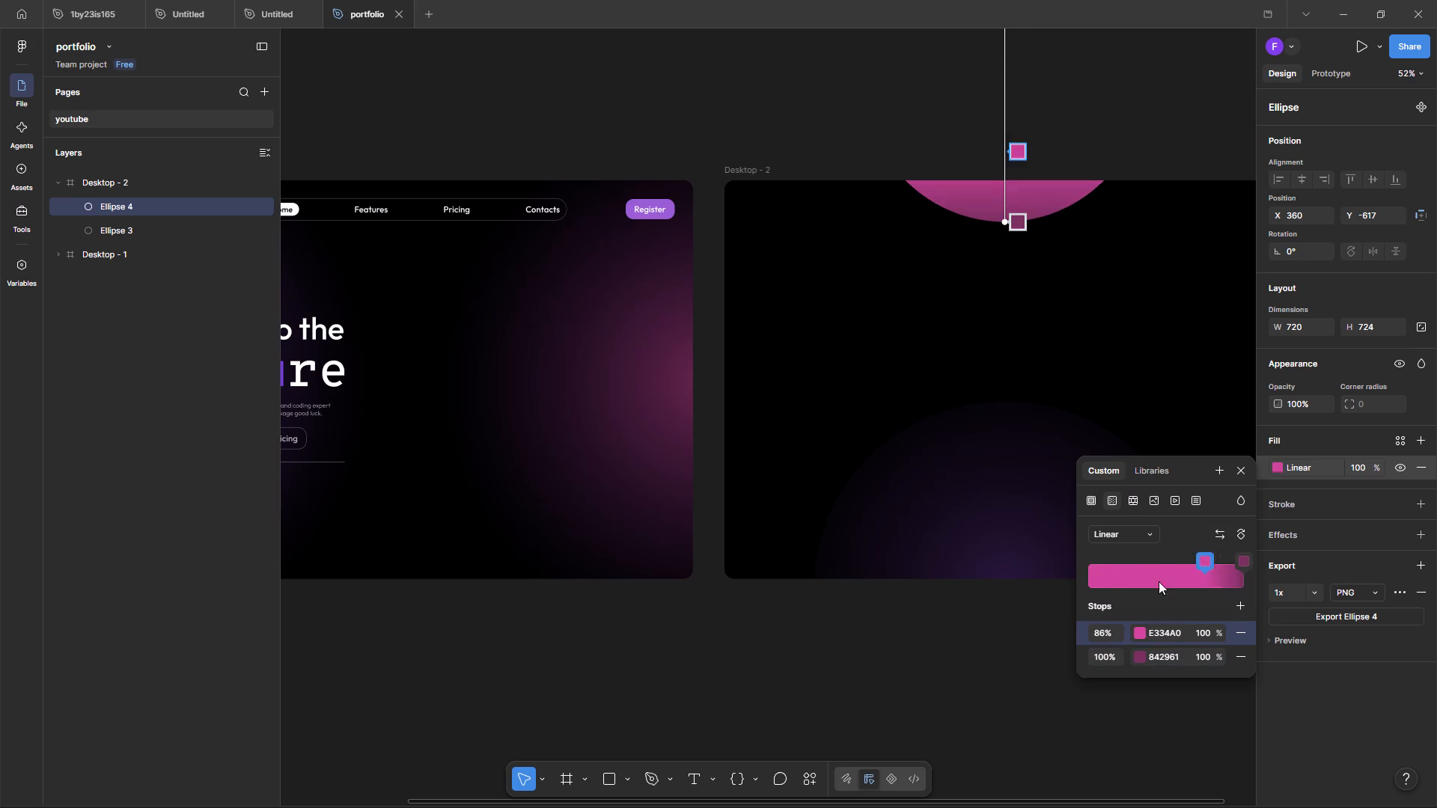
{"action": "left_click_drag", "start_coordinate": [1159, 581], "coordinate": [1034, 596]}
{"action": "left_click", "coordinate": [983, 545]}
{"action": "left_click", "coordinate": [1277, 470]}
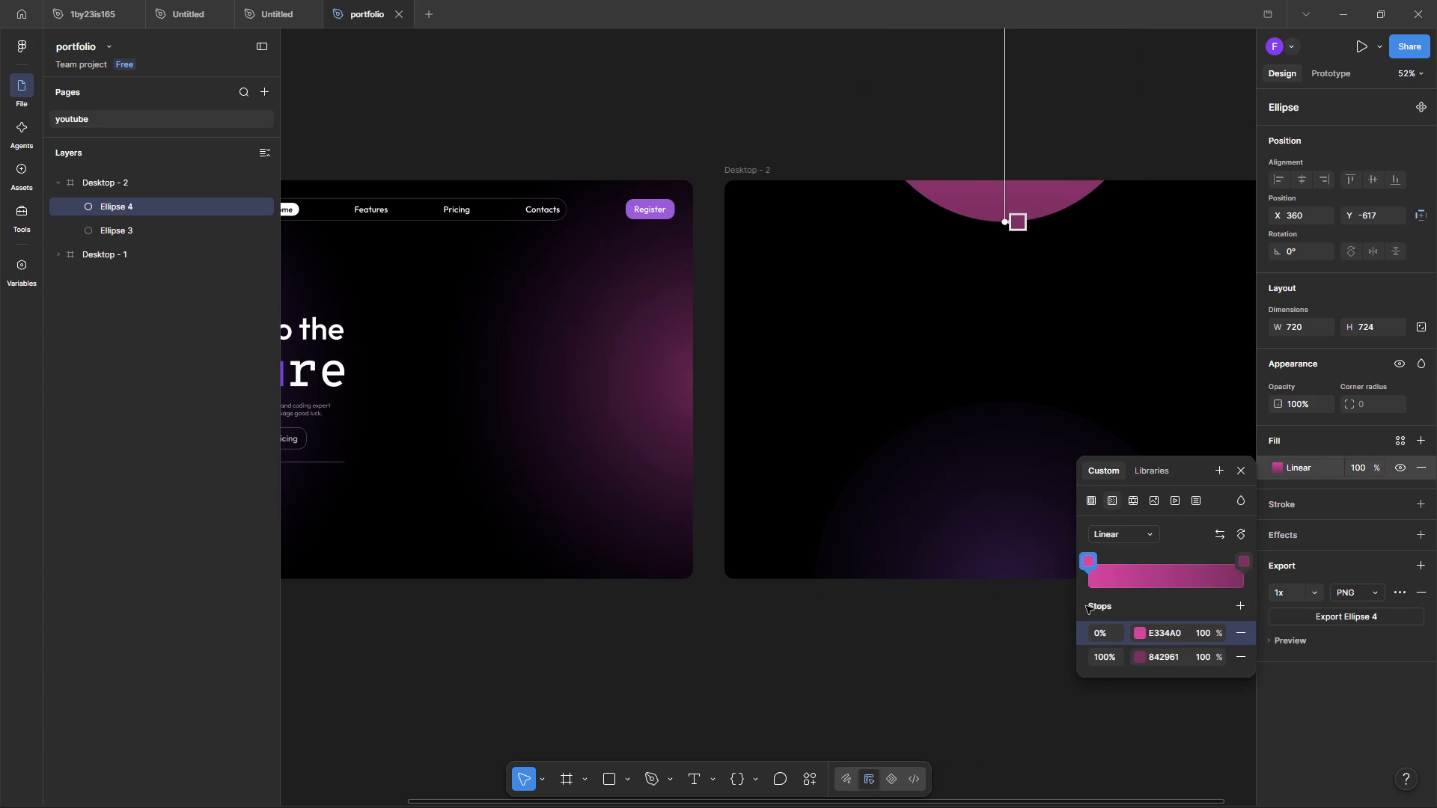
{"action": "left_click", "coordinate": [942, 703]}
Inspect the gradient fill settings of the purple Ellipse 3 in Desktop - 2.
{"action": "left_click", "coordinate": [993, 510]}
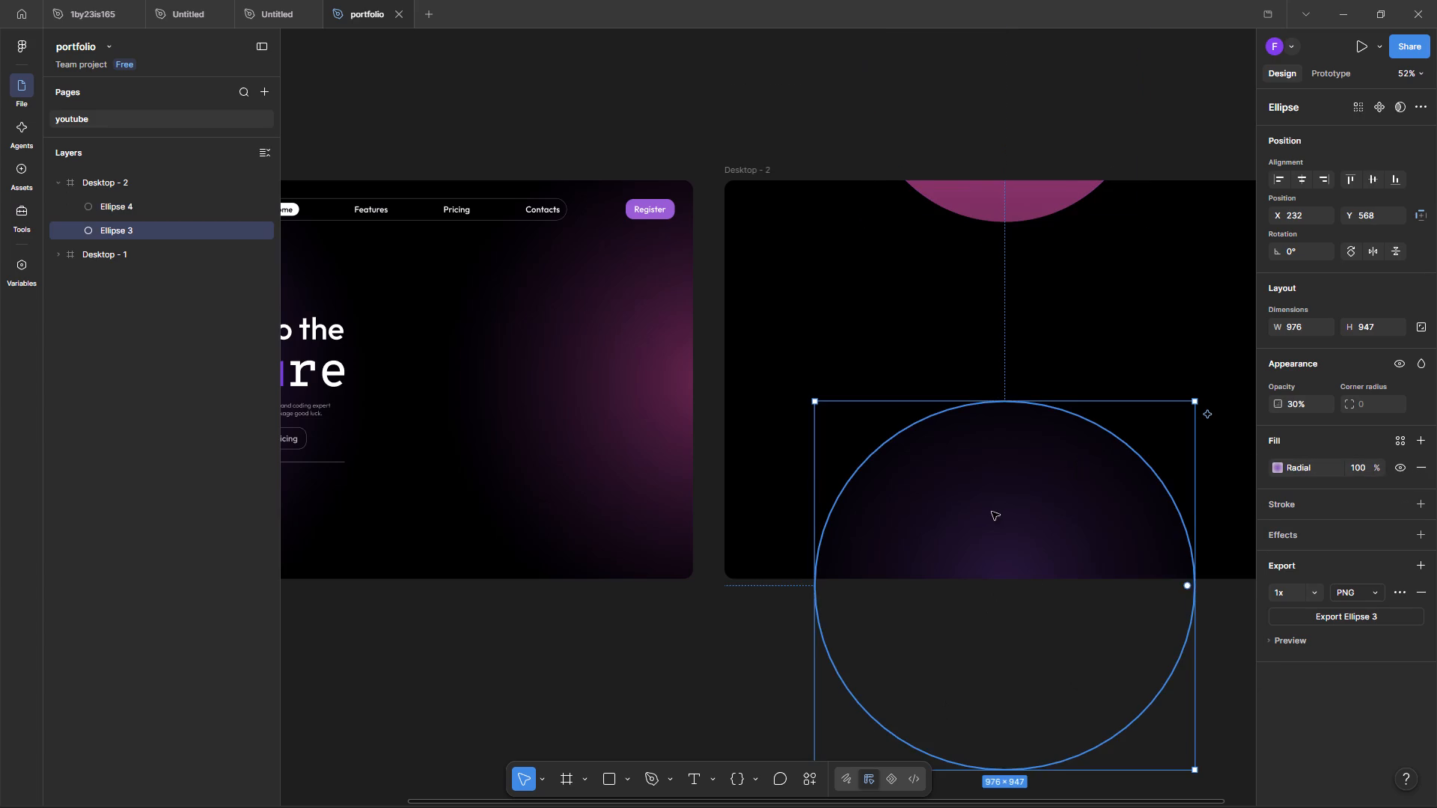
{"action": "left_click", "coordinate": [1276, 466]}
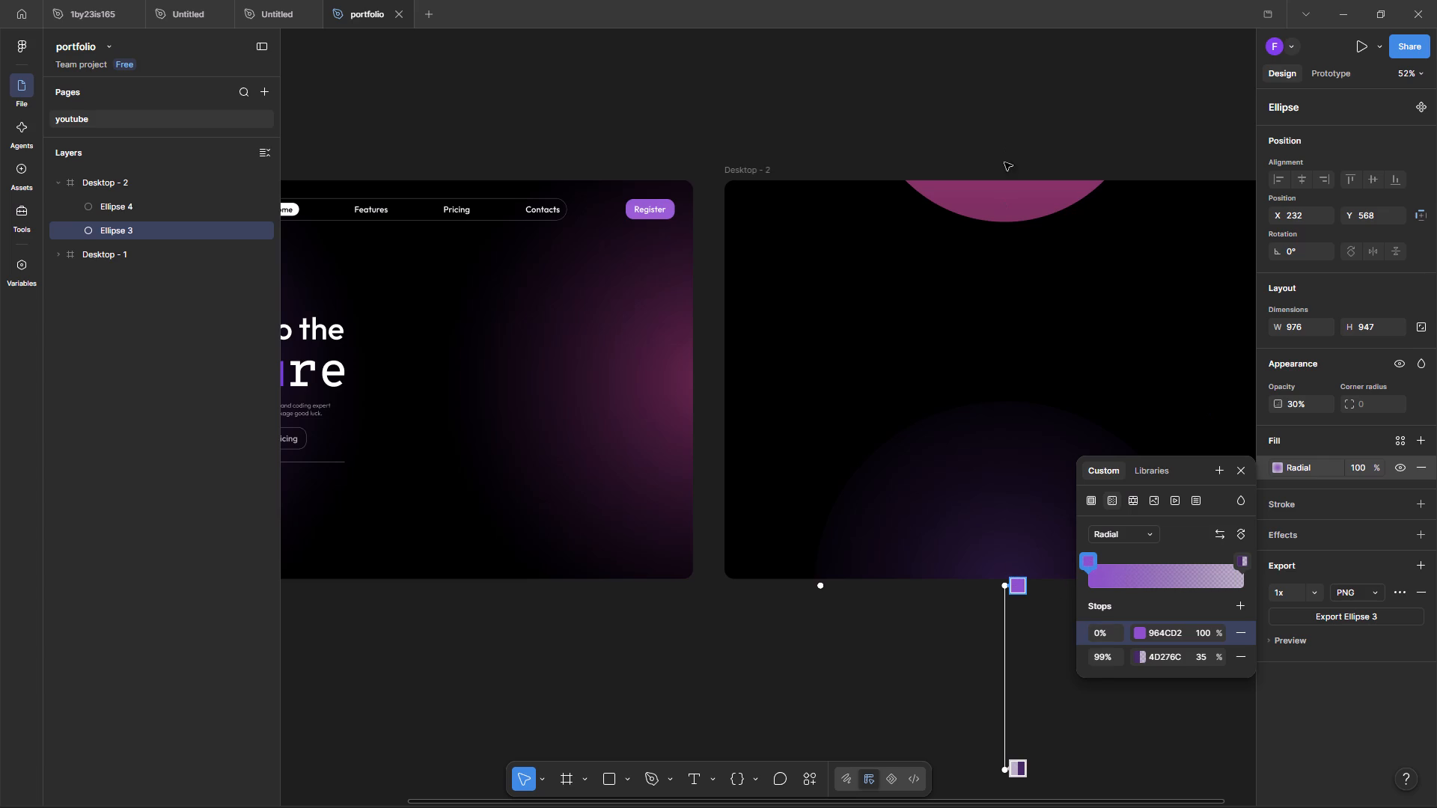
{"action": "left_click", "coordinate": [997, 193]}
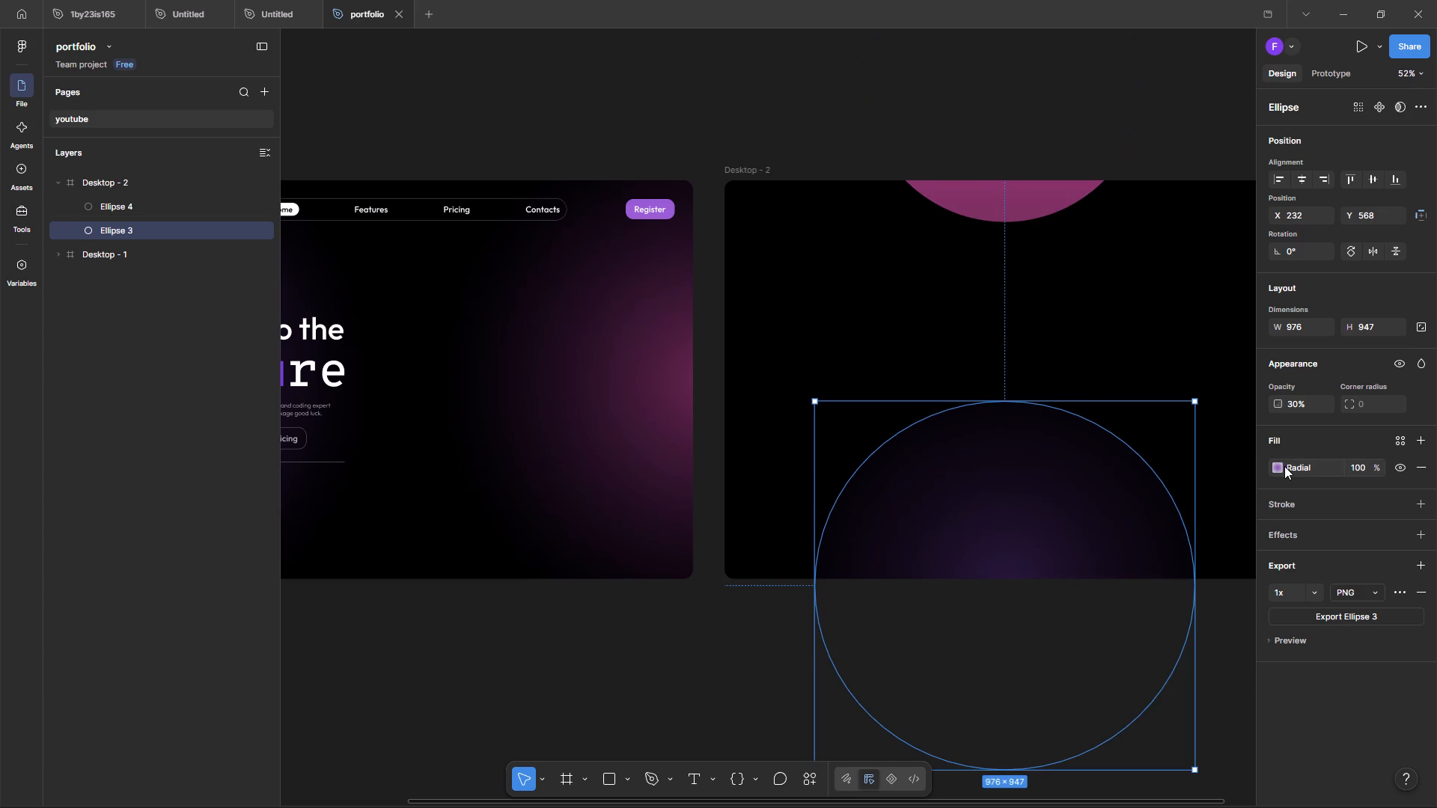
{"action": "left_click", "coordinate": [1278, 466]}
Set the gradient type of the pink Ellipse 4's fill to Radial.
{"action": "double_click", "coordinate": [994, 204]}
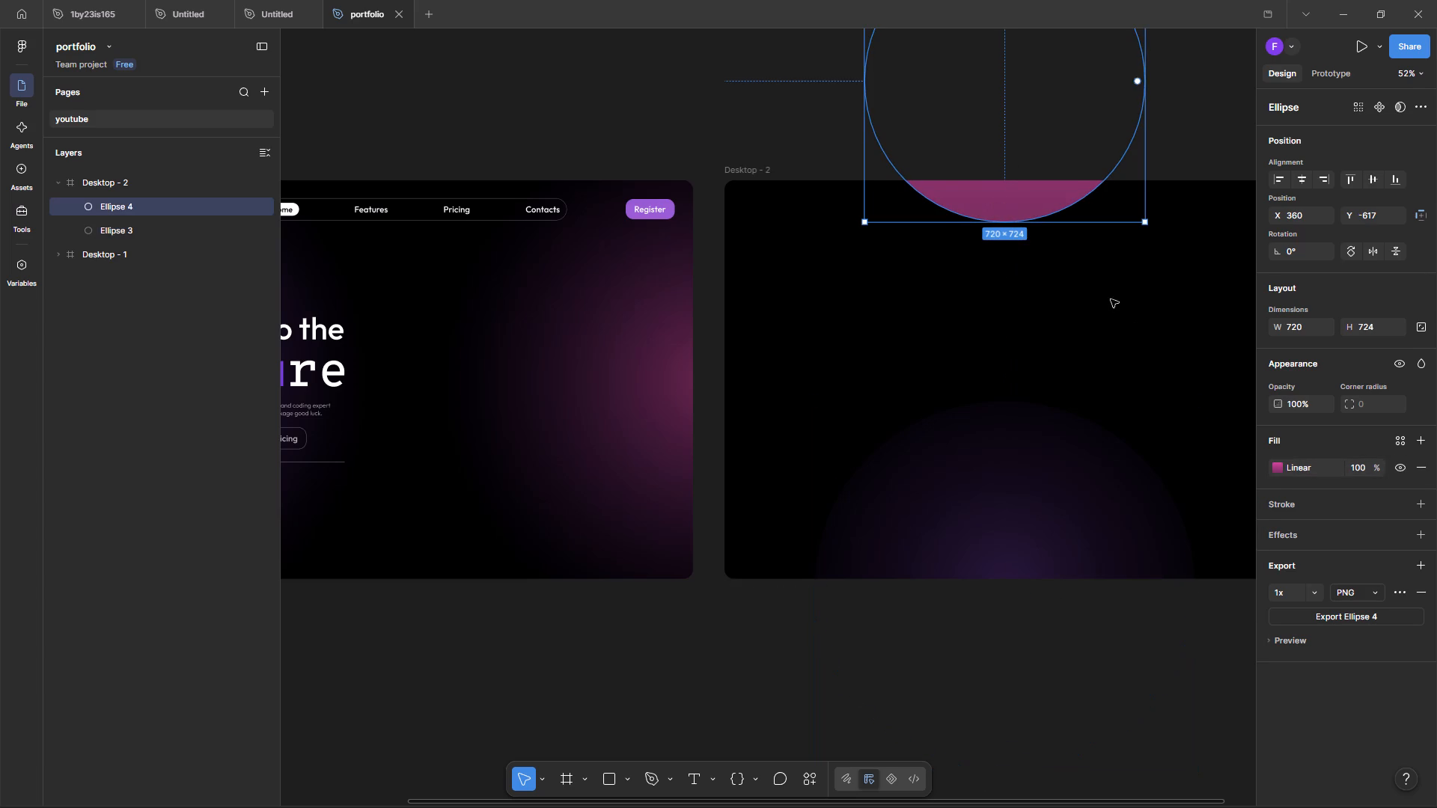
{"action": "left_click", "coordinate": [1279, 468]}
{"action": "left_click", "coordinate": [1144, 535]}
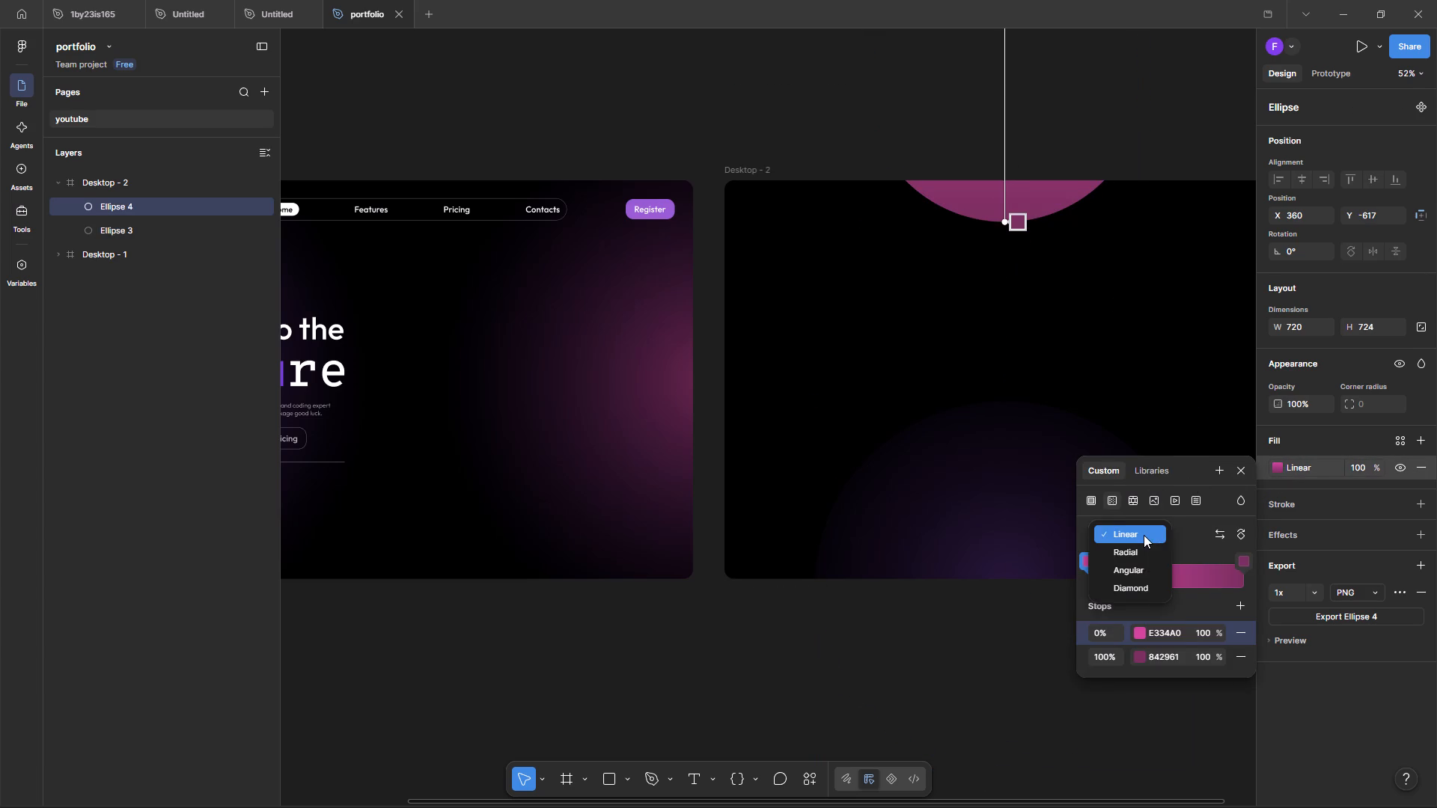
{"action": "left_click", "coordinate": [1138, 554]}
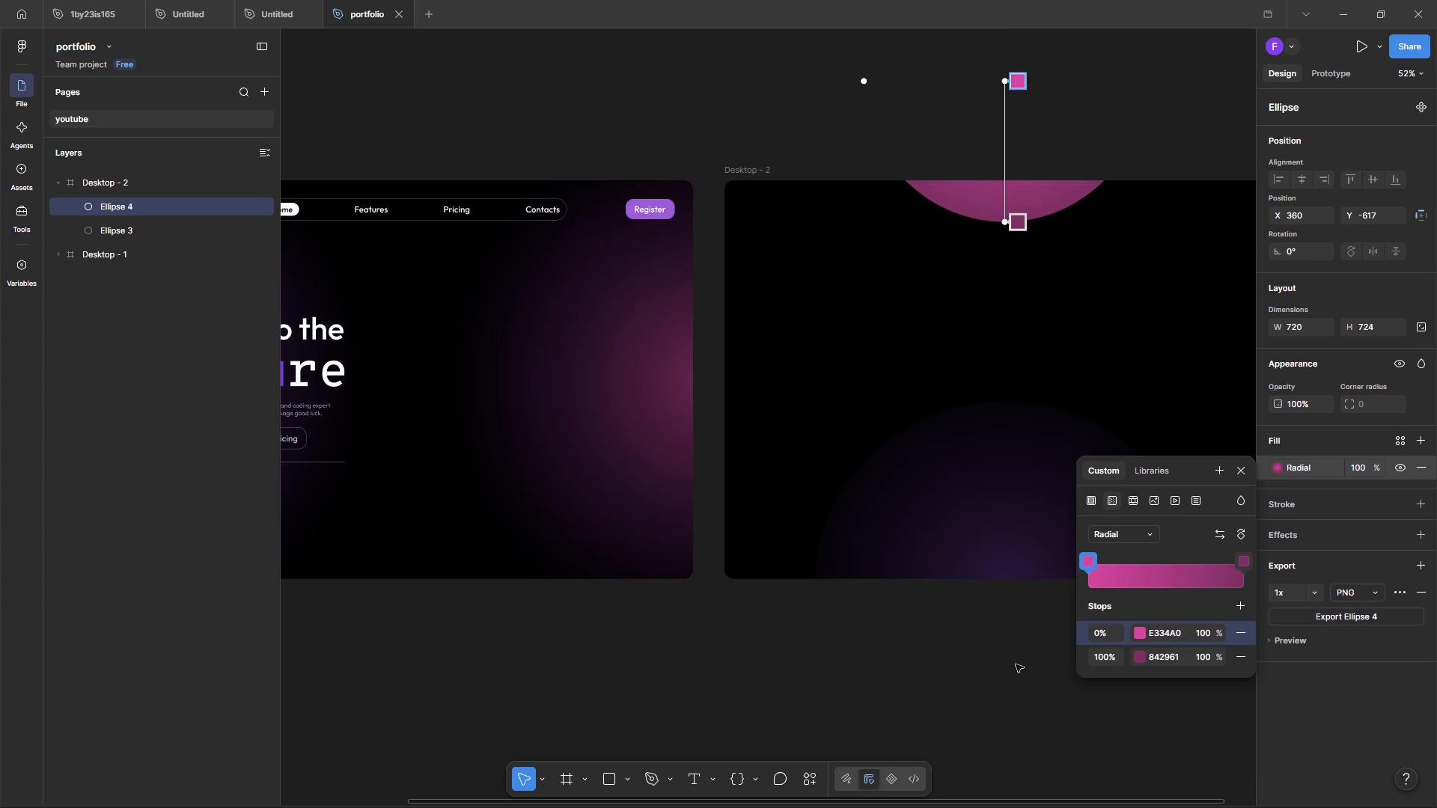
Change the 0% stop of Ellipse 4's radial gradient to bright pink FF009D.
{"action": "left_click", "coordinate": [1139, 634]}
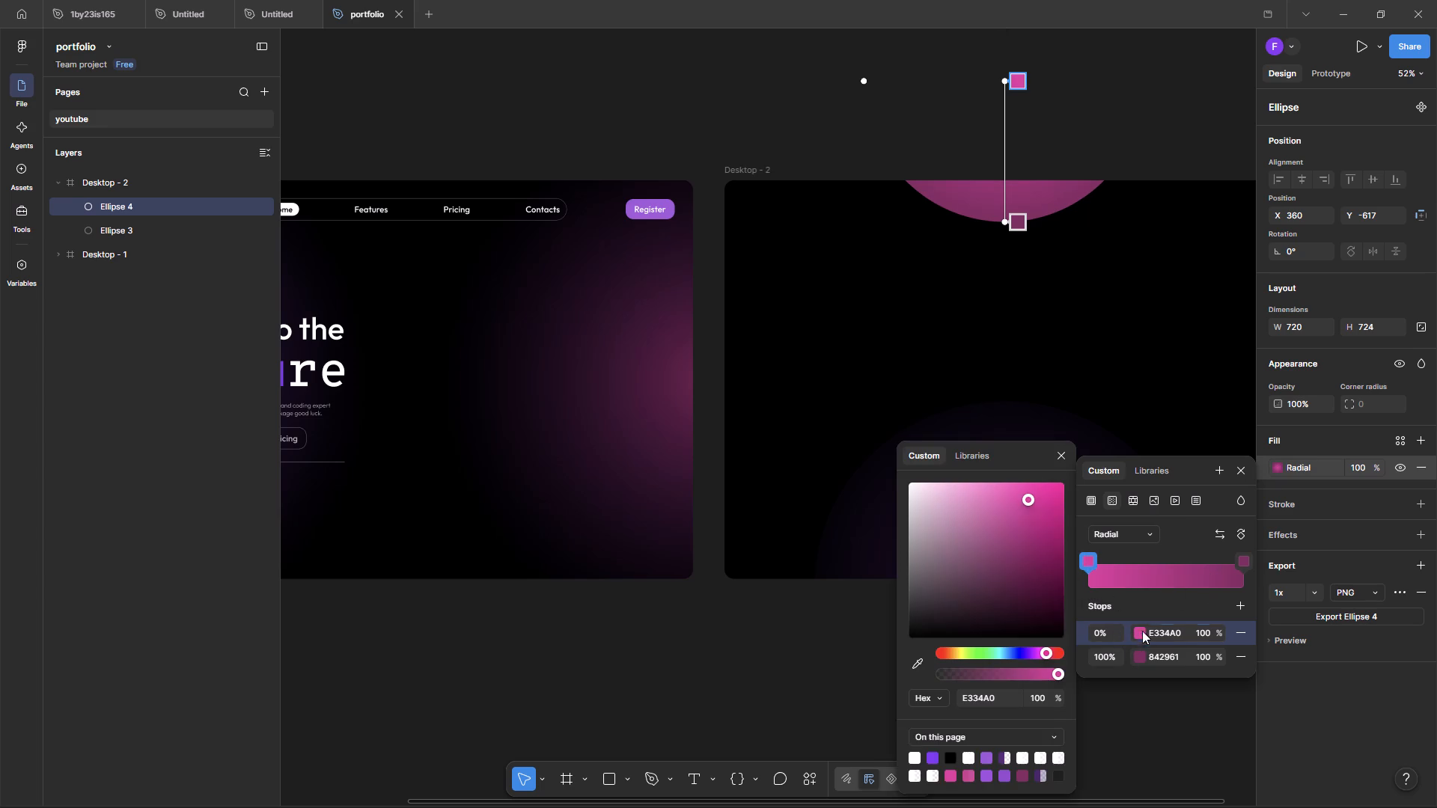
{"action": "left_click_drag", "start_coordinate": [1036, 498], "coordinate": [932, 442]}
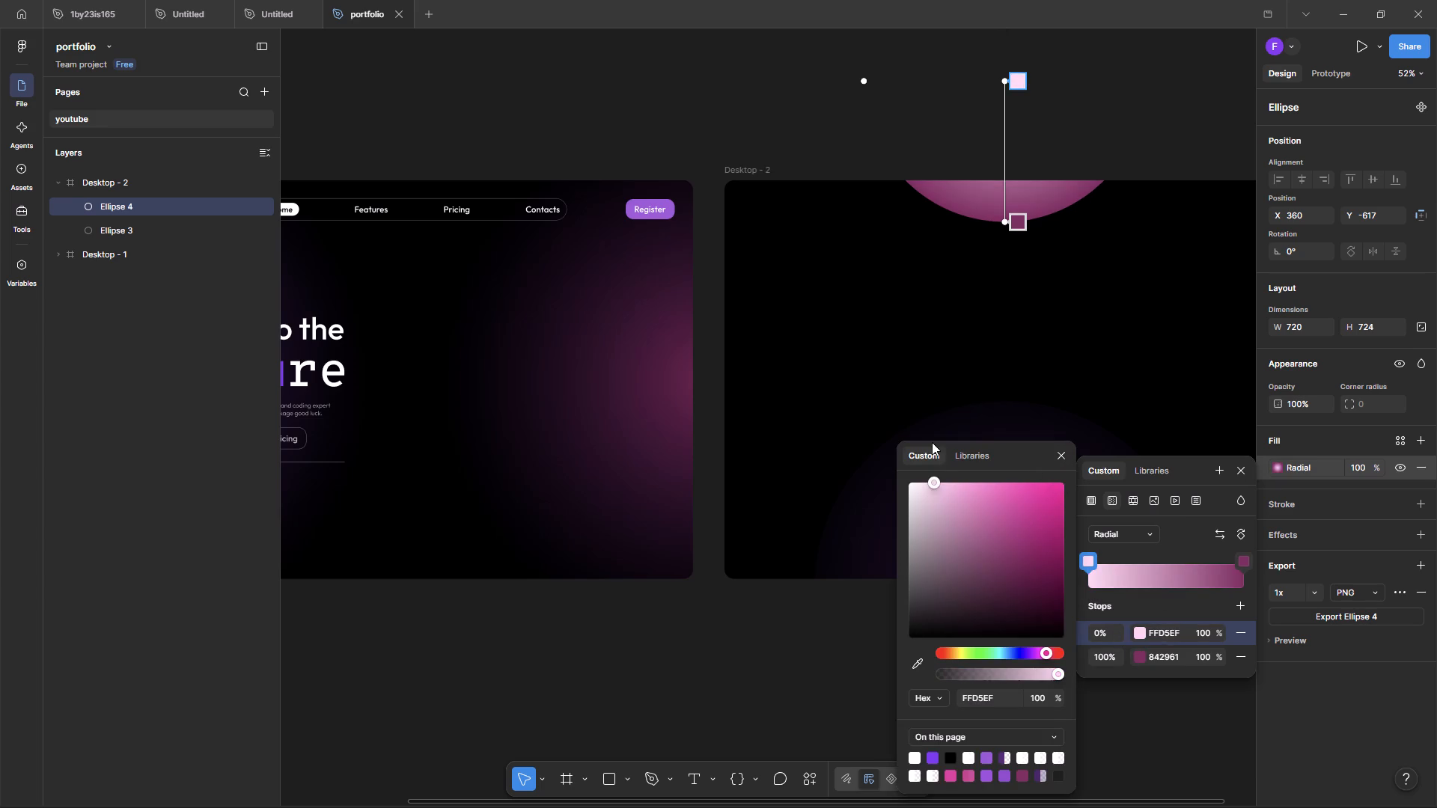
{"action": "left_click_drag", "start_coordinate": [932, 442], "coordinate": [1093, 426]}
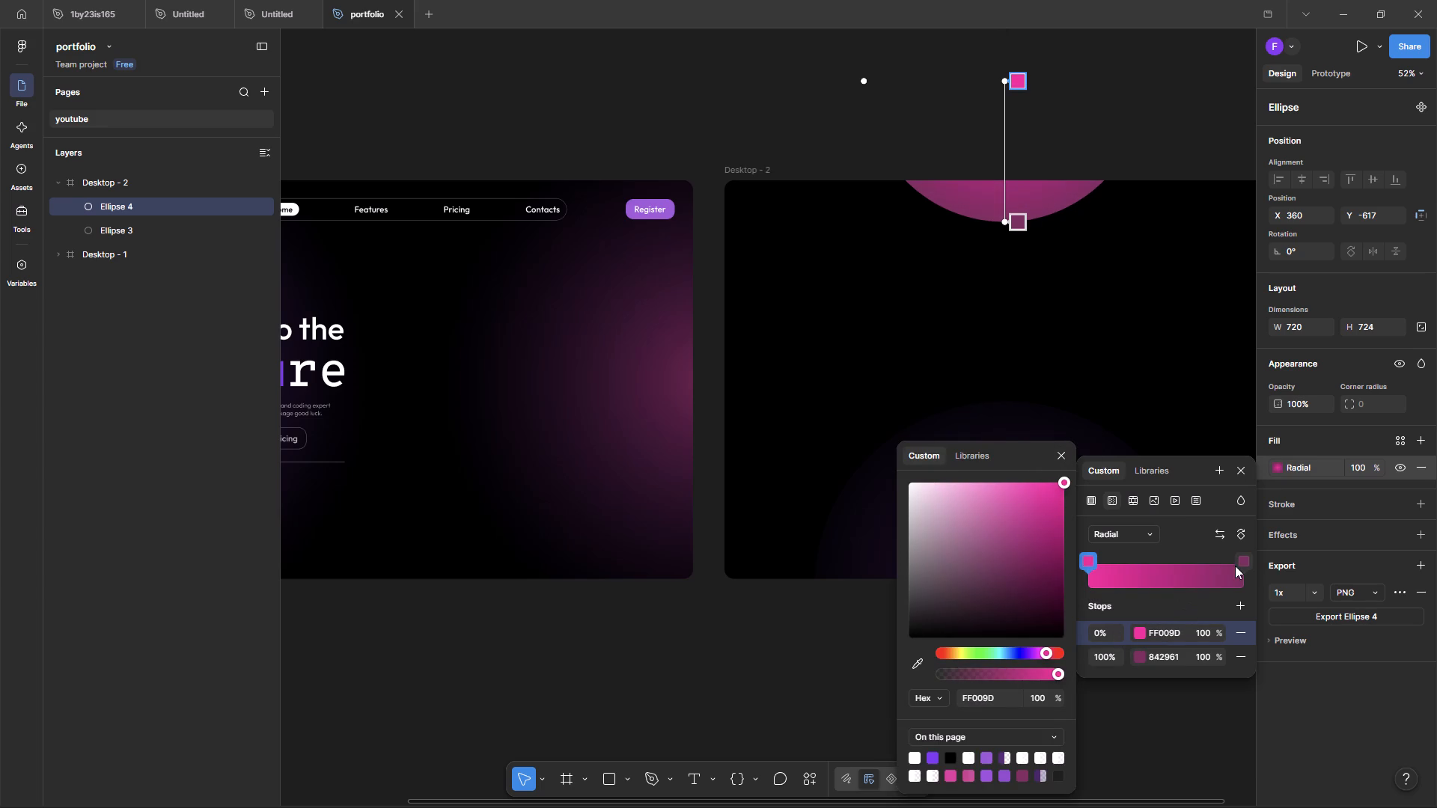
Change the 100% stop of Ellipse 4's radial gradient to dark magenta 70114B.
{"action": "left_click", "coordinate": [1238, 563]}
{"action": "left_click_drag", "start_coordinate": [1015, 558], "coordinate": [1049, 575]}
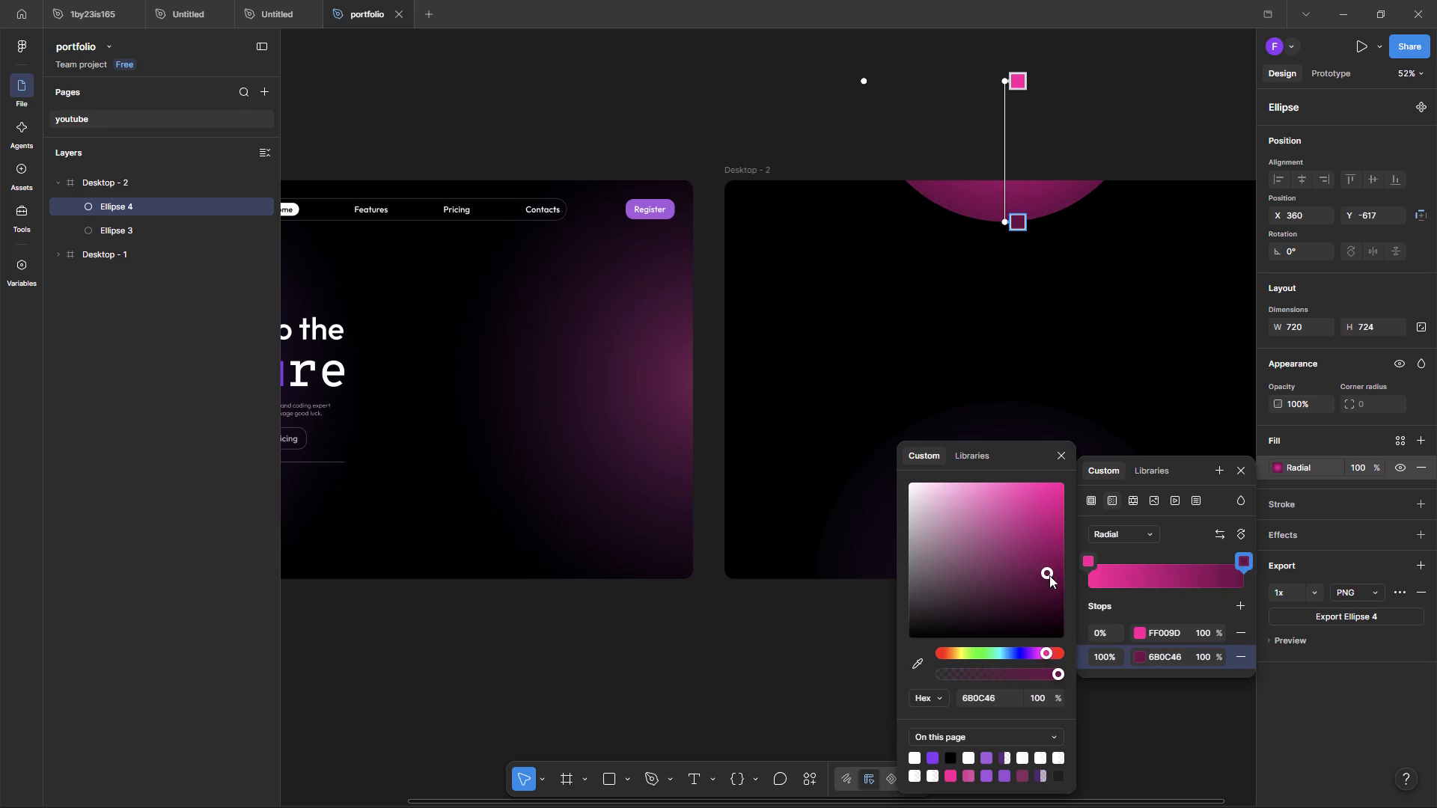
{"action": "left_click_drag", "start_coordinate": [1049, 575], "coordinate": [1036, 556]}
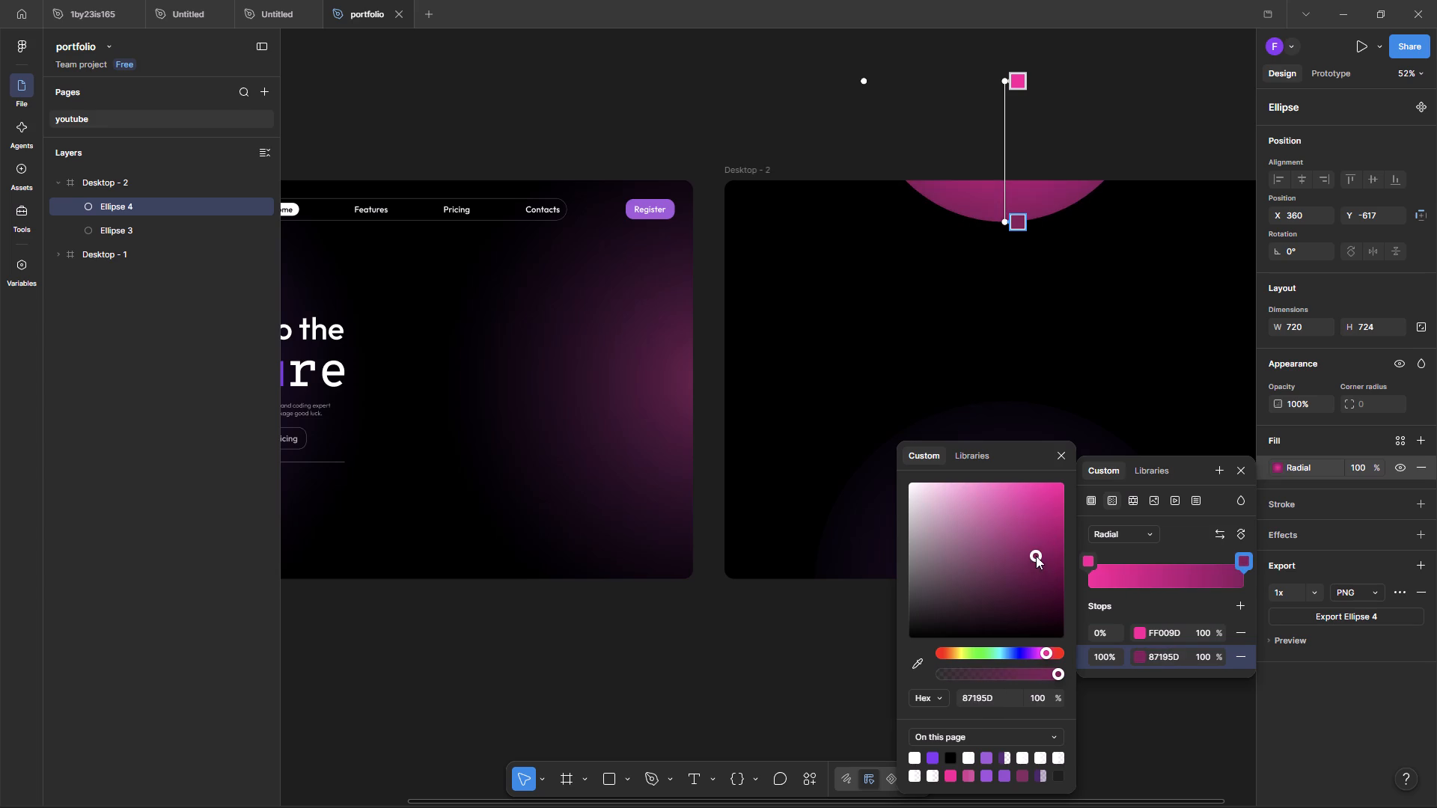
{"action": "left_click_drag", "start_coordinate": [1036, 556], "coordinate": [1041, 570]}
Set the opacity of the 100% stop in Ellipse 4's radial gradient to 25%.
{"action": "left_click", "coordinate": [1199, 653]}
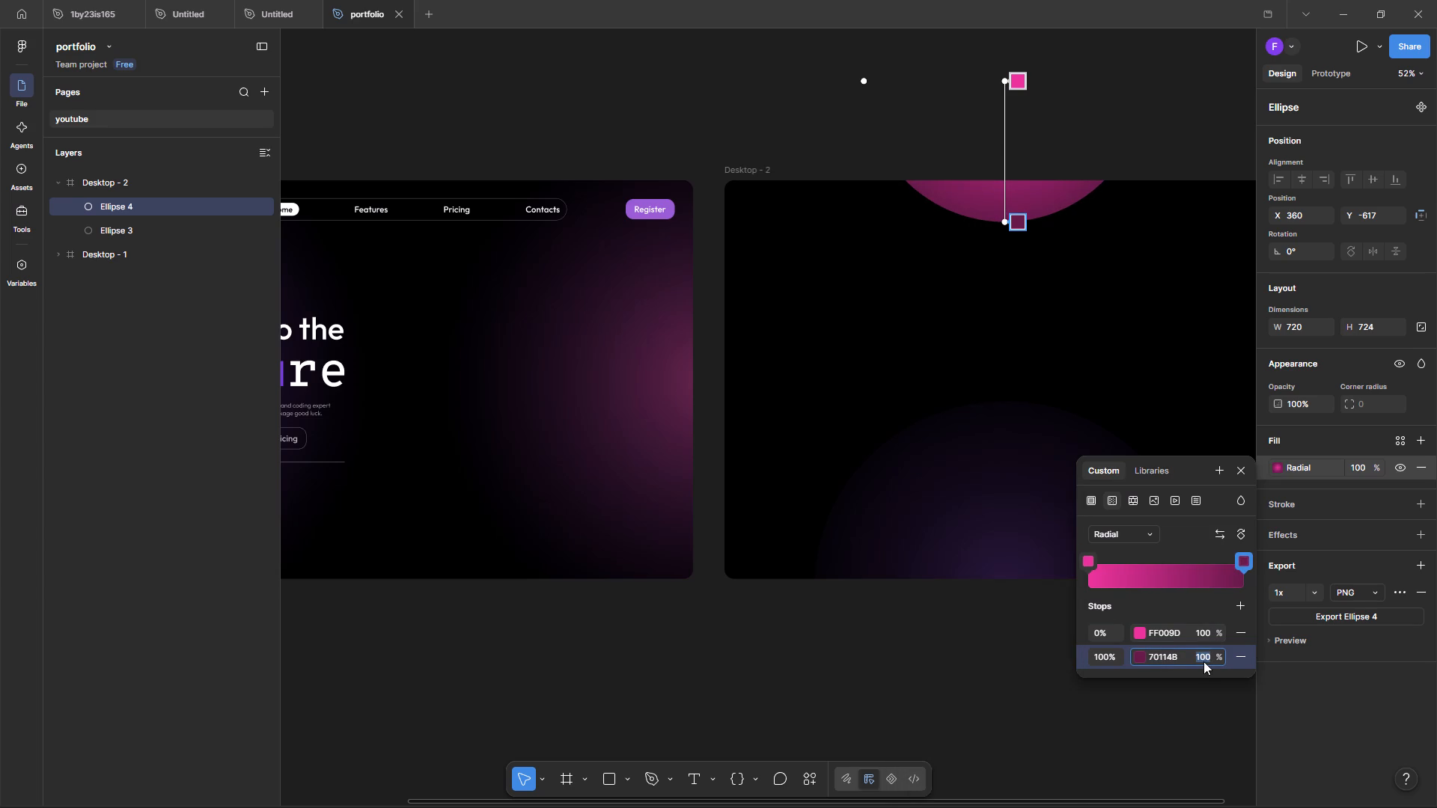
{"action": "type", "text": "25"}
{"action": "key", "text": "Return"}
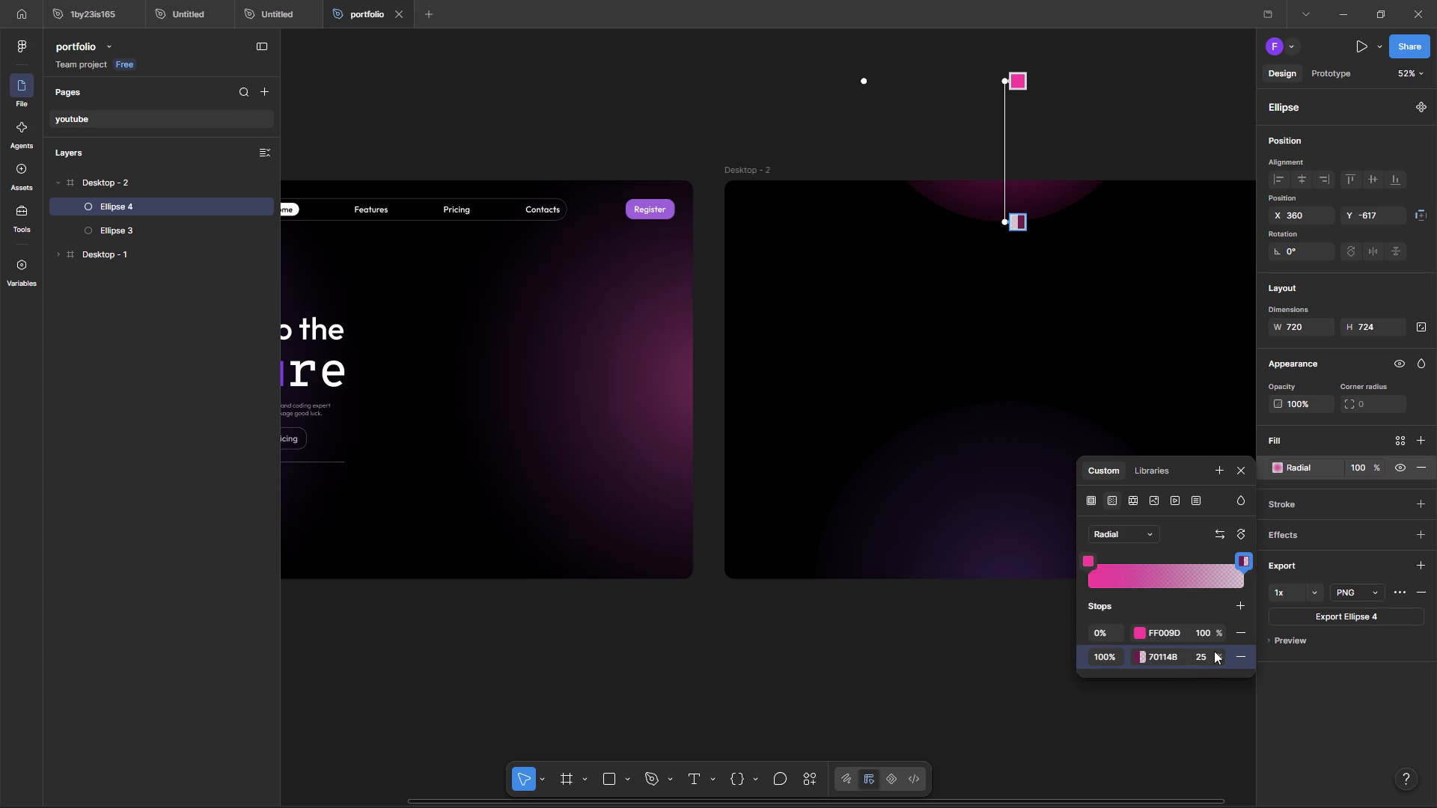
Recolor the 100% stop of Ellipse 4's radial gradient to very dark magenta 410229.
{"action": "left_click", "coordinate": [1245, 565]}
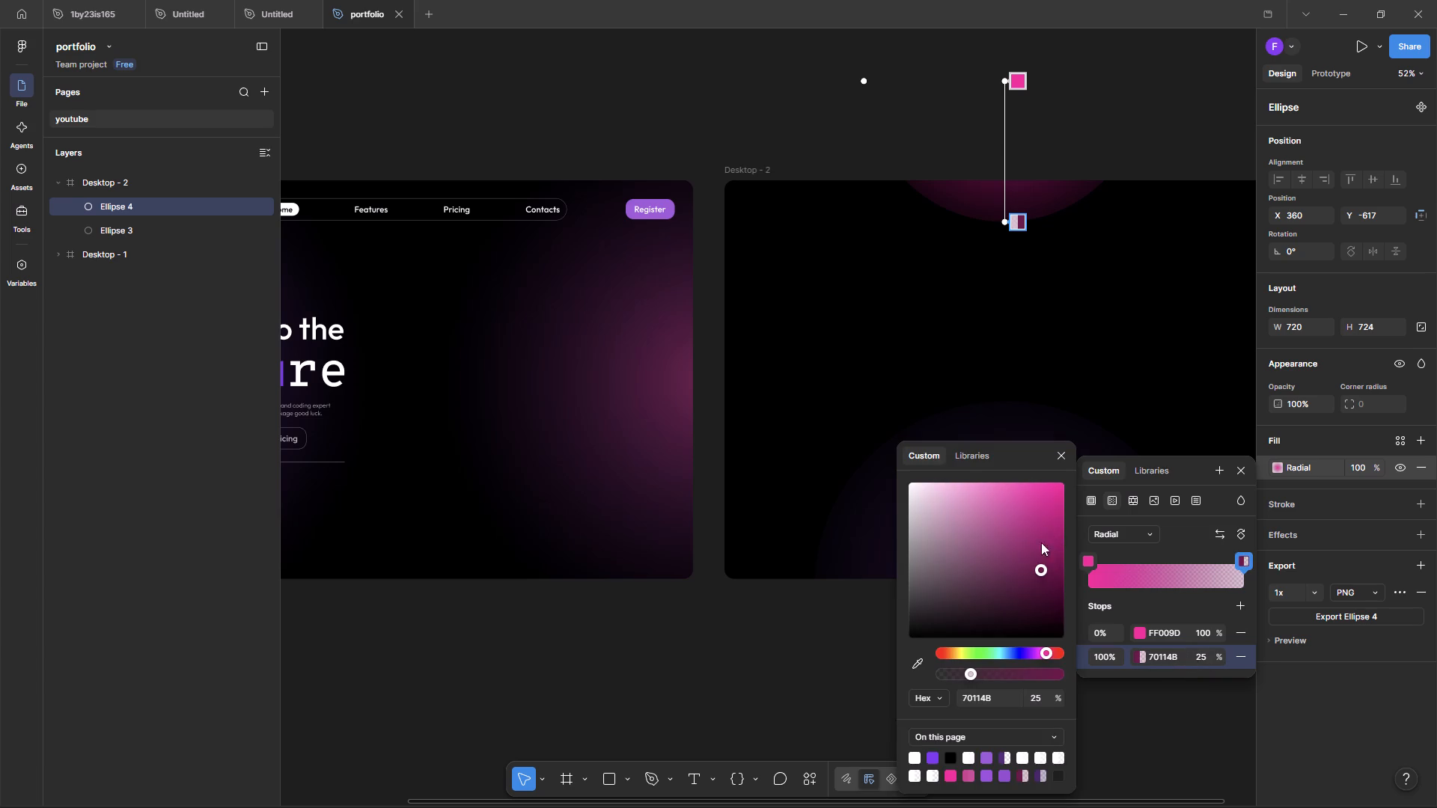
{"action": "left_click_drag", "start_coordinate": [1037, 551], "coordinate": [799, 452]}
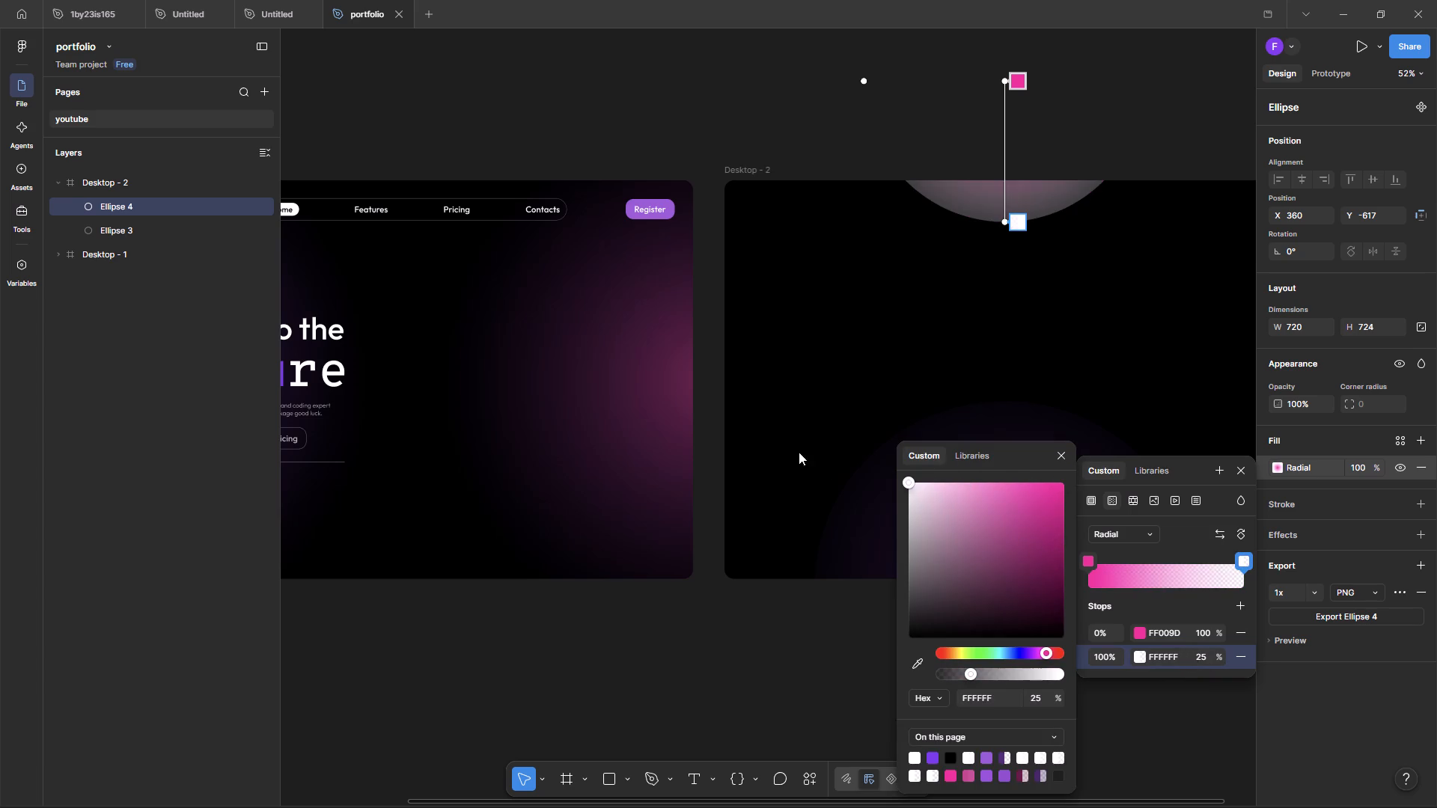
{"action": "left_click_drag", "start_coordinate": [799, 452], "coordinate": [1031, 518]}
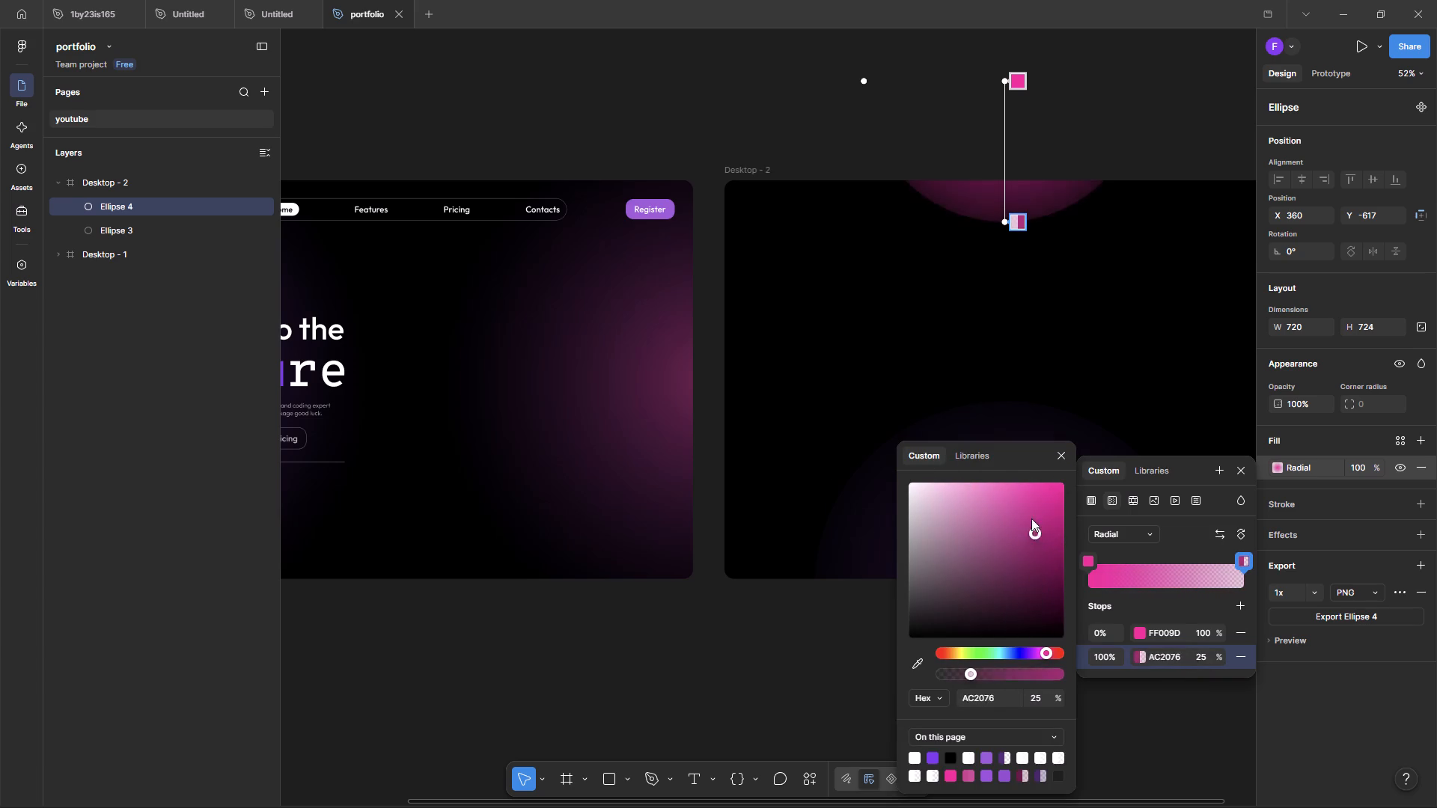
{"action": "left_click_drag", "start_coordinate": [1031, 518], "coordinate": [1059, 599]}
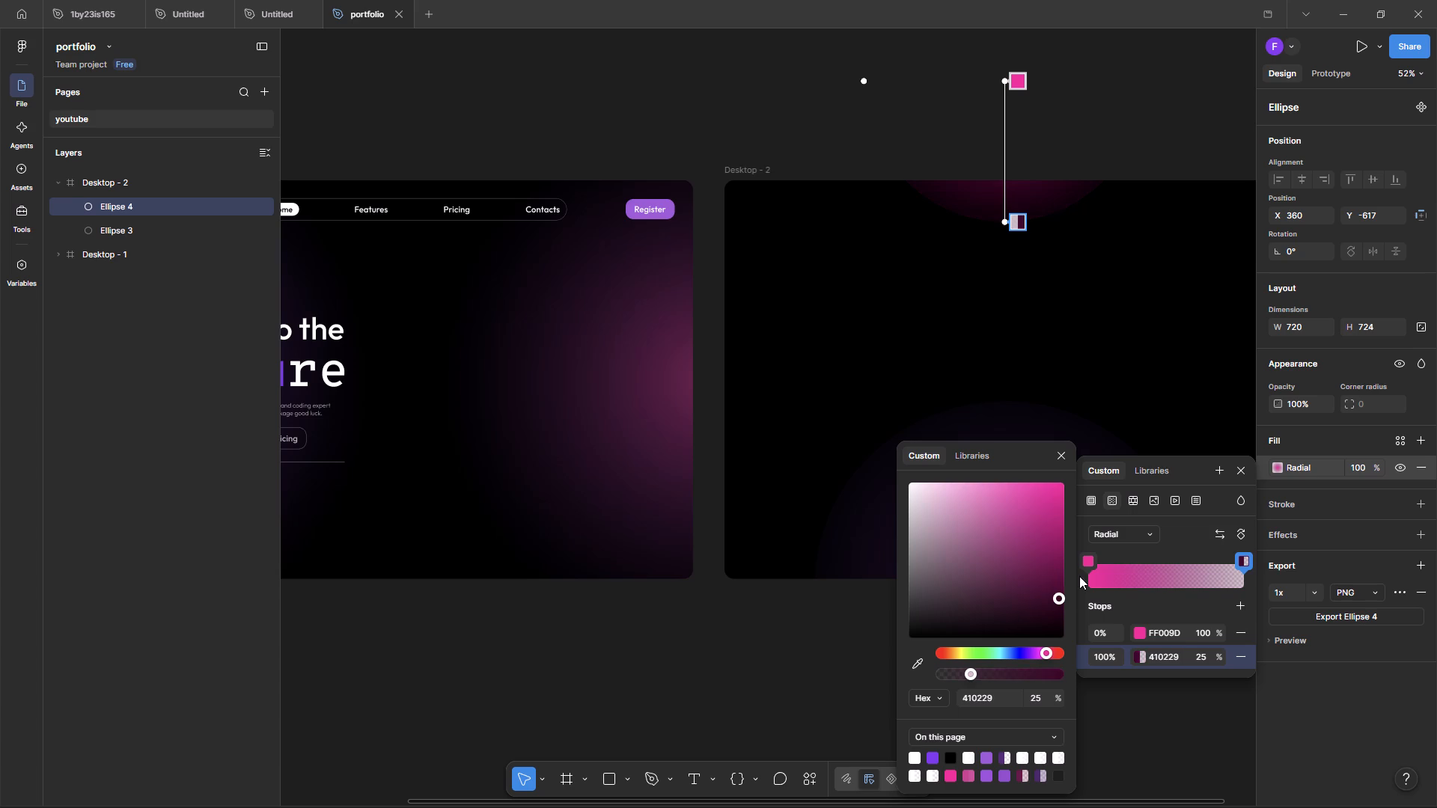
Move the bright pink FF009D stop of Ellipse 4's radial gradient to the 46% position.
{"action": "left_click_drag", "start_coordinate": [1086, 562], "coordinate": [1152, 551]}
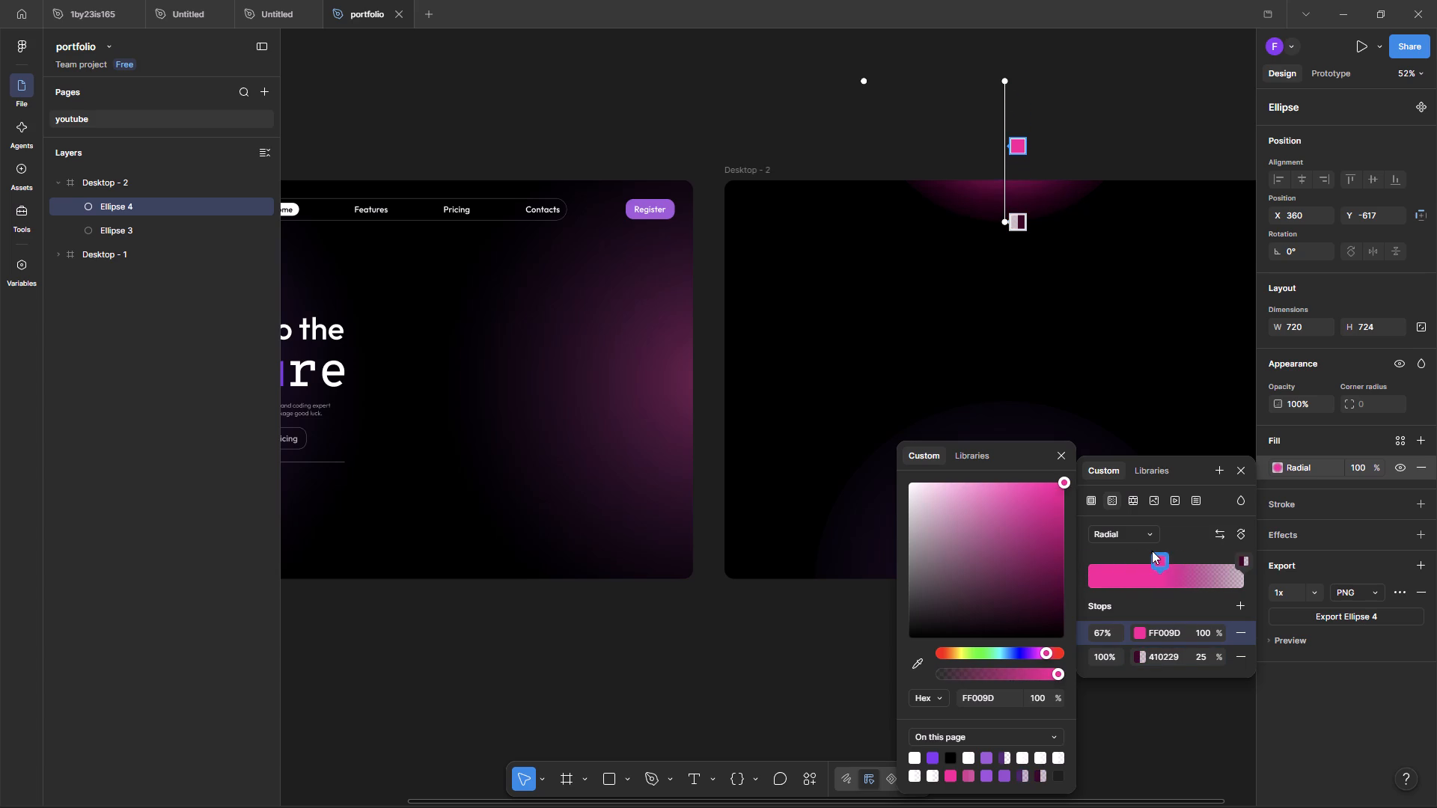
{"action": "left_click_drag", "start_coordinate": [1152, 551], "coordinate": [1129, 545]}
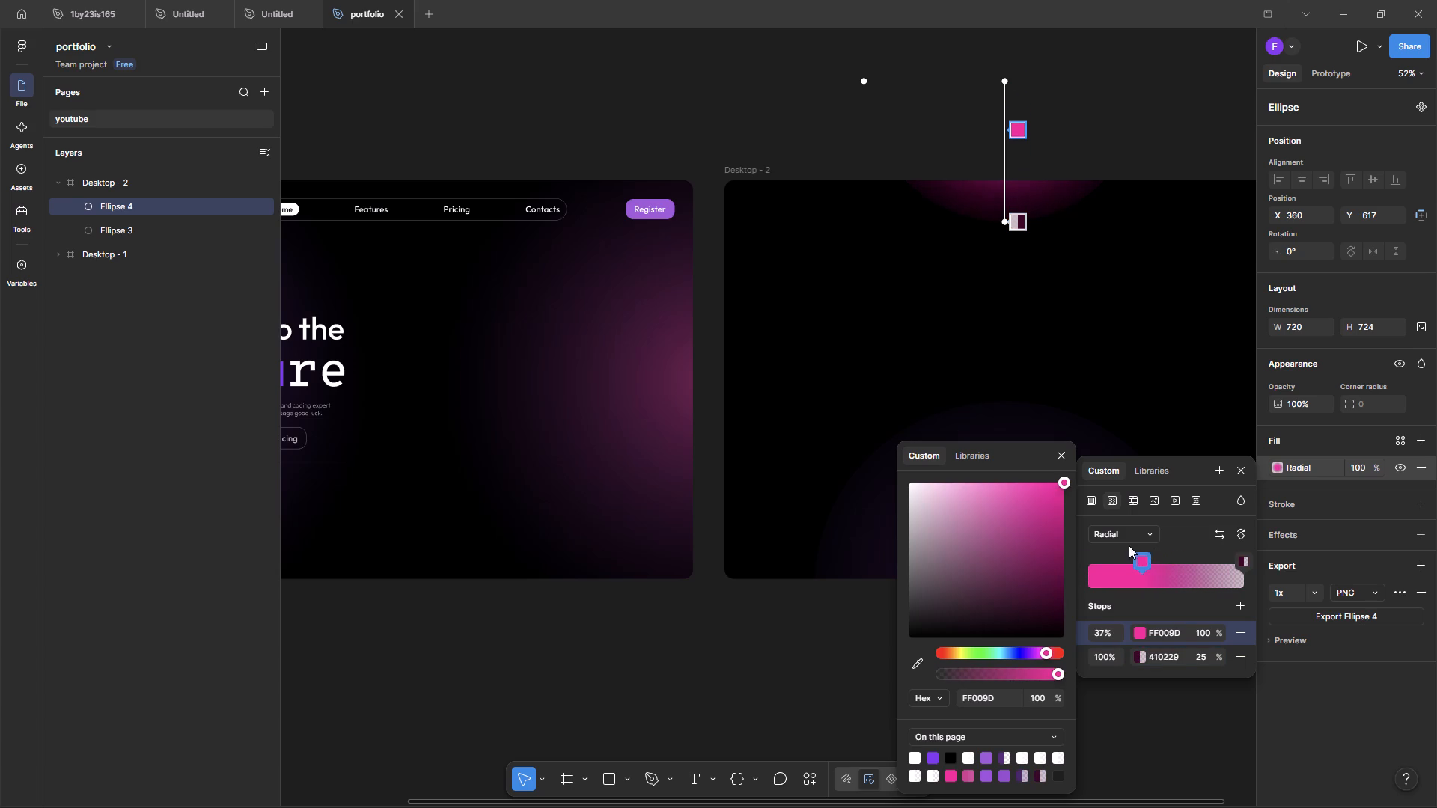
{"action": "left_click_drag", "start_coordinate": [1129, 545], "coordinate": [1174, 546]}
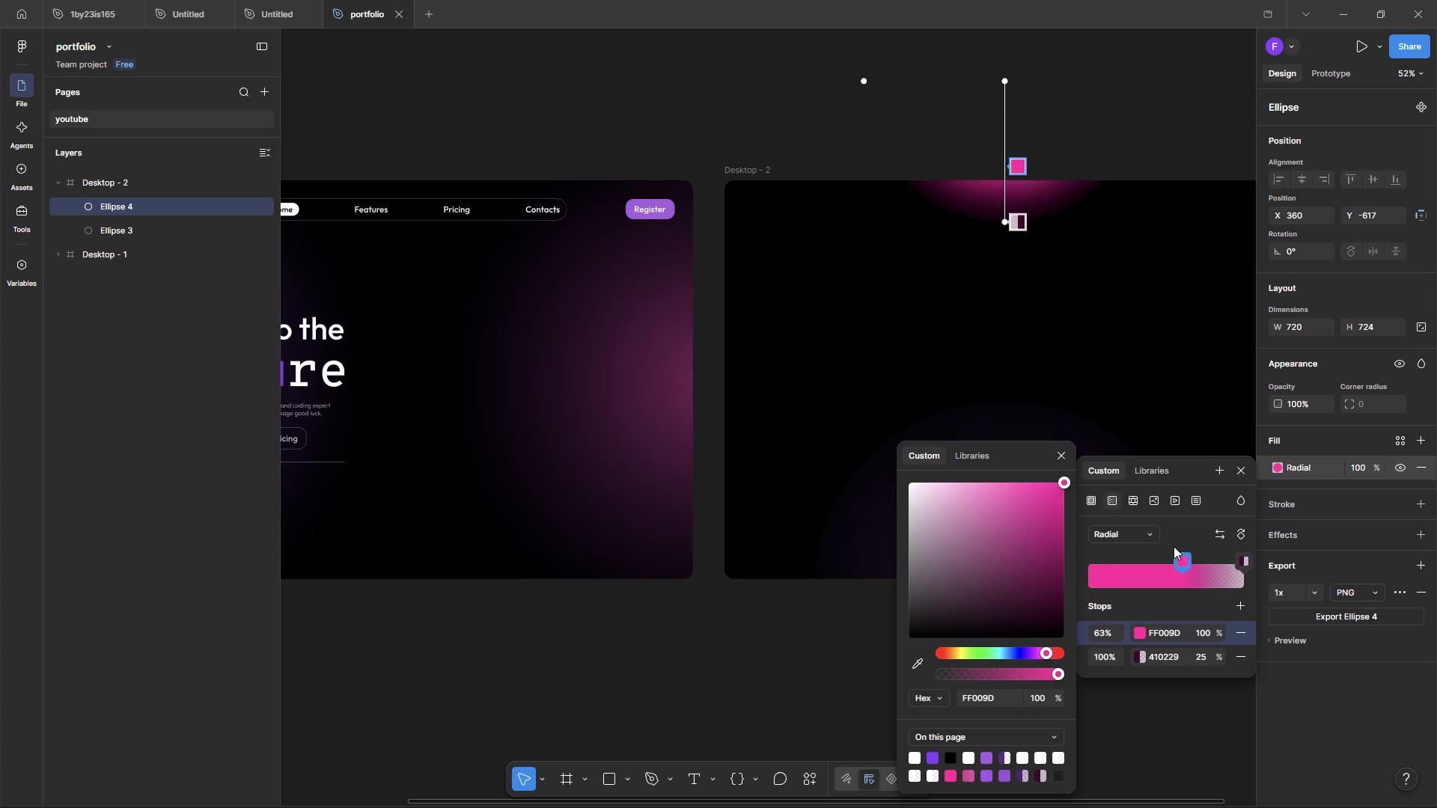
{"action": "left_click_drag", "start_coordinate": [1174, 546], "coordinate": [1171, 546]}
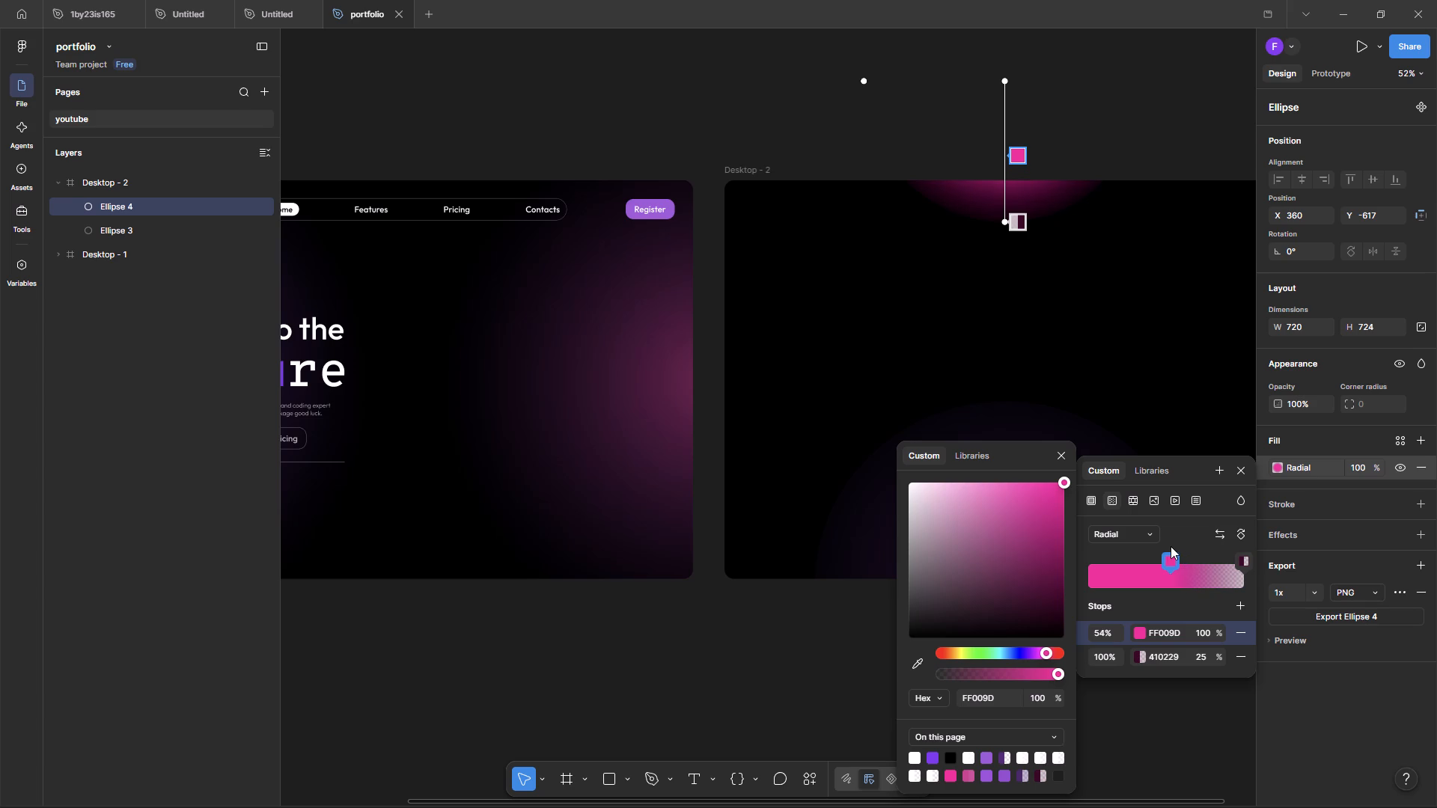
{"action": "left_click_drag", "start_coordinate": [1171, 546], "coordinate": [1195, 545]}
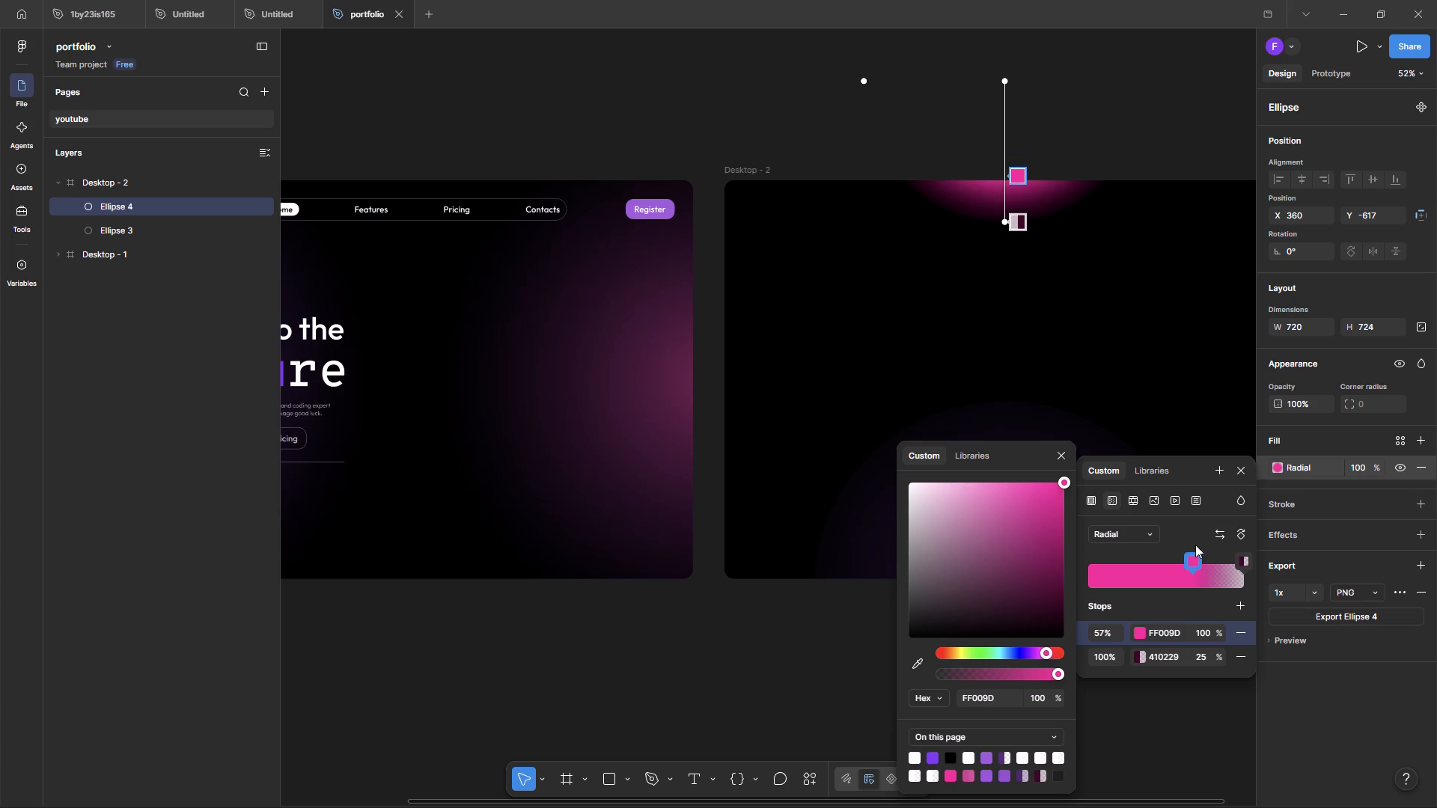
{"action": "left_click_drag", "start_coordinate": [1195, 545], "coordinate": [1160, 545]}
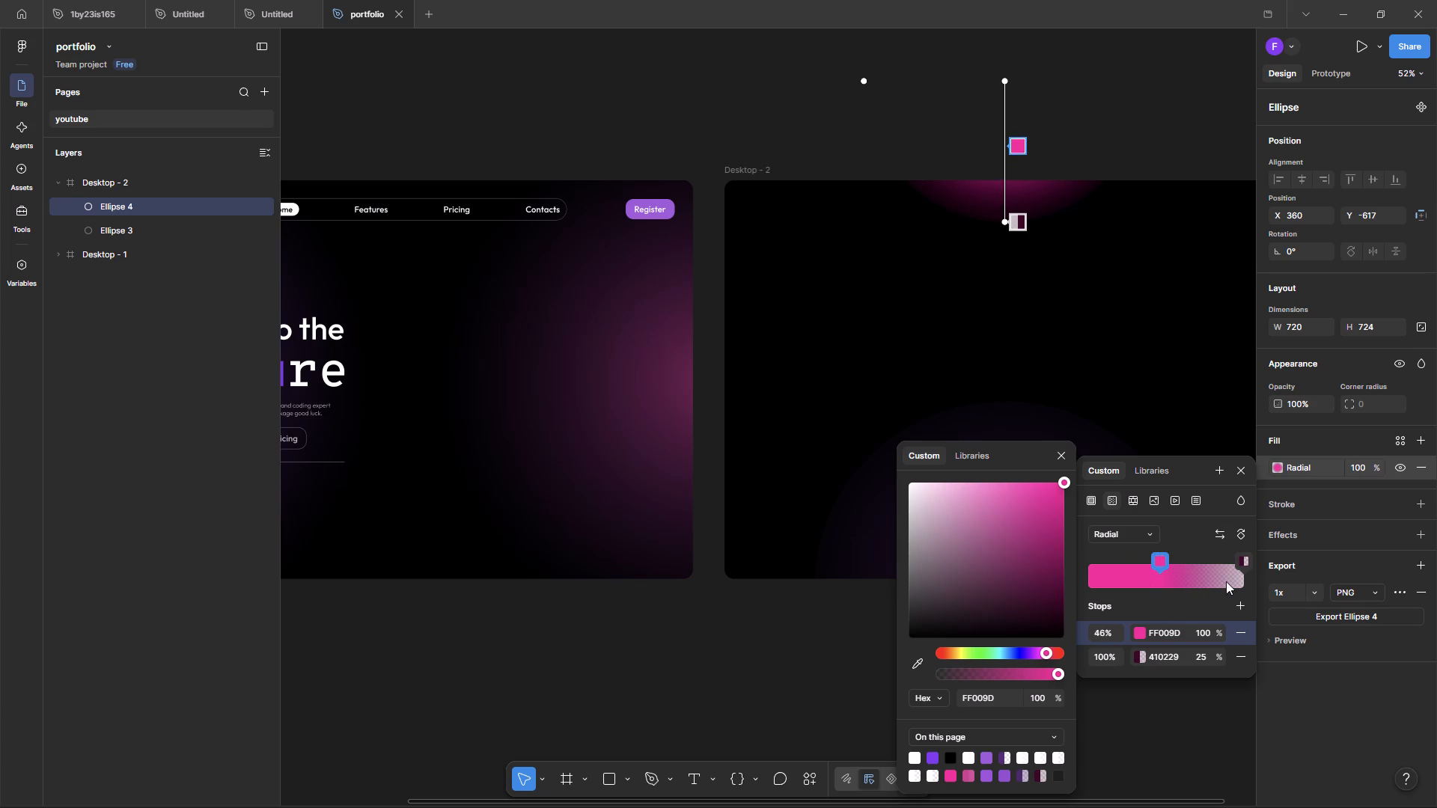
Try light and dark shades on the 100% stop of Ellipse 4's gradient, settling on dark magenta 4A0C32.
{"action": "left_click", "coordinate": [1247, 559]}
{"action": "left_click", "coordinate": [1242, 557]}
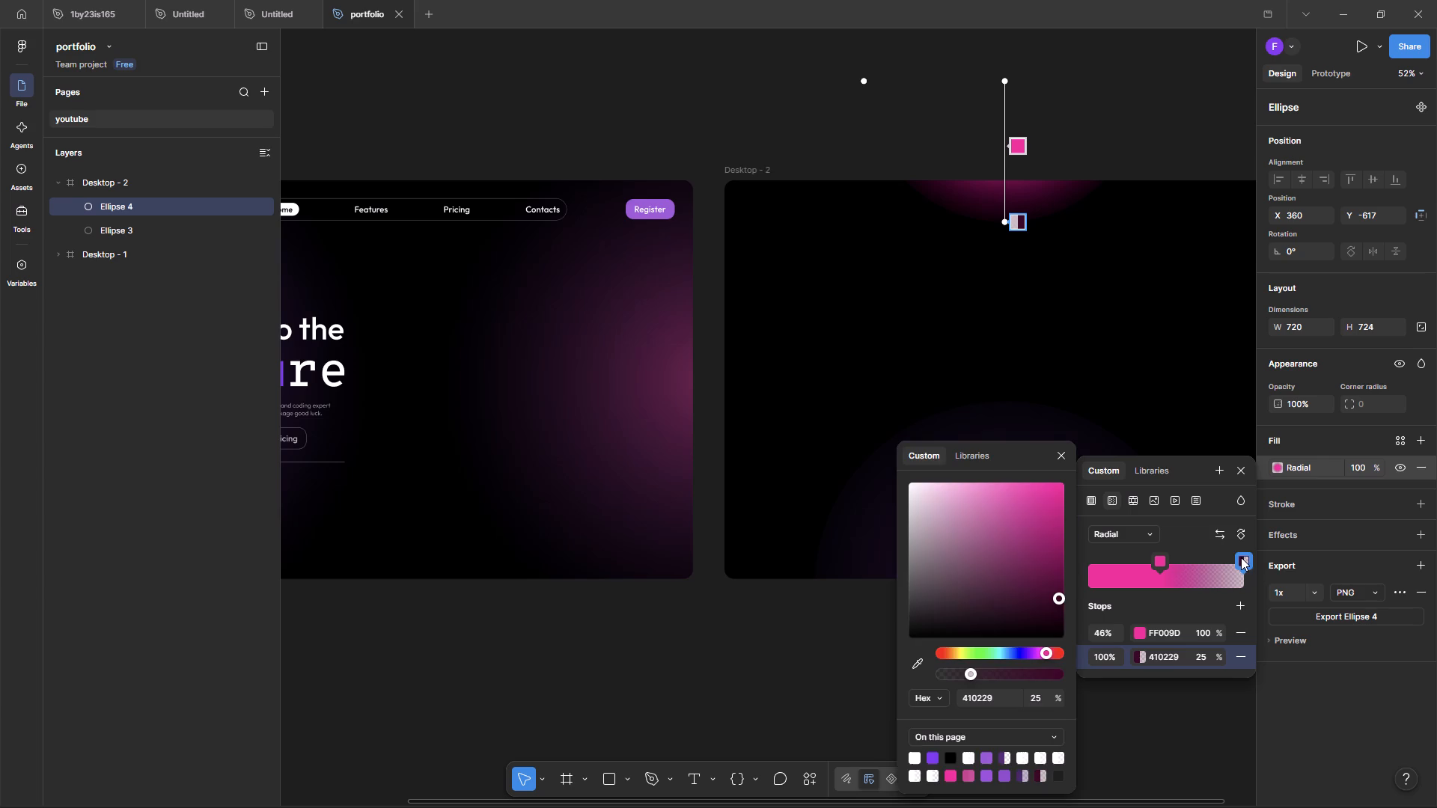
{"action": "left_click_drag", "start_coordinate": [1027, 594], "coordinate": [948, 534]}
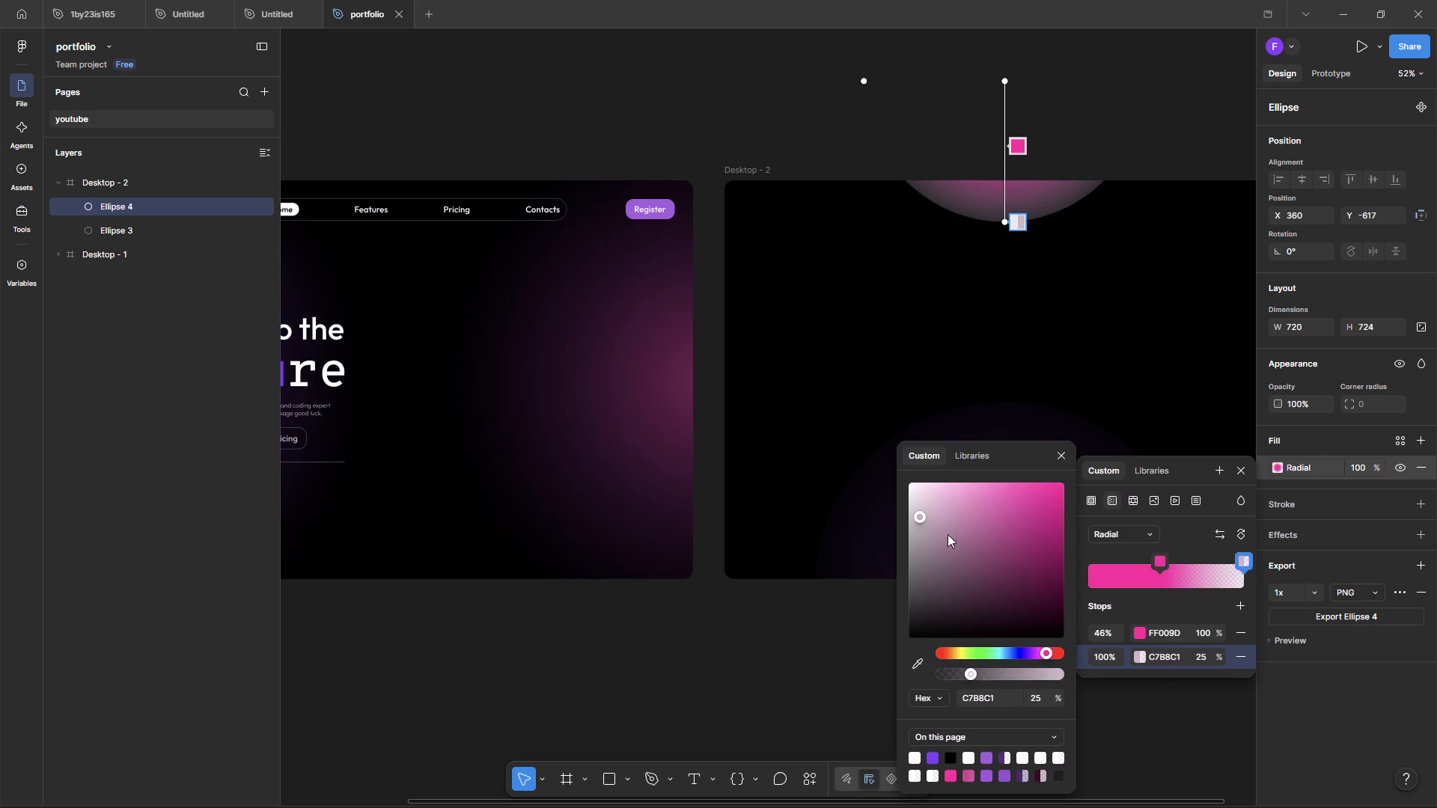
{"action": "left_click_drag", "start_coordinate": [948, 534], "coordinate": [1058, 581]}
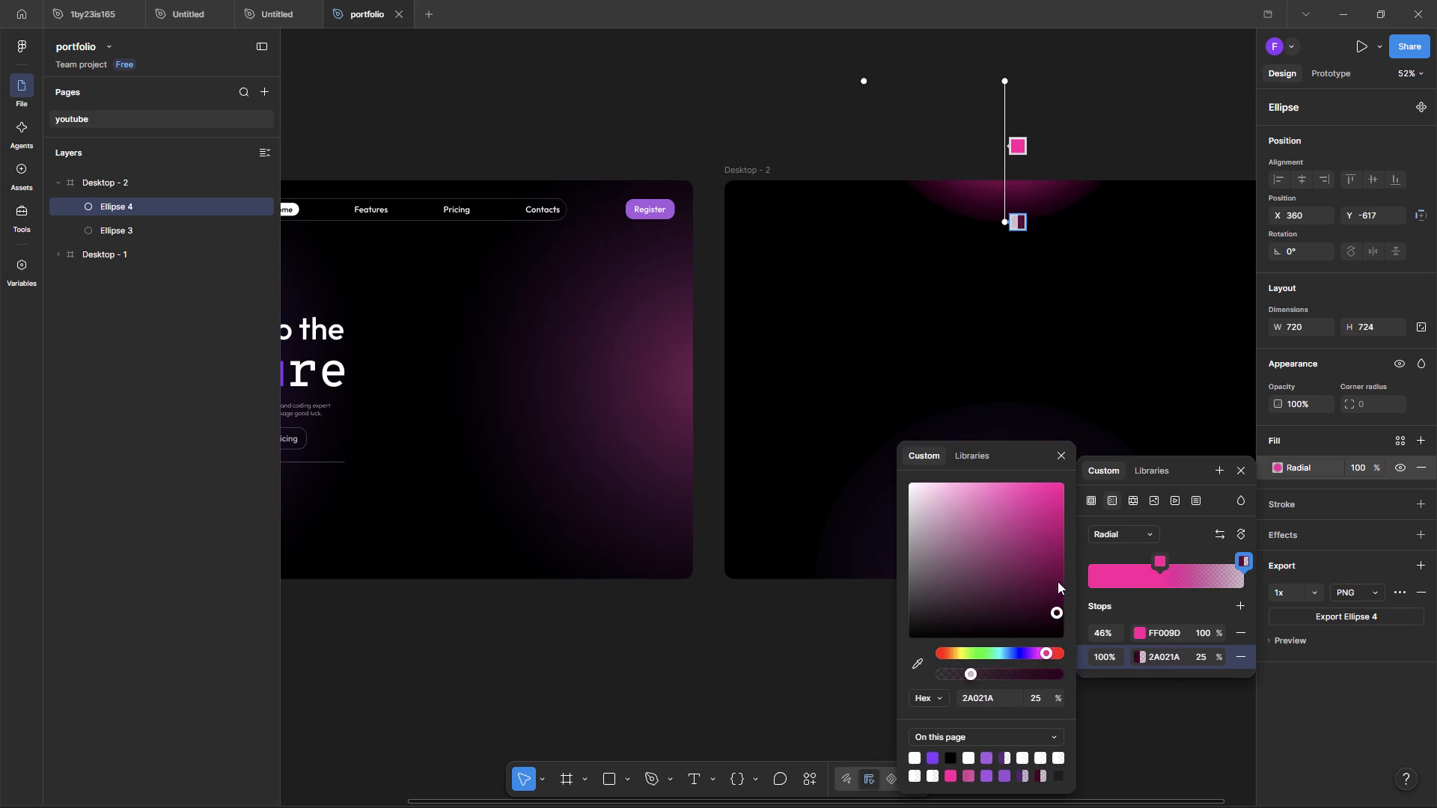
{"action": "left_click_drag", "start_coordinate": [1058, 581], "coordinate": [1063, 602]}
{"action": "left_click_drag", "start_coordinate": [1063, 602], "coordinate": [1057, 573]}
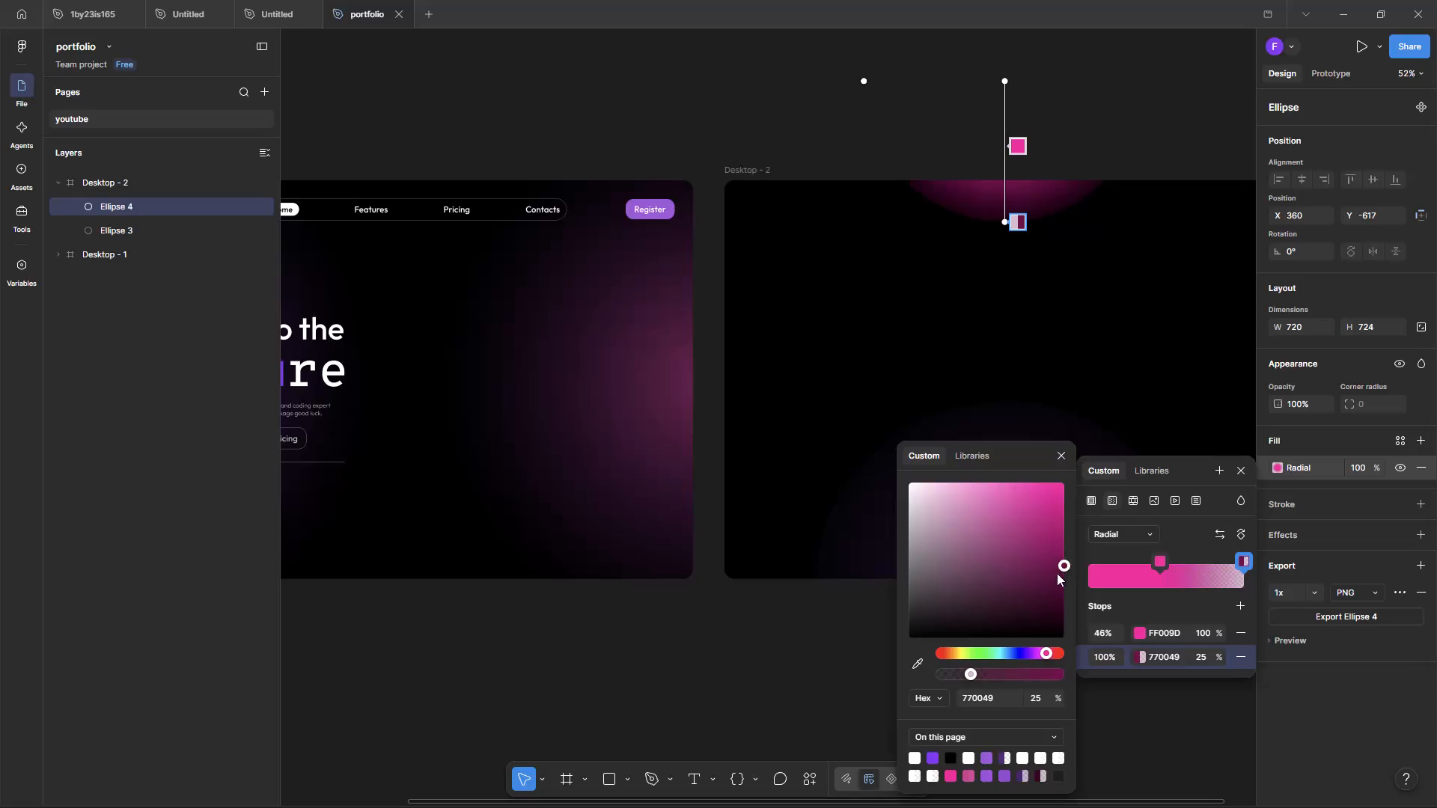
{"action": "left_click_drag", "start_coordinate": [1057, 573], "coordinate": [1039, 593]}
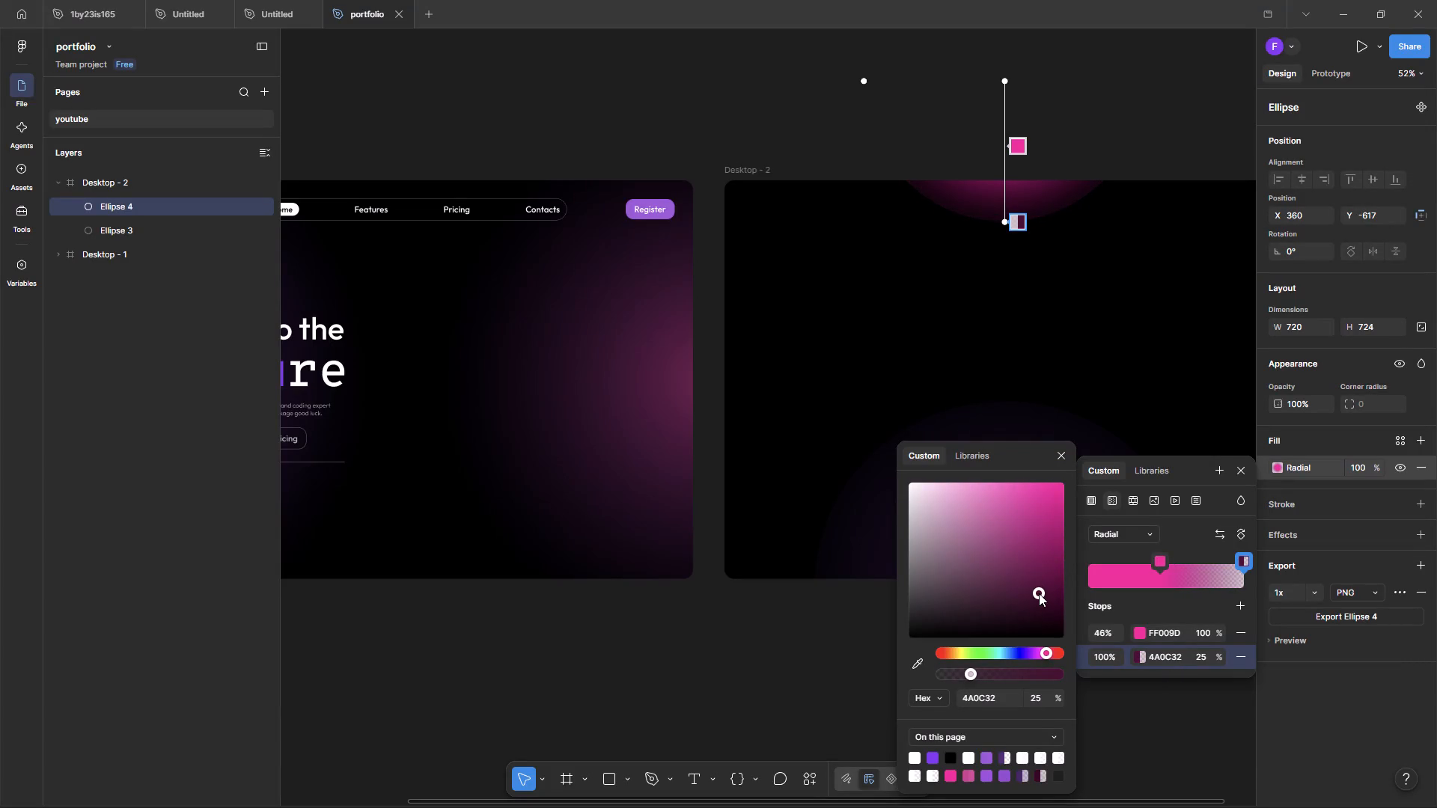
{"action": "left_click_drag", "start_coordinate": [1039, 593], "coordinate": [1038, 593]}
Try 40% opacity on the 100% stop of Ellipse 4's gradient, settle on 20%, and close the fill settings.
{"action": "left_click", "coordinate": [1200, 649]}
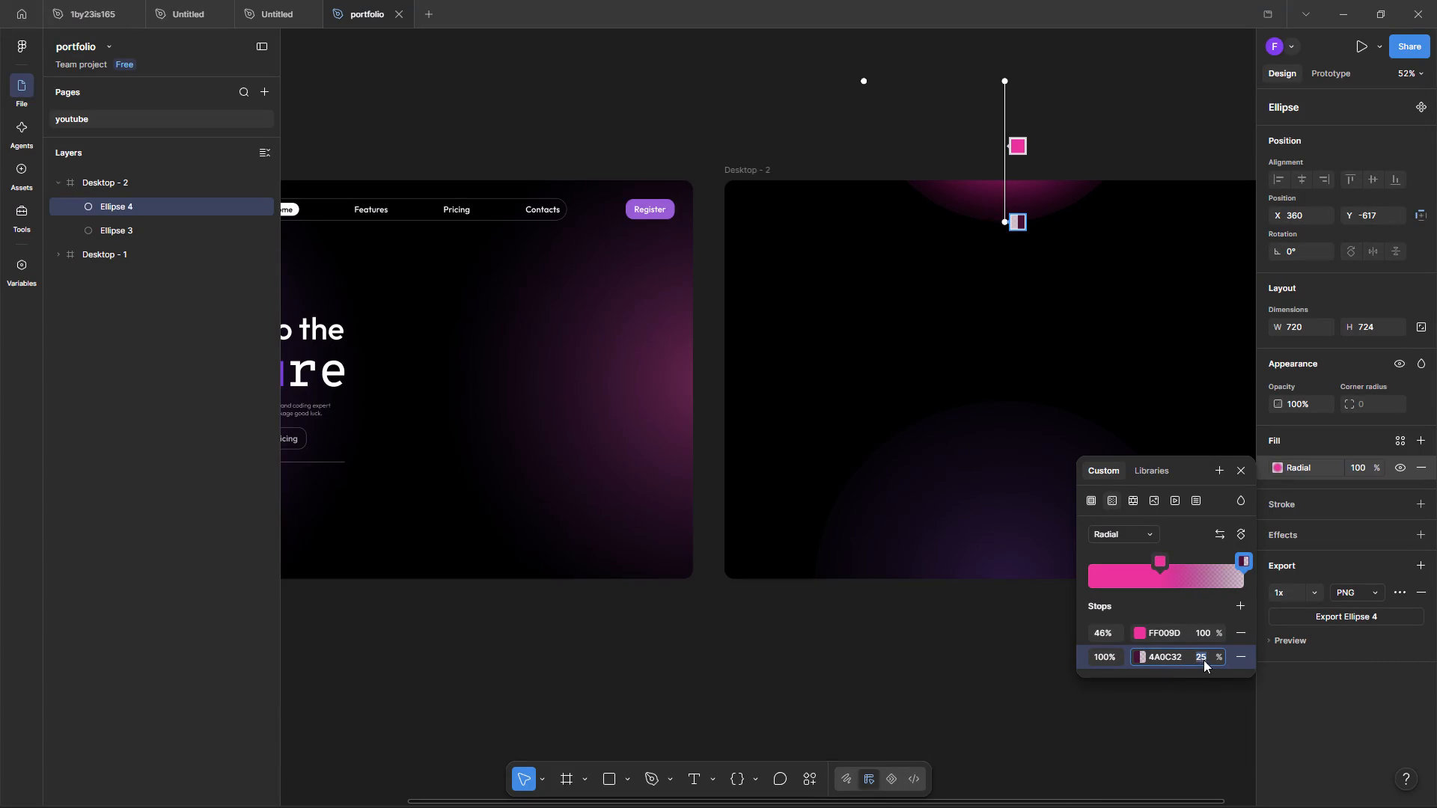
{"action": "type", "text": "40"}
{"action": "key", "text": "Return"}
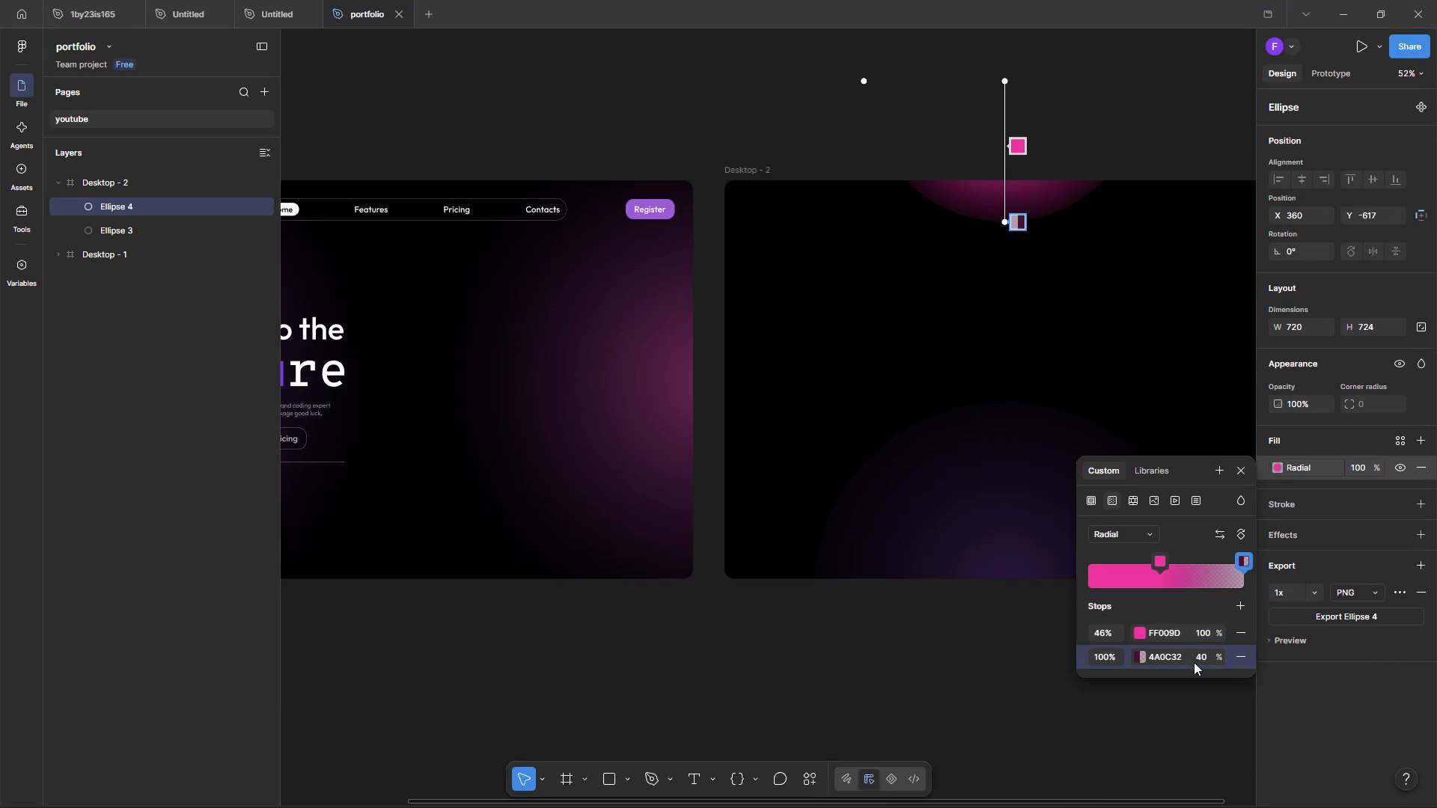
{"action": "left_click", "coordinate": [1200, 663]}
{"action": "key", "text": "2"}
{"action": "key", "text": "0"}
{"action": "key", "text": "Return"}
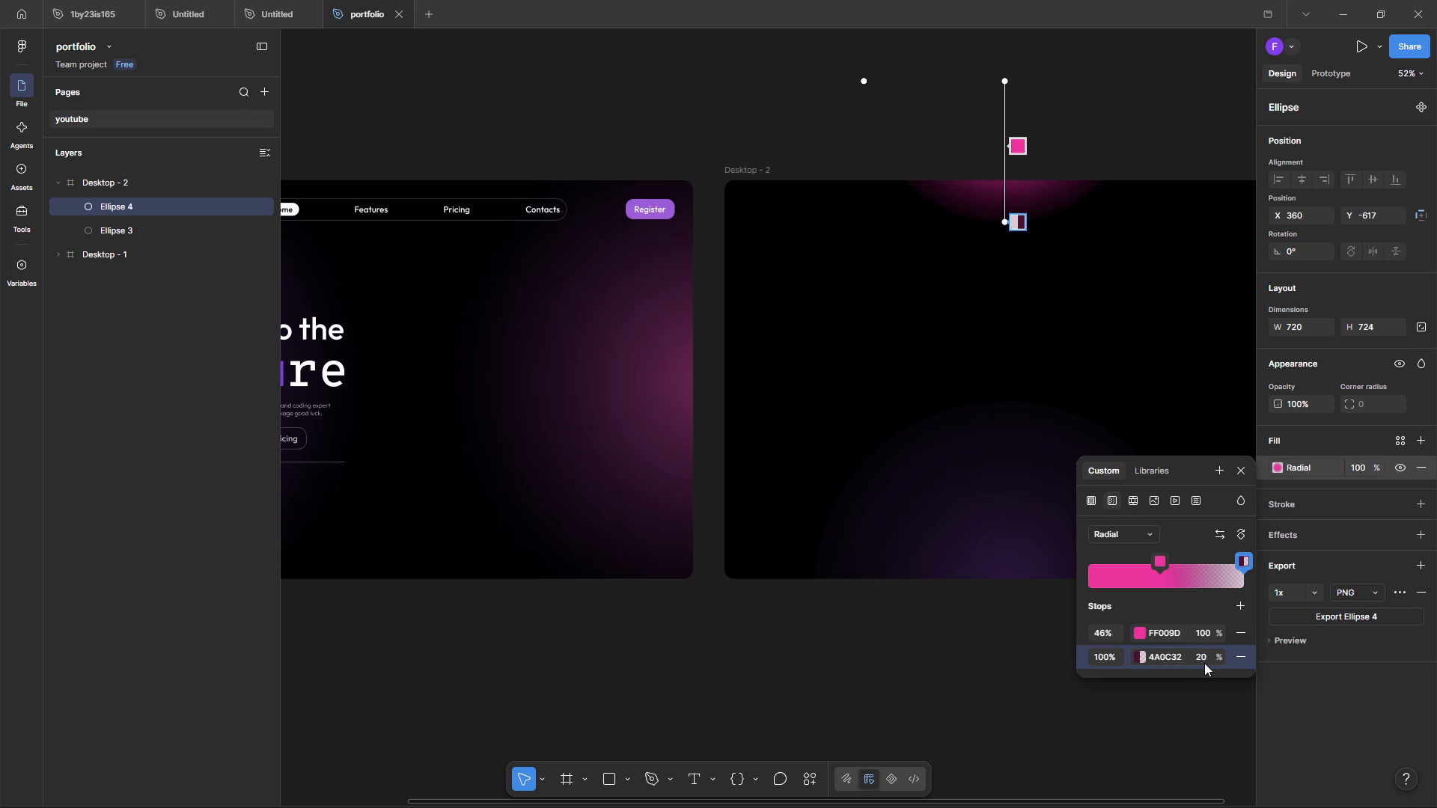
{"action": "left_click", "coordinate": [1015, 691]}
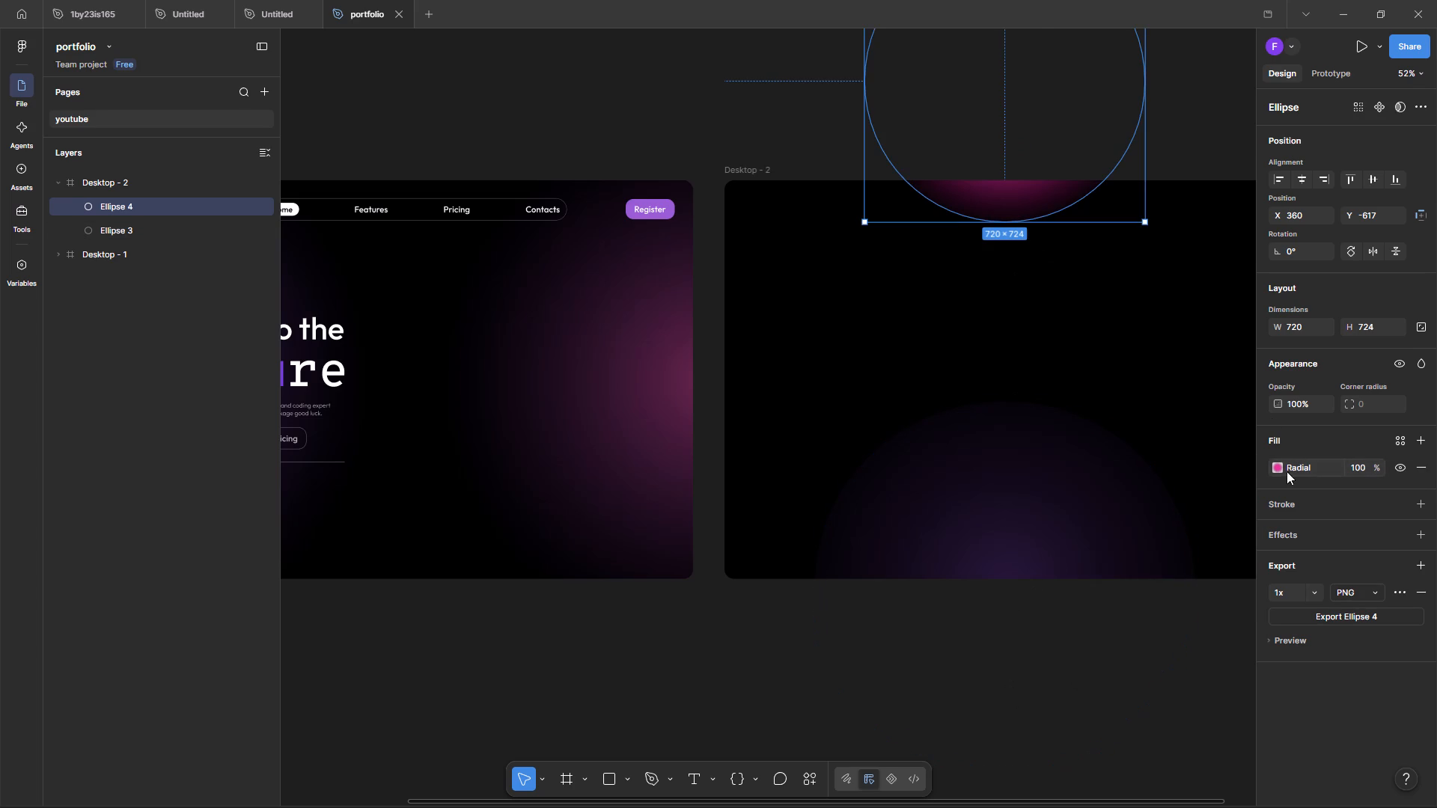
Recolor the 46% stop of Ellipse 4's radial gradient to slightly darker pink E4008D.
{"action": "left_click", "coordinate": [1279, 468]}
{"action": "left_click", "coordinate": [1155, 566]}
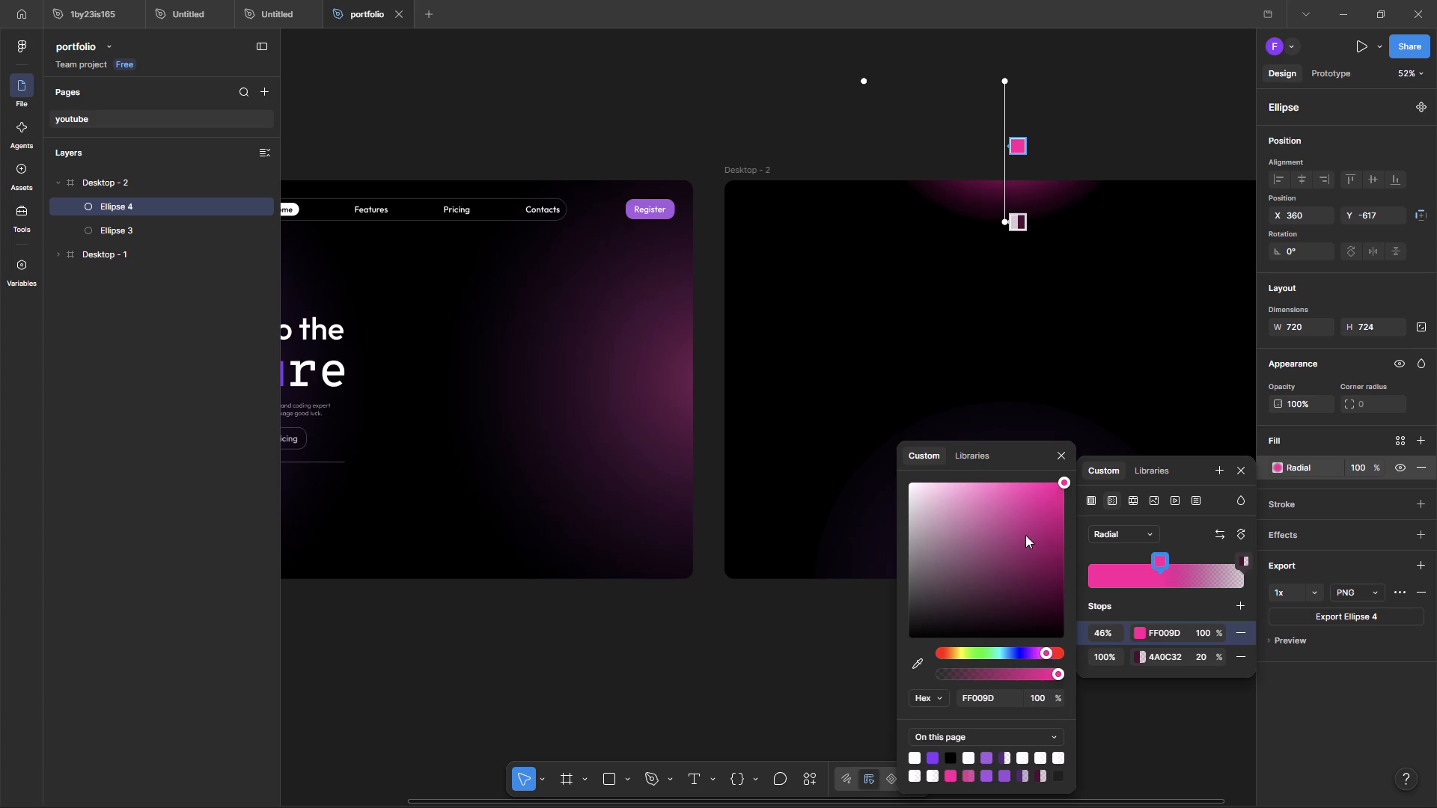
{"action": "left_click_drag", "start_coordinate": [1031, 532], "coordinate": [1017, 543]}
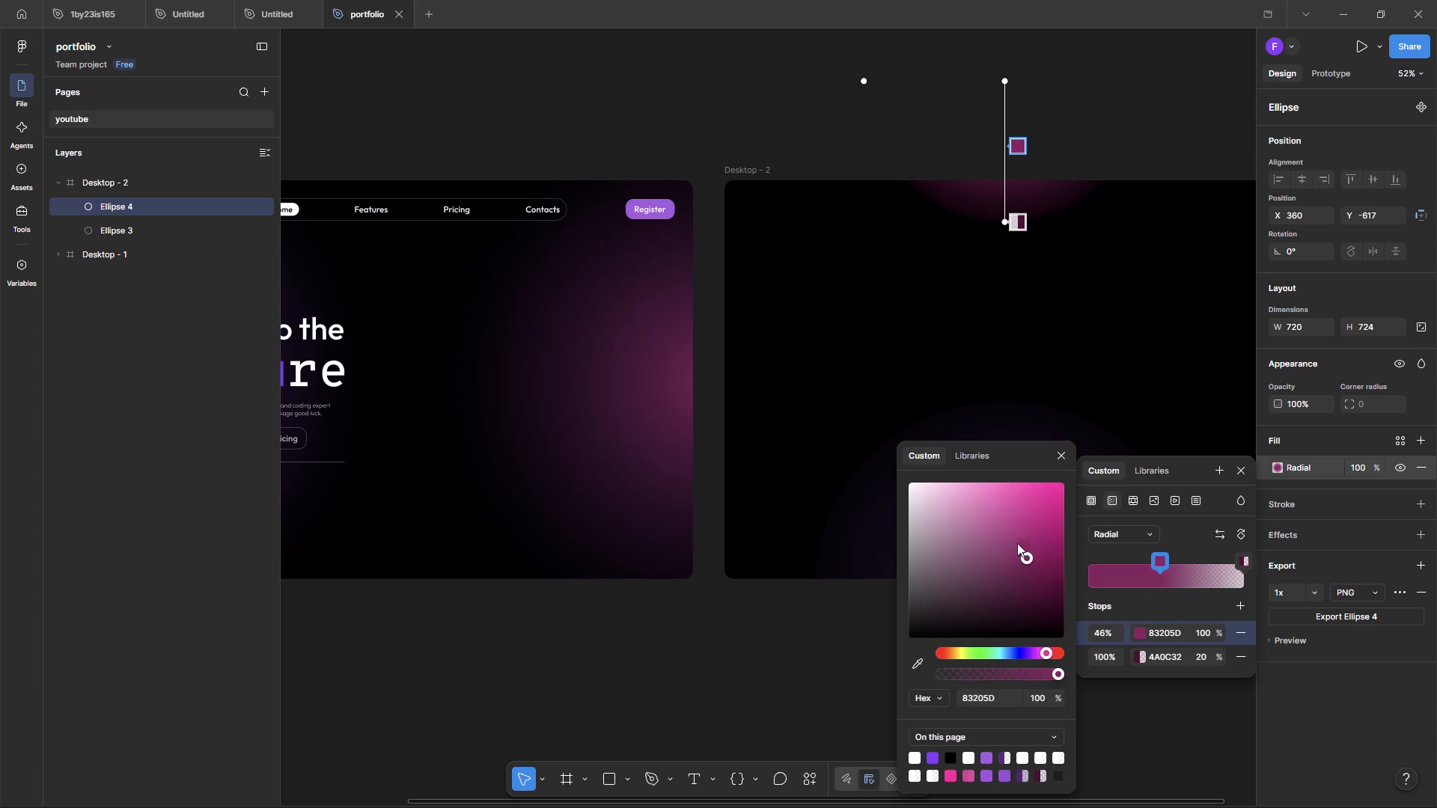
{"action": "left_click_drag", "start_coordinate": [1017, 543], "coordinate": [1097, 471]}
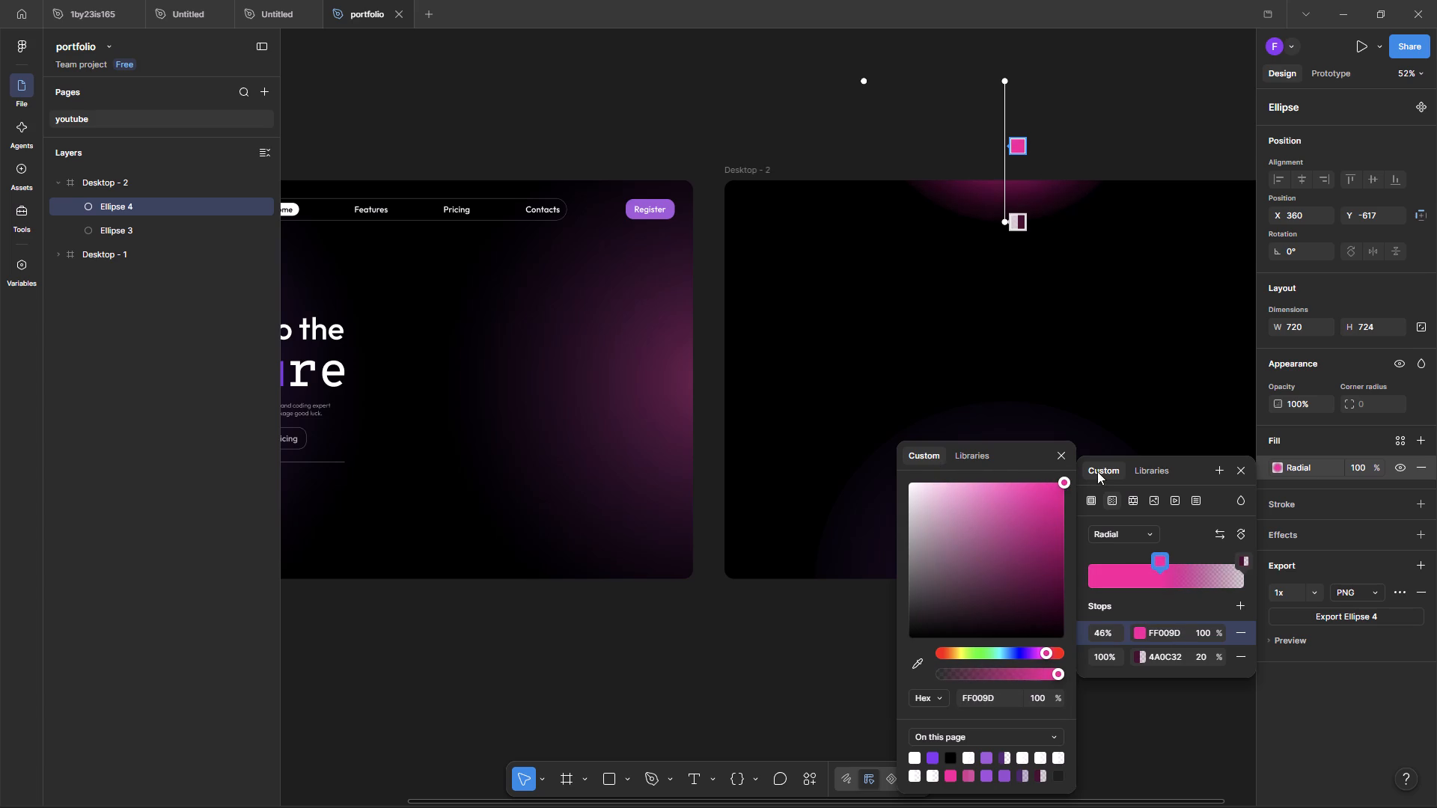
{"action": "left_click_drag", "start_coordinate": [1097, 471], "coordinate": [1083, 499]}
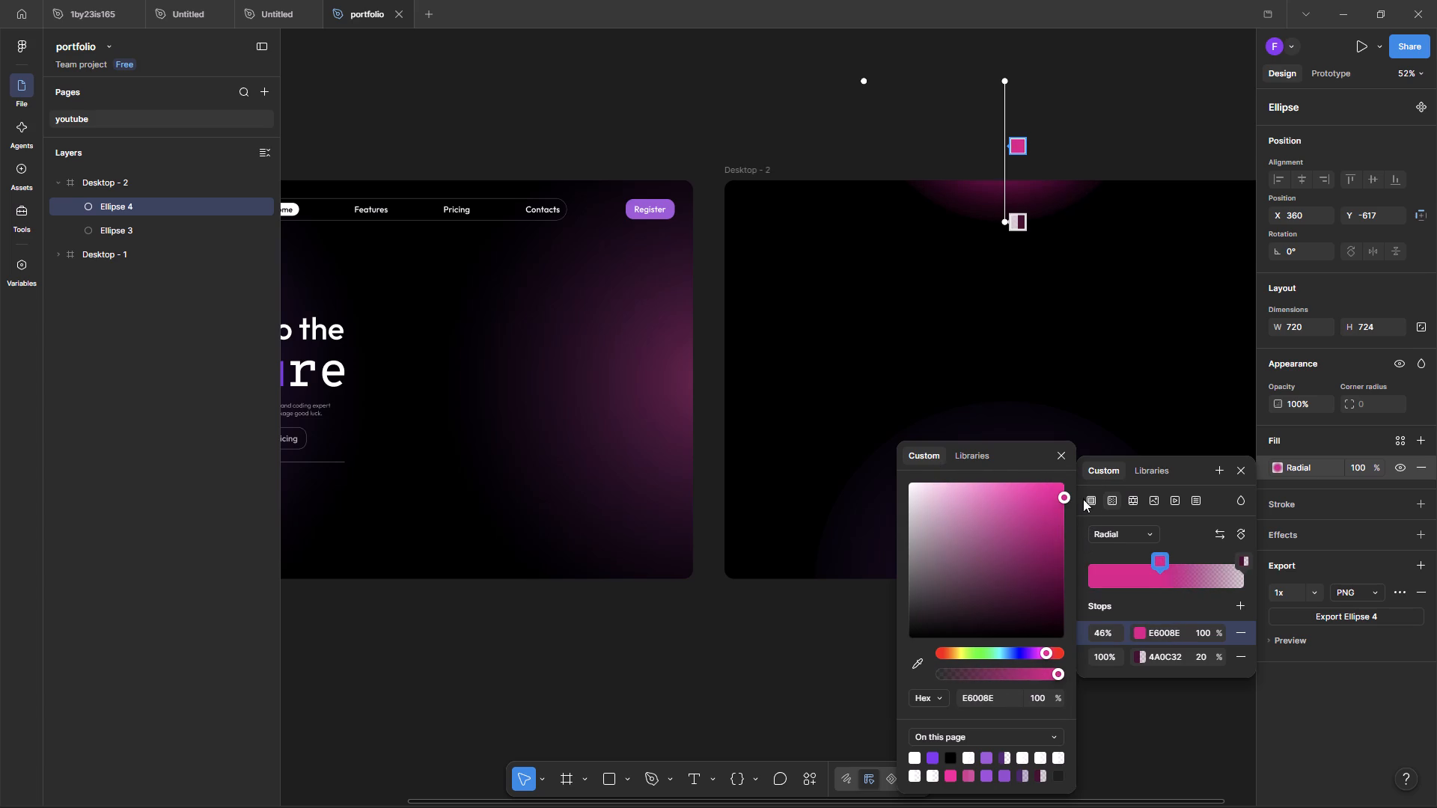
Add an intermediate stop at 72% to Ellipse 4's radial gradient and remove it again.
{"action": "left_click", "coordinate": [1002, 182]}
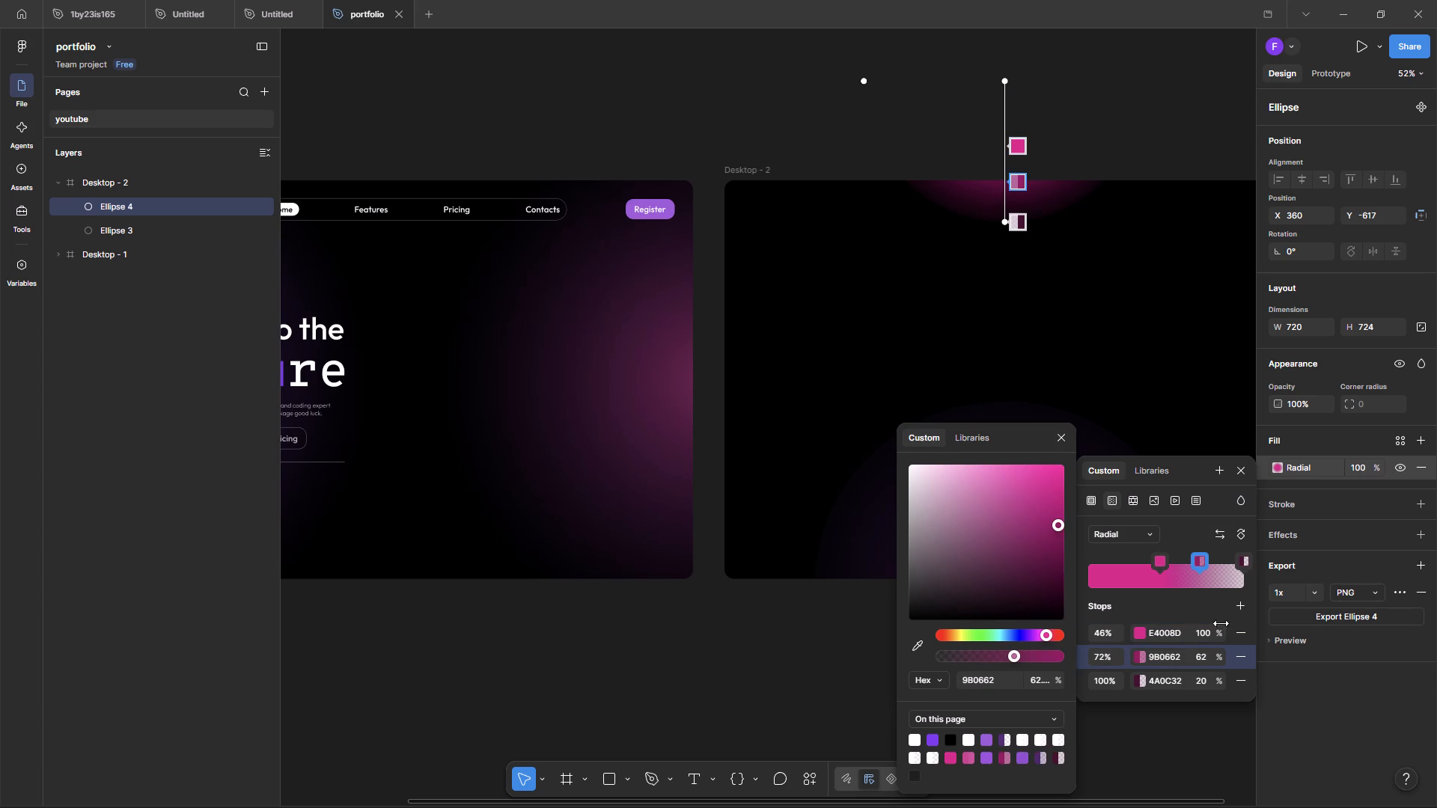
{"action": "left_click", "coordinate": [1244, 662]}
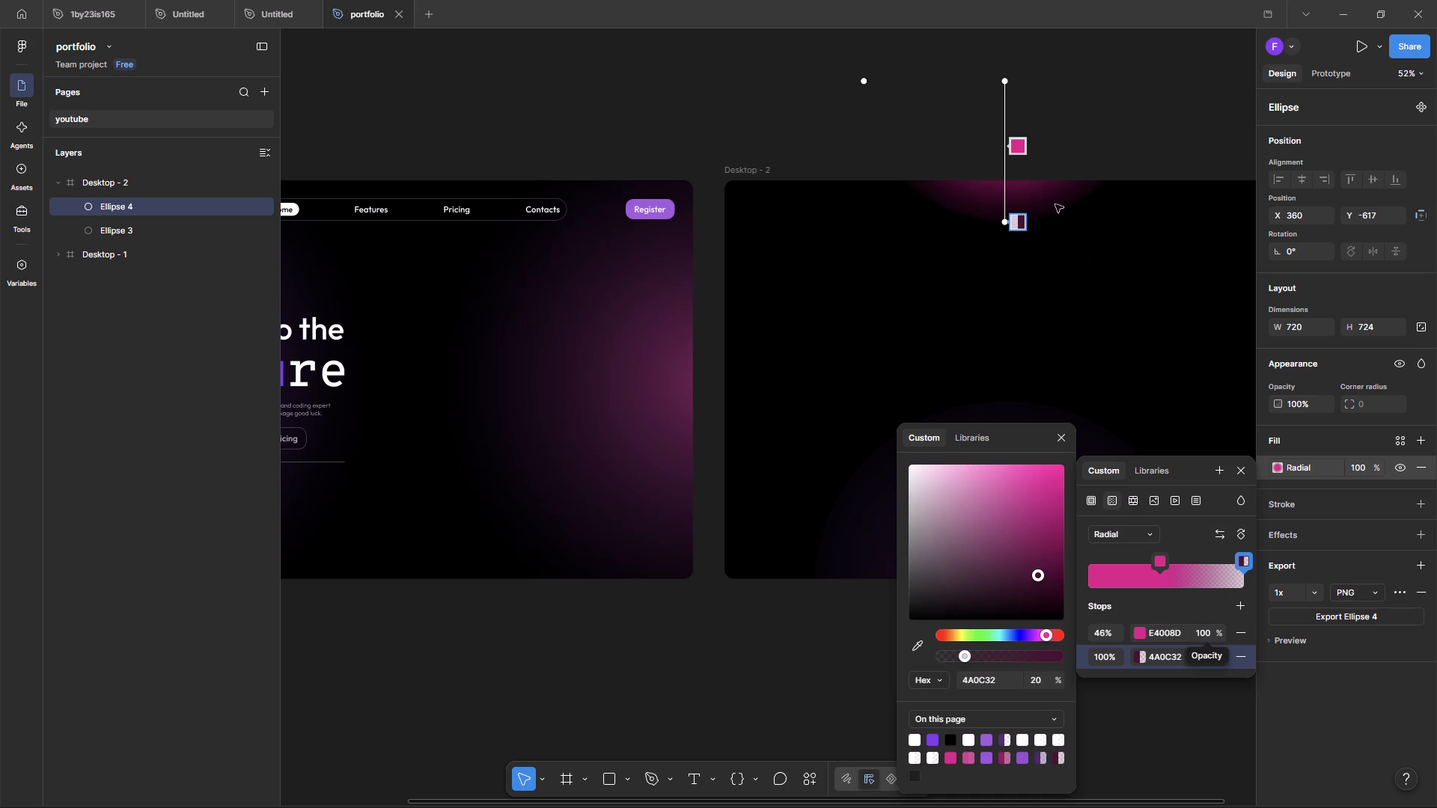
Fine-tune the centre and end handles of Ellipse 4's radial gradient so the pink glow fades inside Desktop - 2's top edge.
{"action": "left_click_drag", "start_coordinate": [1007, 220], "coordinate": [1006, 267]}
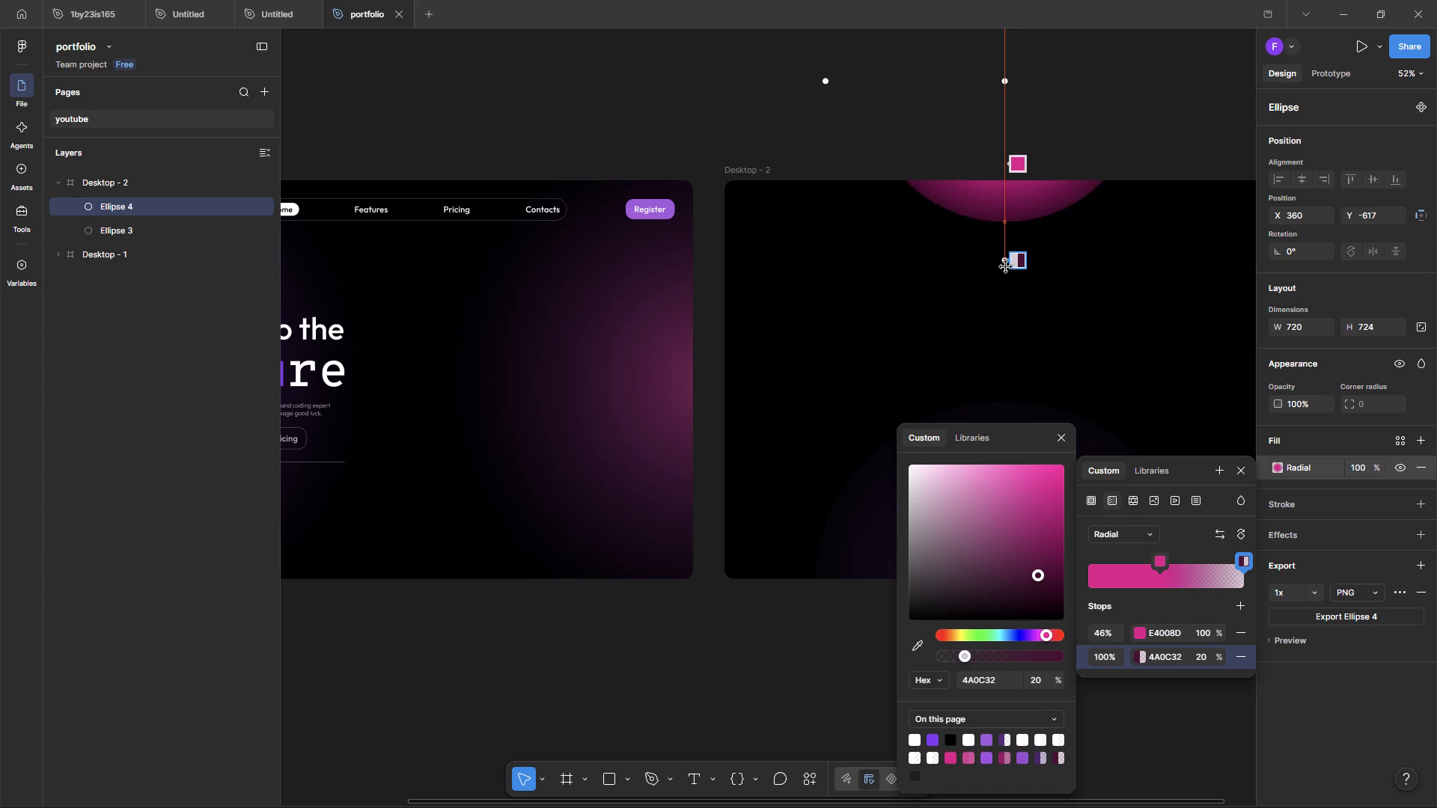
{"action": "left_click_drag", "start_coordinate": [1006, 267], "coordinate": [1007, 227]}
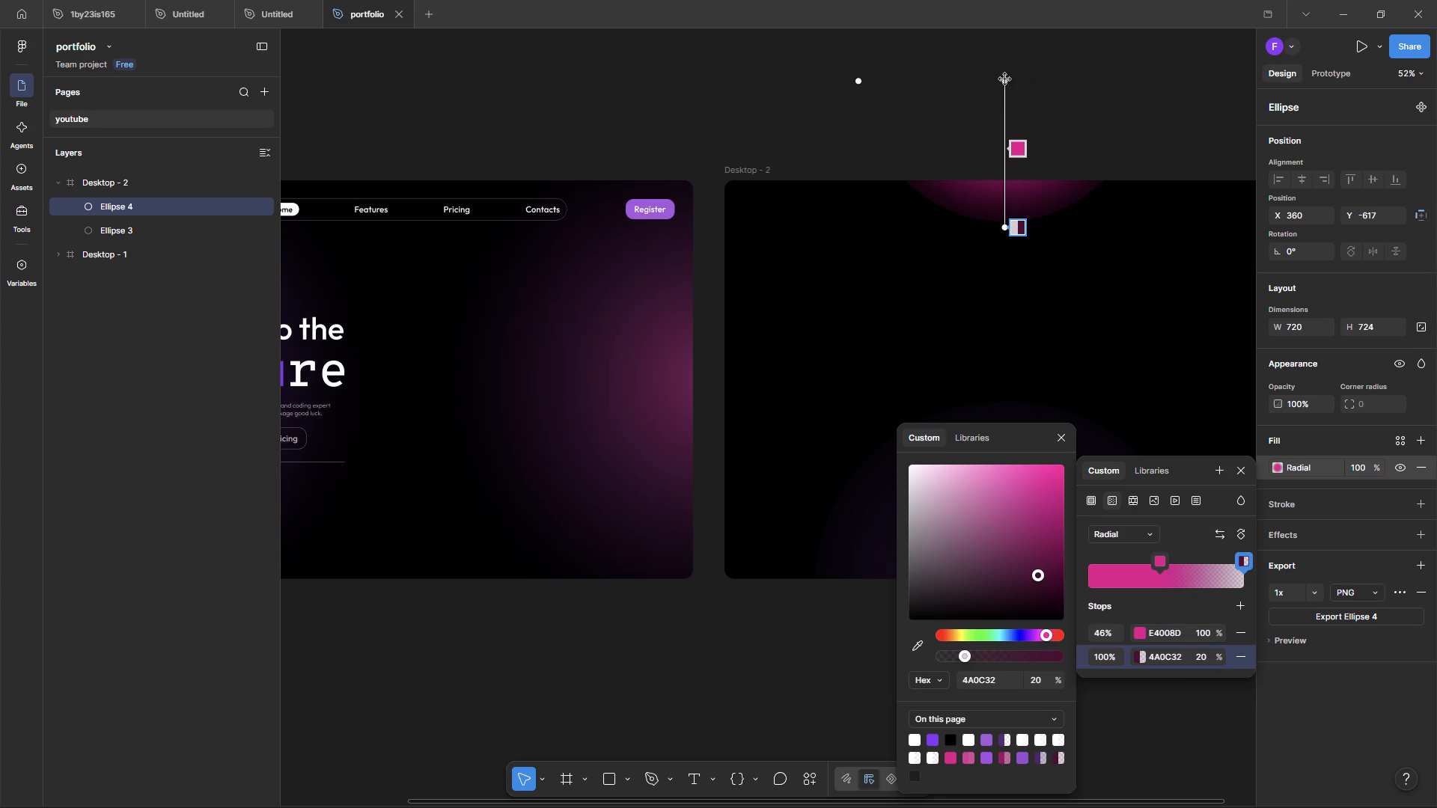
{"action": "left_click_drag", "start_coordinate": [1005, 79], "coordinate": [1004, 0]}
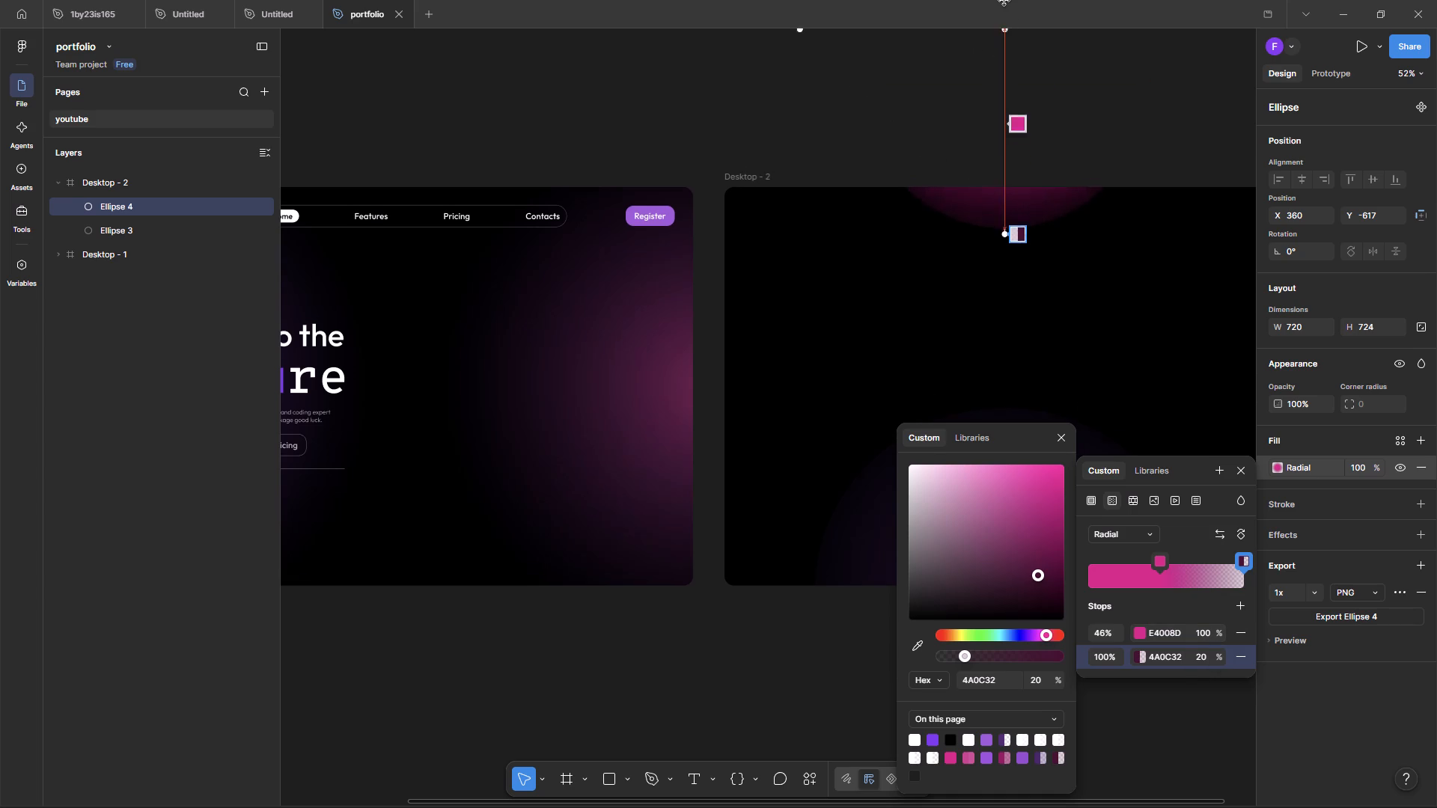
{"action": "left_click_drag", "start_coordinate": [1004, 0], "coordinate": [1010, 319]}
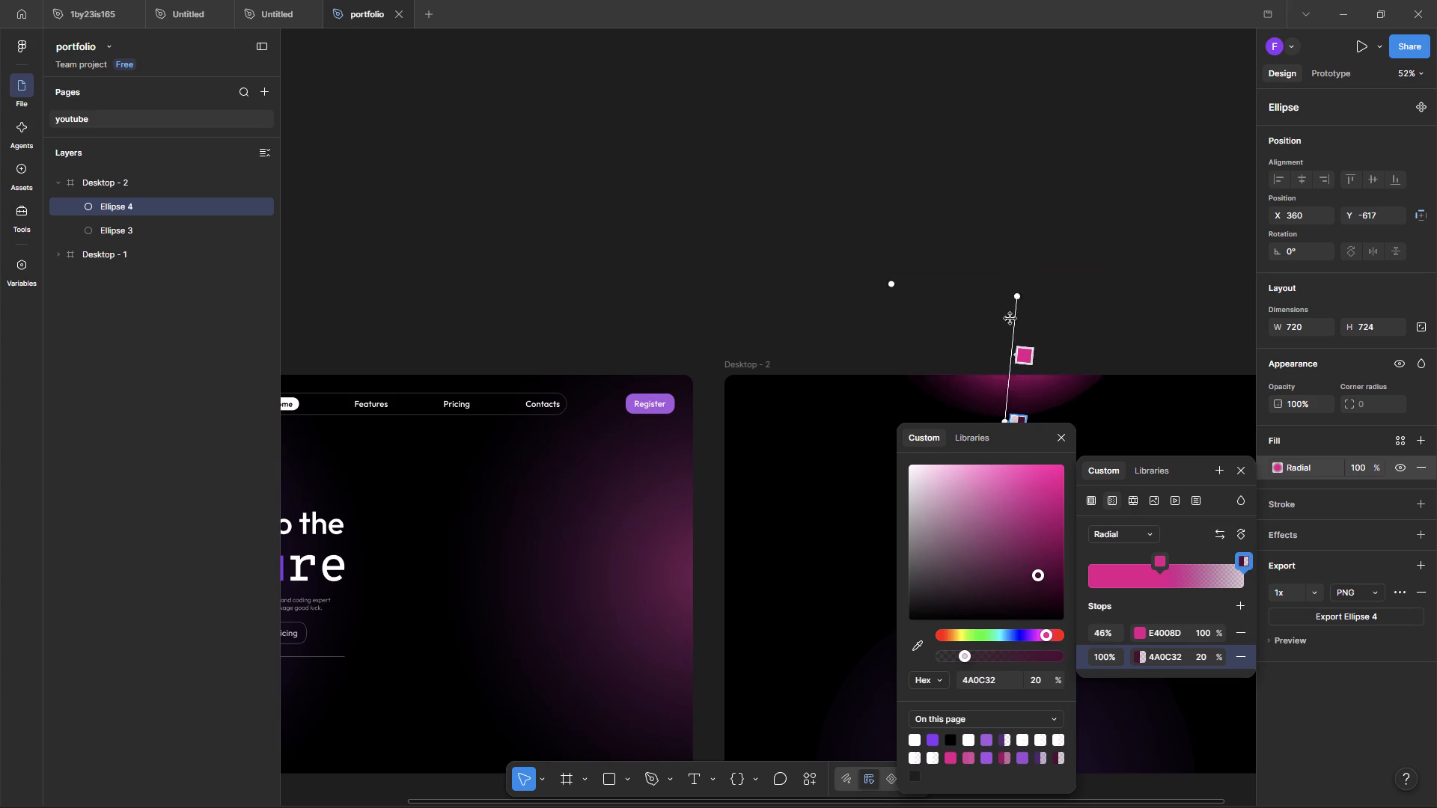
{"action": "left_click_drag", "start_coordinate": [1010, 319], "coordinate": [1007, 290]}
{"action": "left_click_drag", "start_coordinate": [1007, 290], "coordinate": [1004, 295]}
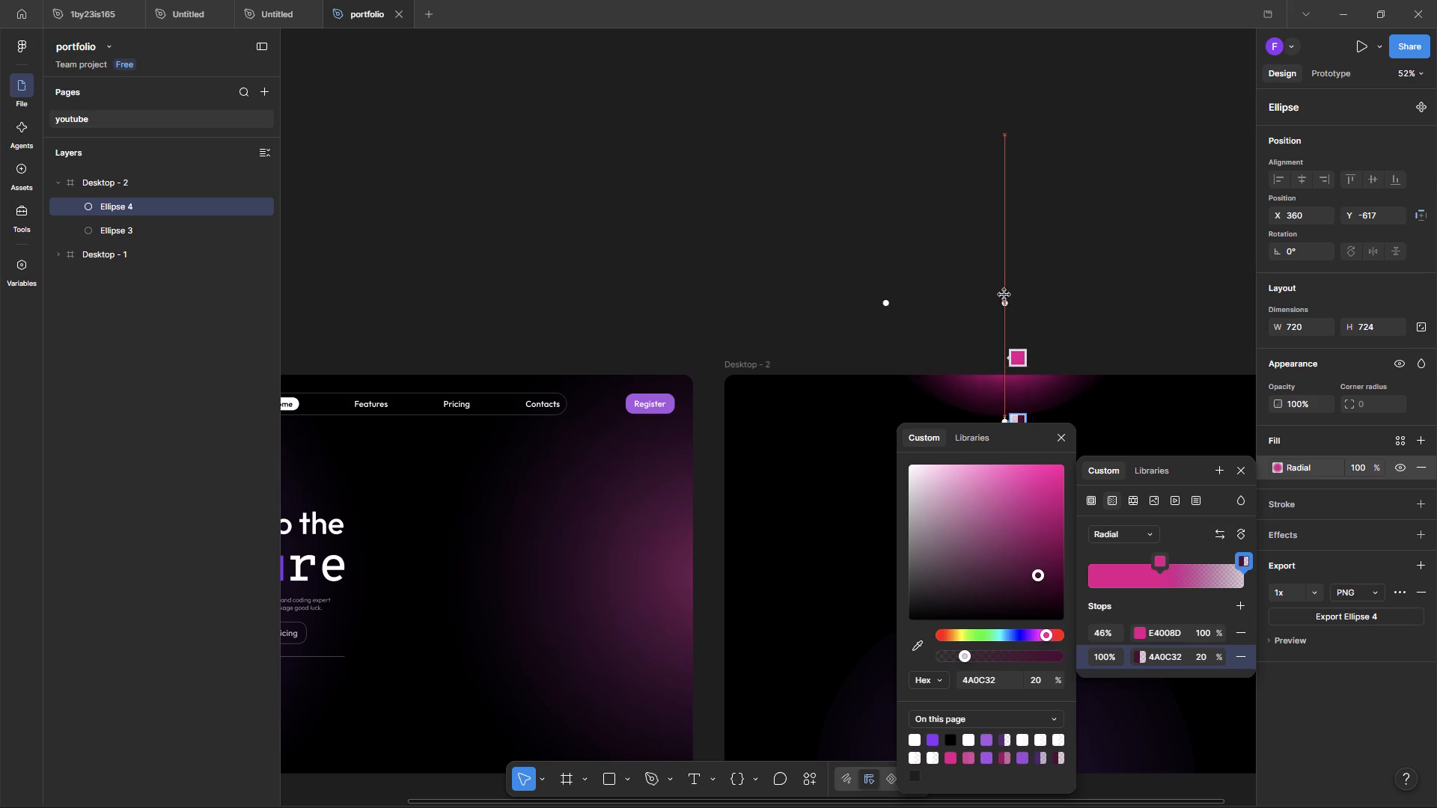
{"action": "left_click_drag", "start_coordinate": [1004, 295], "coordinate": [1004, 288]}
{"action": "left_click", "coordinate": [1149, 236]}
{"action": "left_click", "coordinate": [1211, 251]}
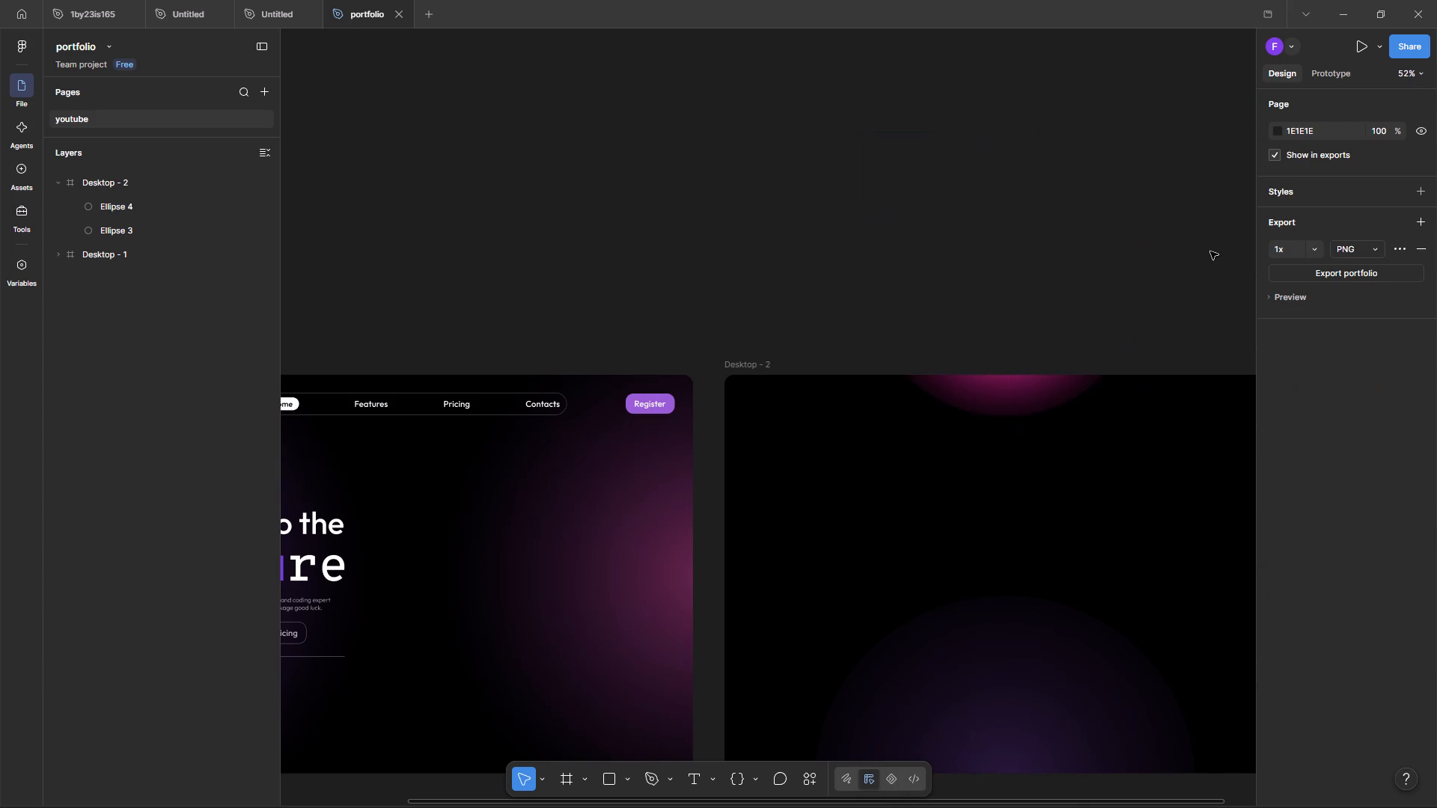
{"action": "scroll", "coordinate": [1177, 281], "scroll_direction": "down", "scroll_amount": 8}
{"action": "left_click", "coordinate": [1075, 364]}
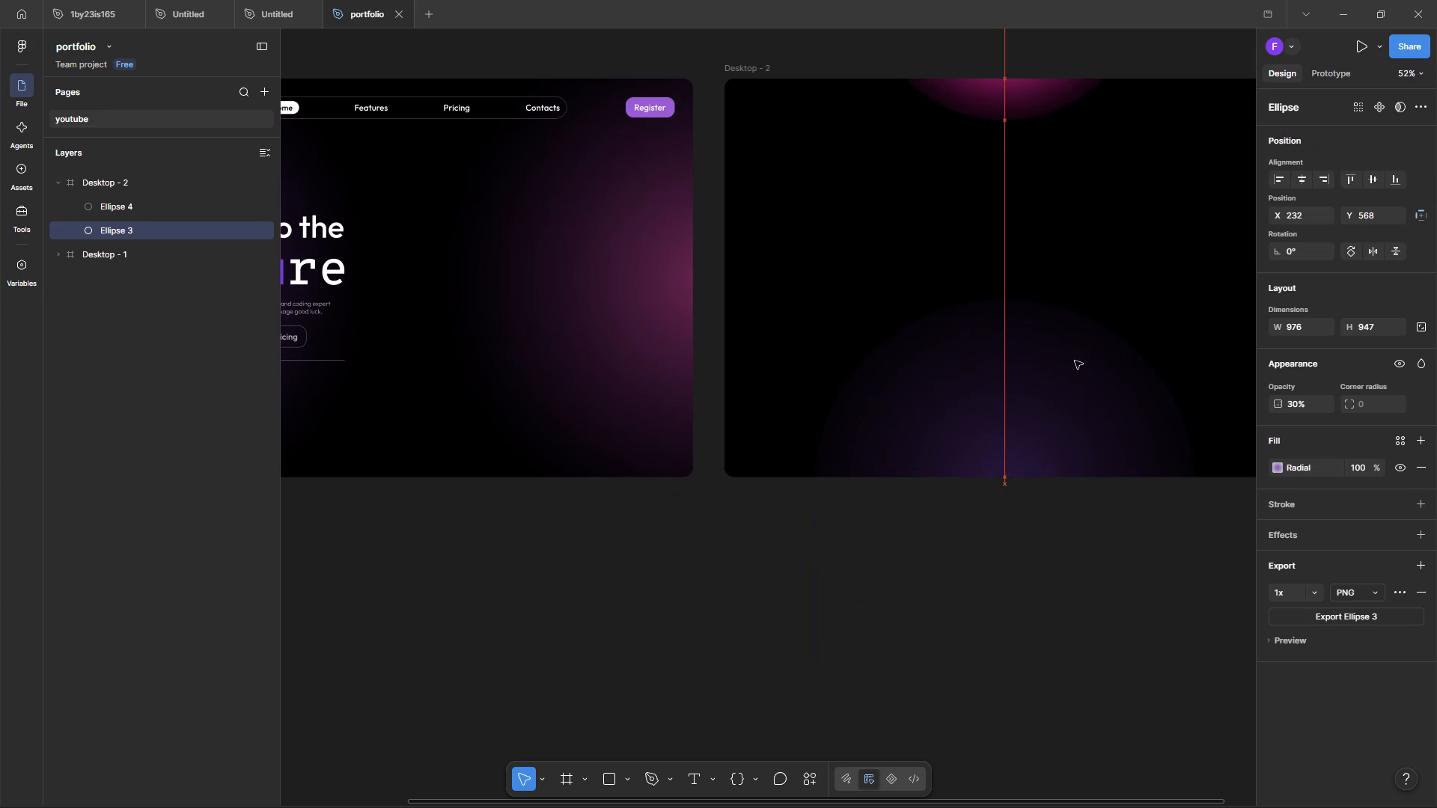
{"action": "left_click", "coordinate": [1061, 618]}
Set the opacity of the 46% stop in Ellipse 4's radial gradient to 70% and close the fill settings.
{"action": "scroll", "coordinate": [1025, 726], "scroll_direction": "up", "scroll_amount": 2}
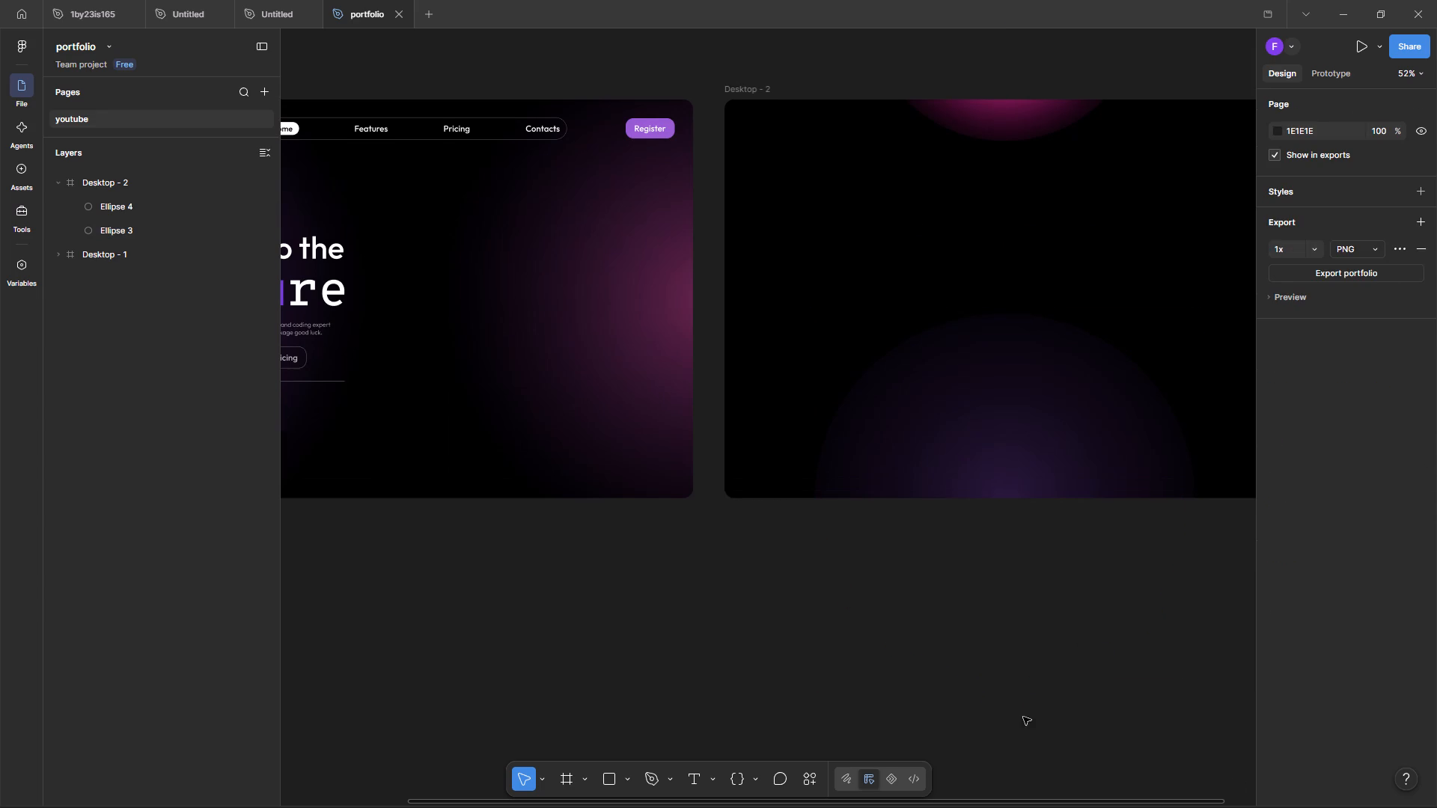
{"action": "scroll", "coordinate": [1023, 716], "scroll_direction": "up", "scroll_amount": 3}
{"action": "left_click", "coordinate": [969, 171]}
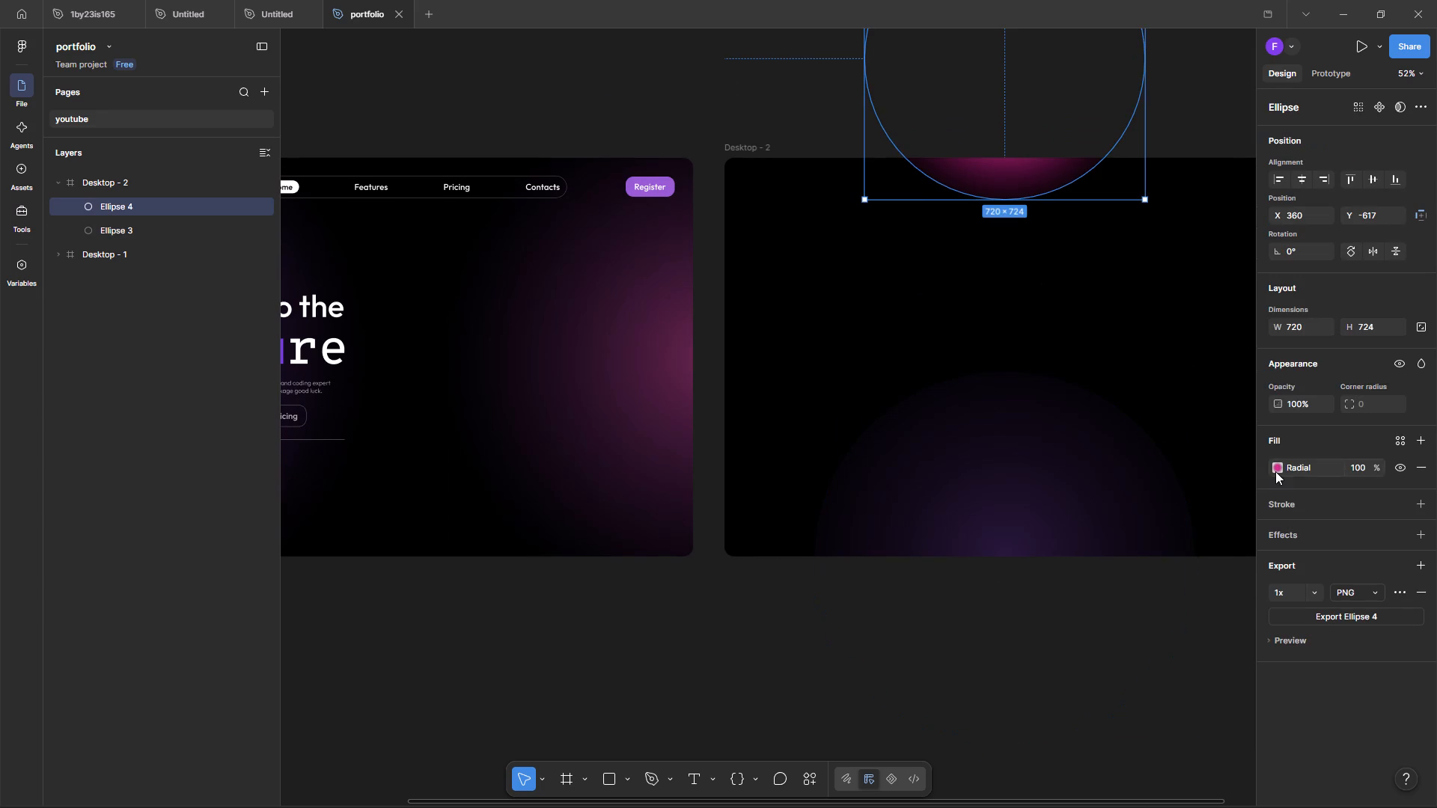
{"action": "left_click", "coordinate": [1275, 471]}
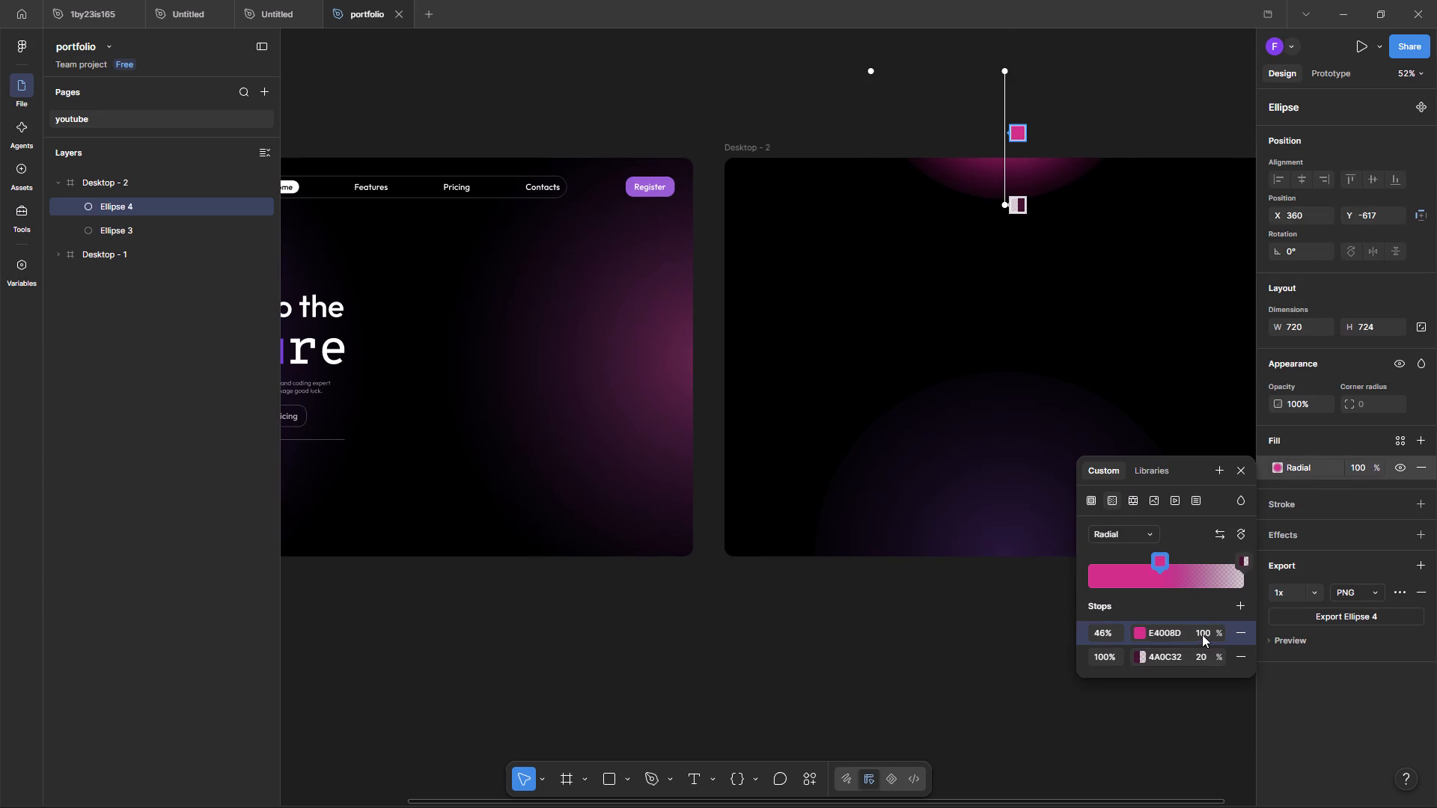
{"action": "left_click", "coordinate": [1206, 627]}
{"action": "type", "text": "70"}
{"action": "key", "text": "Return"}
{"action": "key", "text": "Escape"}
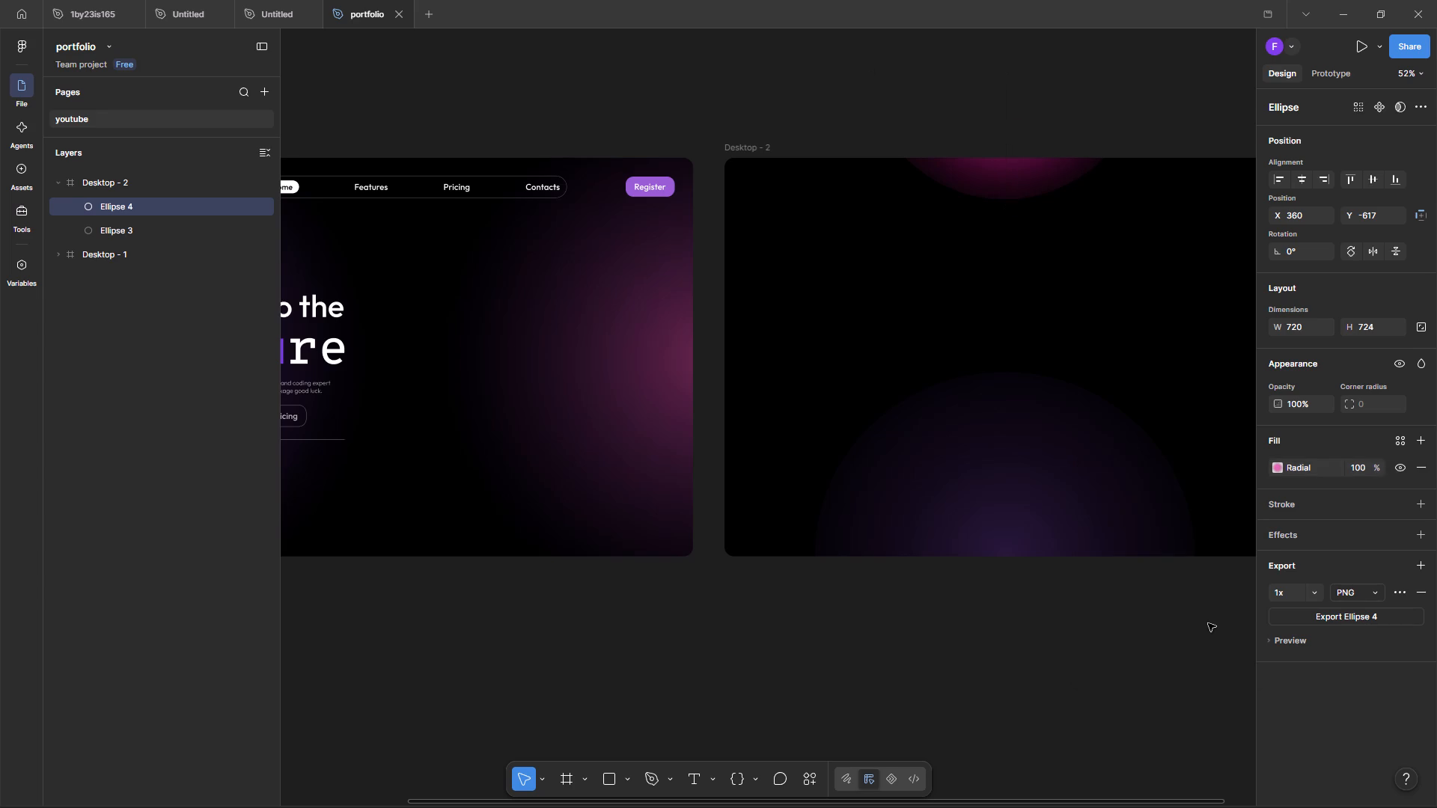
{"action": "key", "text": "Escape"}
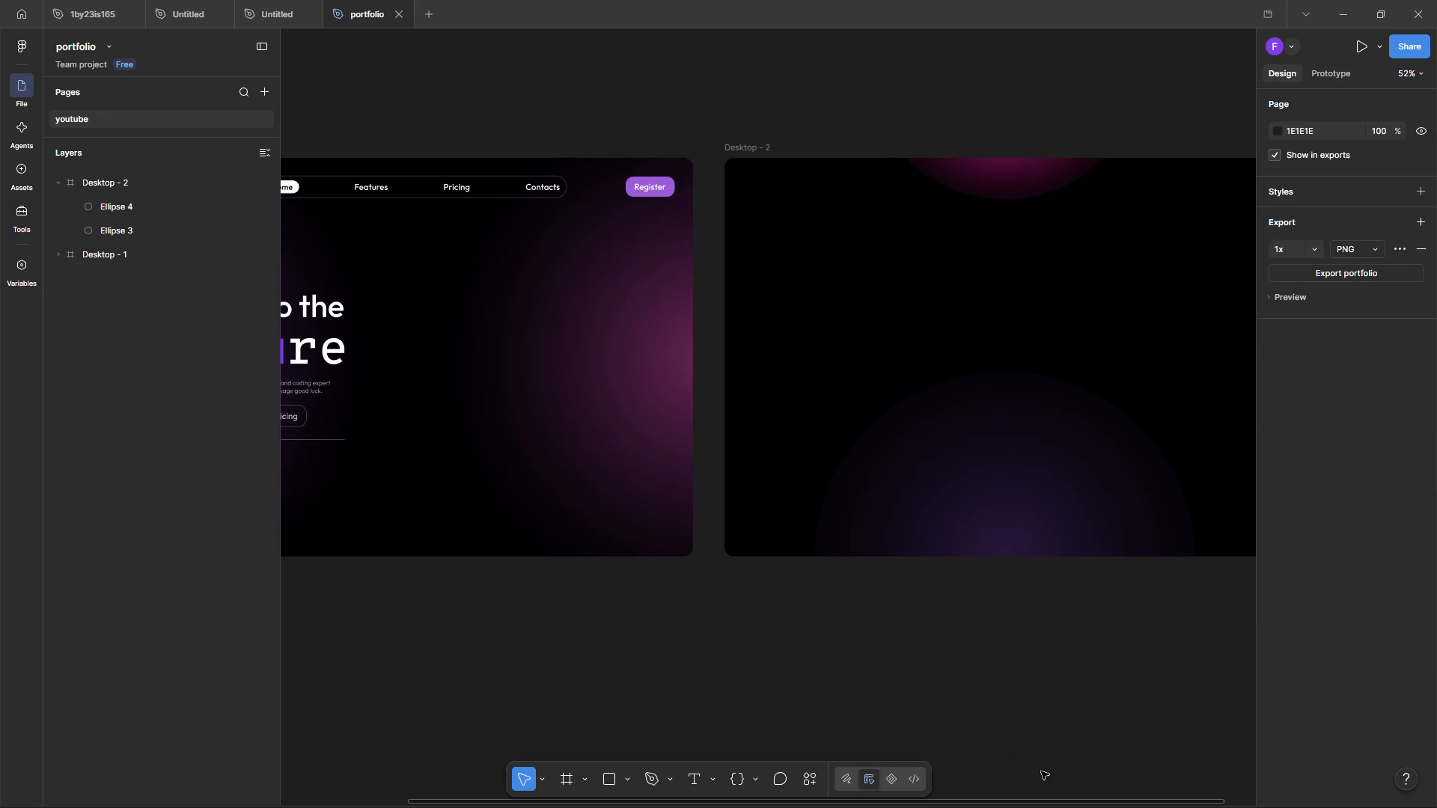
Copy the navigation bar from Desktop - 1 and place the copy near the top of Desktop - 2 at about X 360, Y 50.
{"action": "left_click_drag", "start_coordinate": [1049, 799], "coordinate": [1156, 758]}
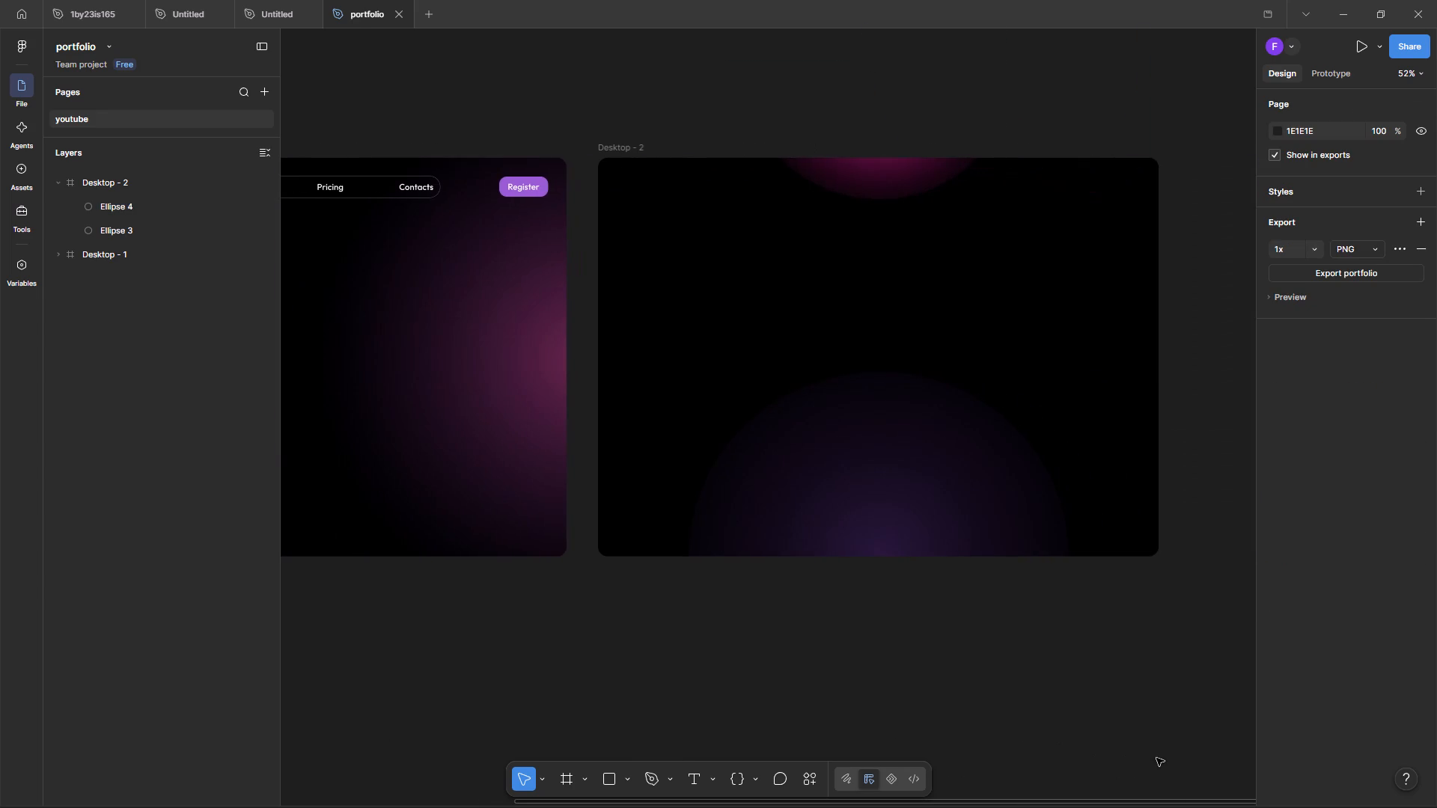
{"action": "left_click_drag", "start_coordinate": [1156, 758], "coordinate": [892, 687]}
{"action": "left_click_drag", "start_coordinate": [1052, 806], "coordinate": [1238, 803]}
{"action": "left_click", "coordinate": [1057, 807]}
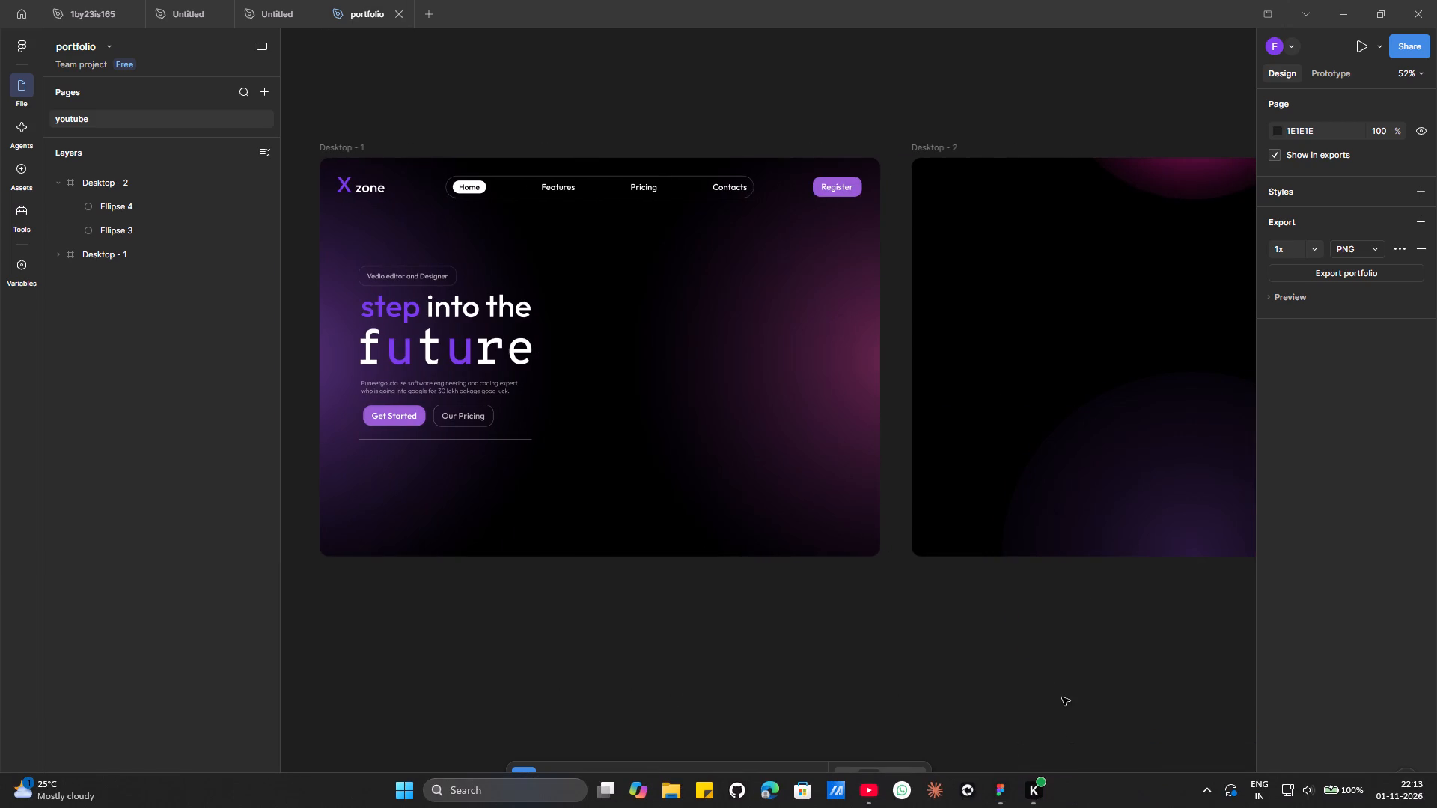
{"action": "left_click", "coordinate": [1062, 697]}
{"action": "left_click_drag", "start_coordinate": [1067, 800], "coordinate": [1067, 800]}
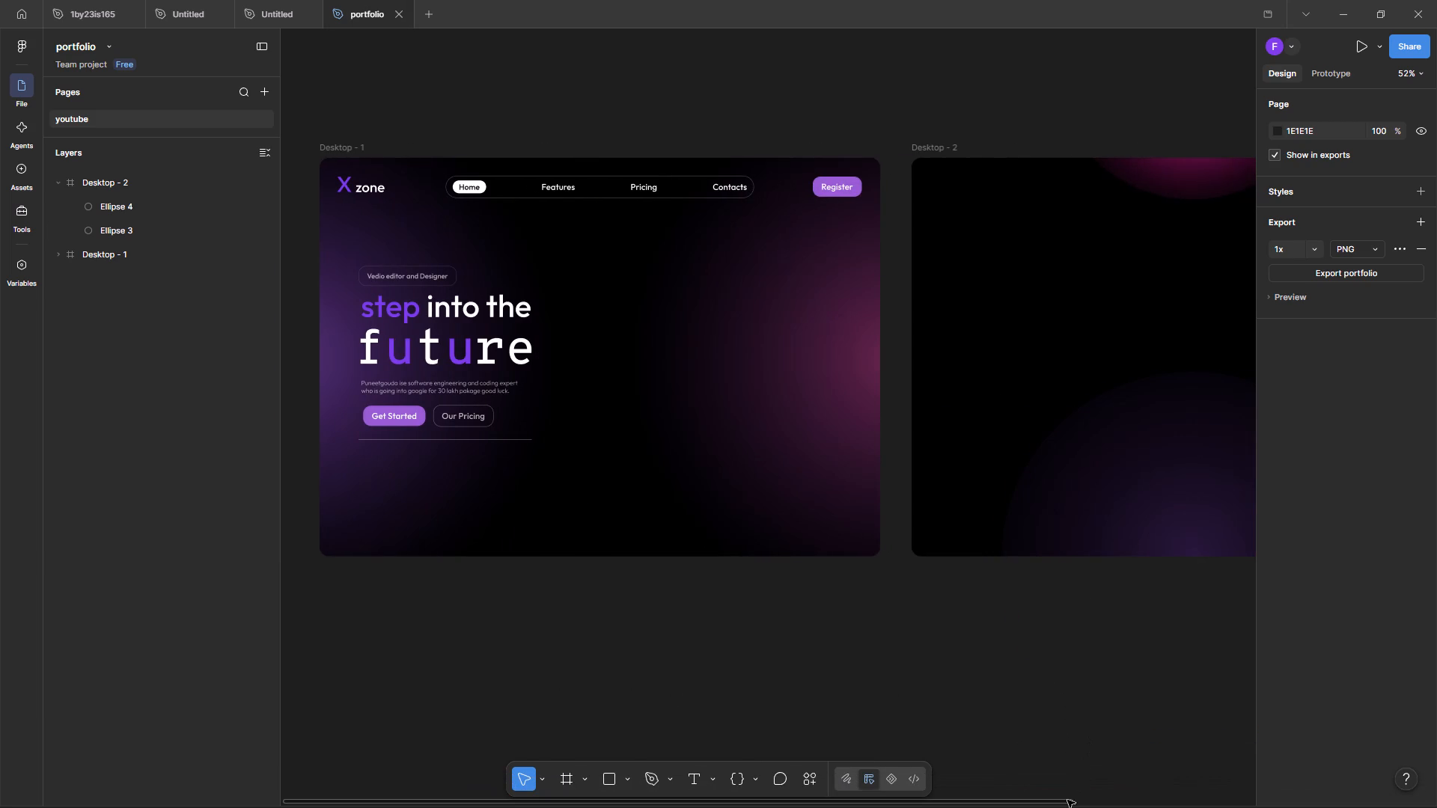
{"action": "left_click_drag", "start_coordinate": [1067, 800], "coordinate": [1177, 801]}
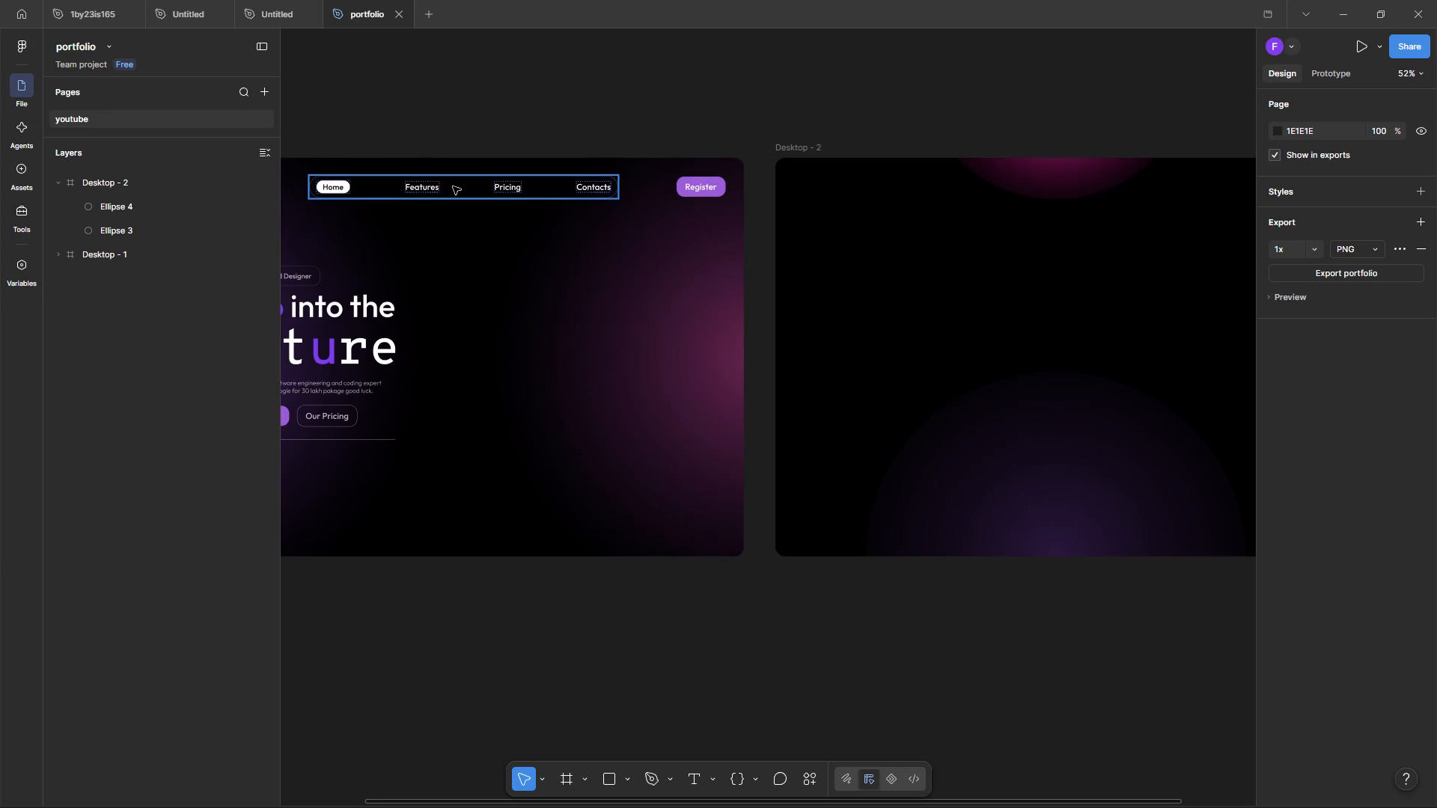
{"action": "left_click", "coordinate": [453, 186]}
{"action": "key", "text": "ctrl+c"}
{"action": "key", "text": "ctrl+v"}
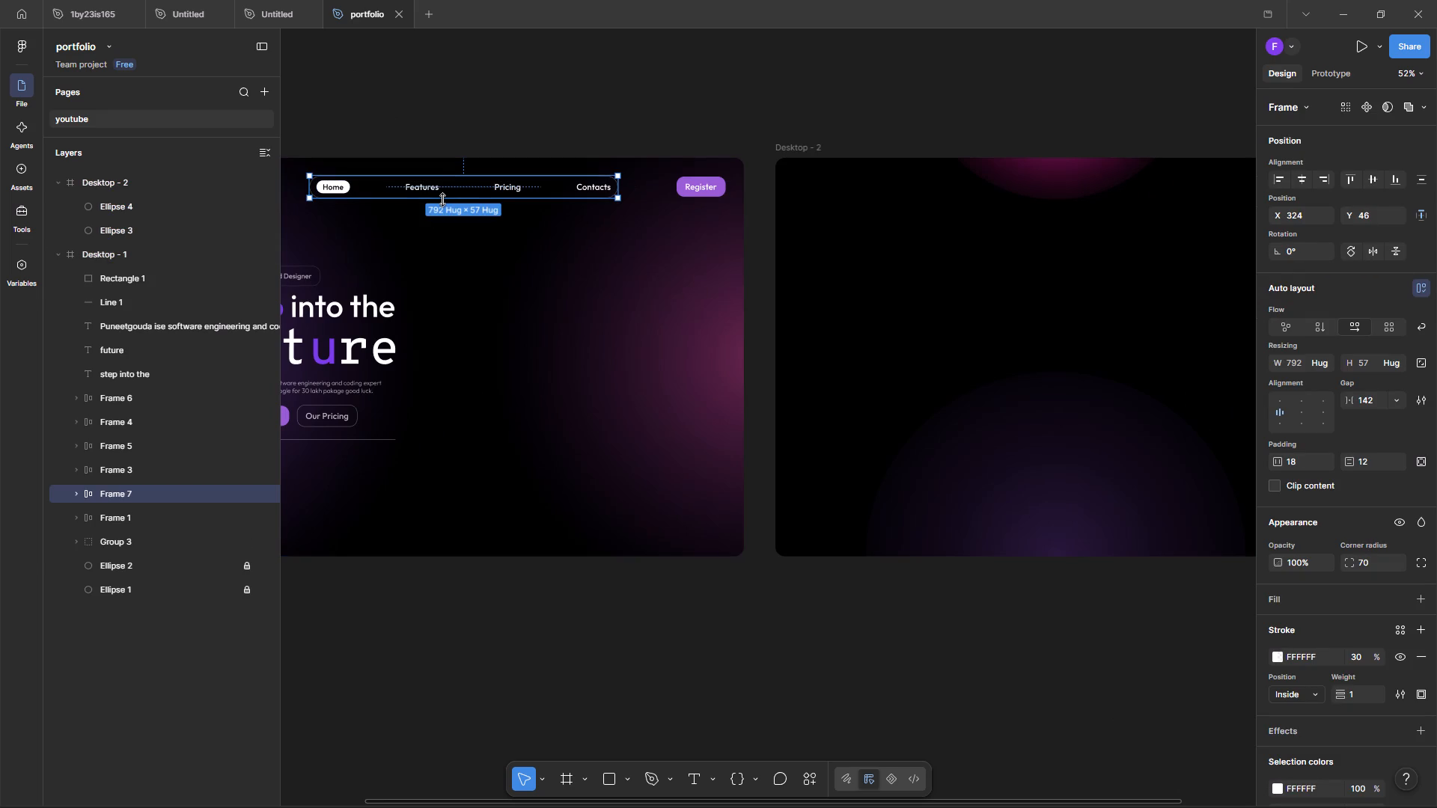
{"action": "left_click_drag", "start_coordinate": [462, 189], "coordinate": [1068, 198]}
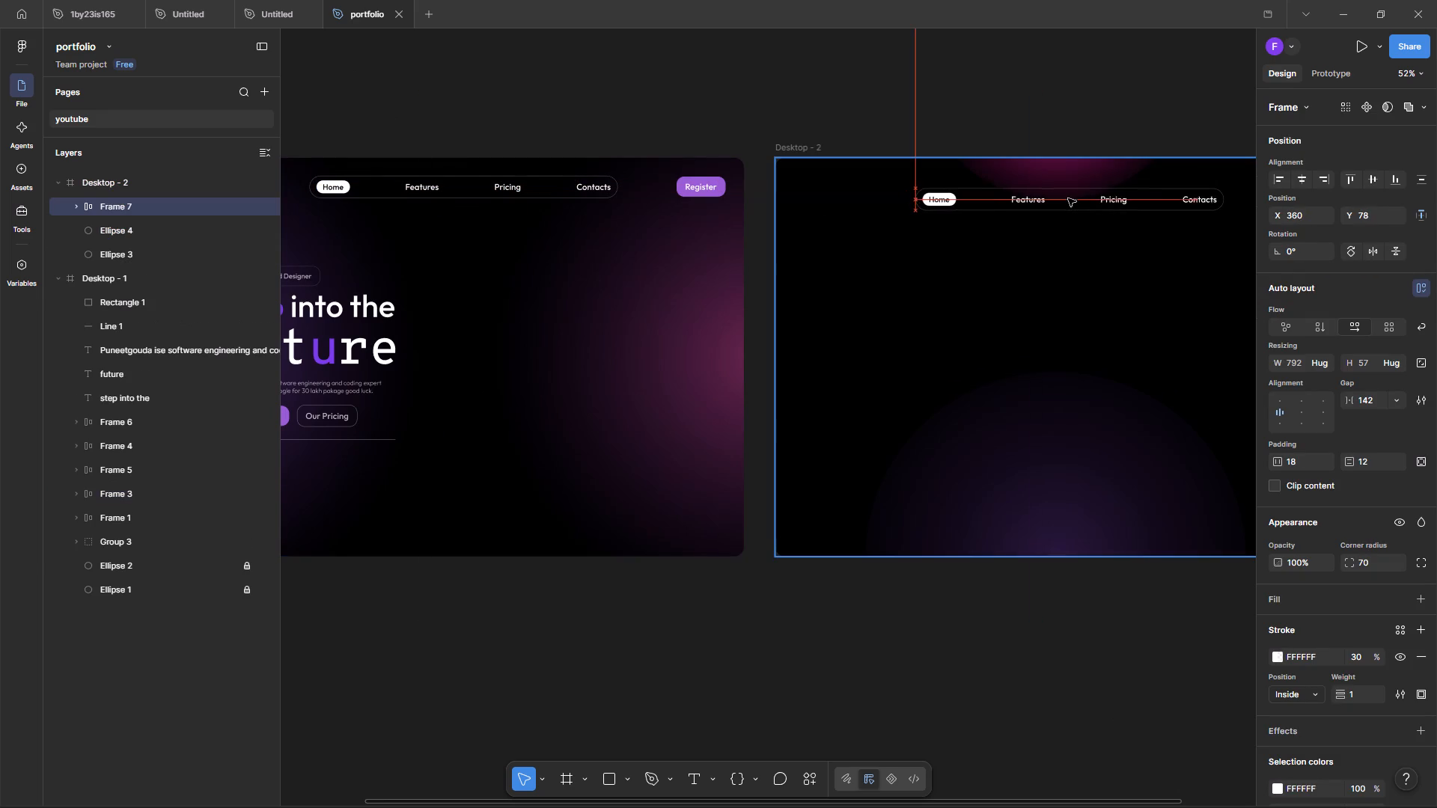
{"action": "left_click_drag", "start_coordinate": [1068, 198], "coordinate": [1064, 189]}
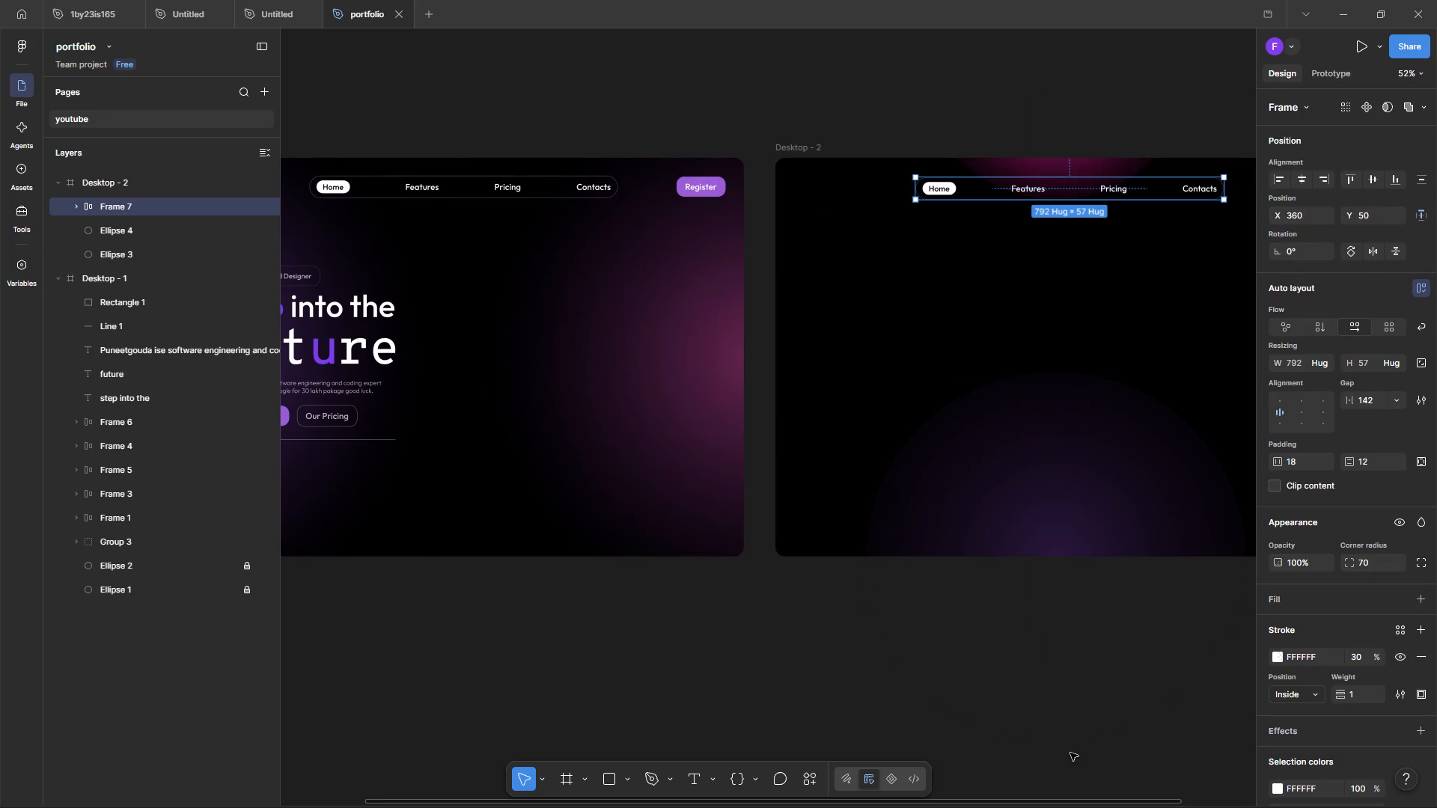
Nudge the copied navigation bar in Desktop - 2 up to Y 41.
{"action": "left_click_drag", "start_coordinate": [1088, 801], "coordinate": [1189, 786]}
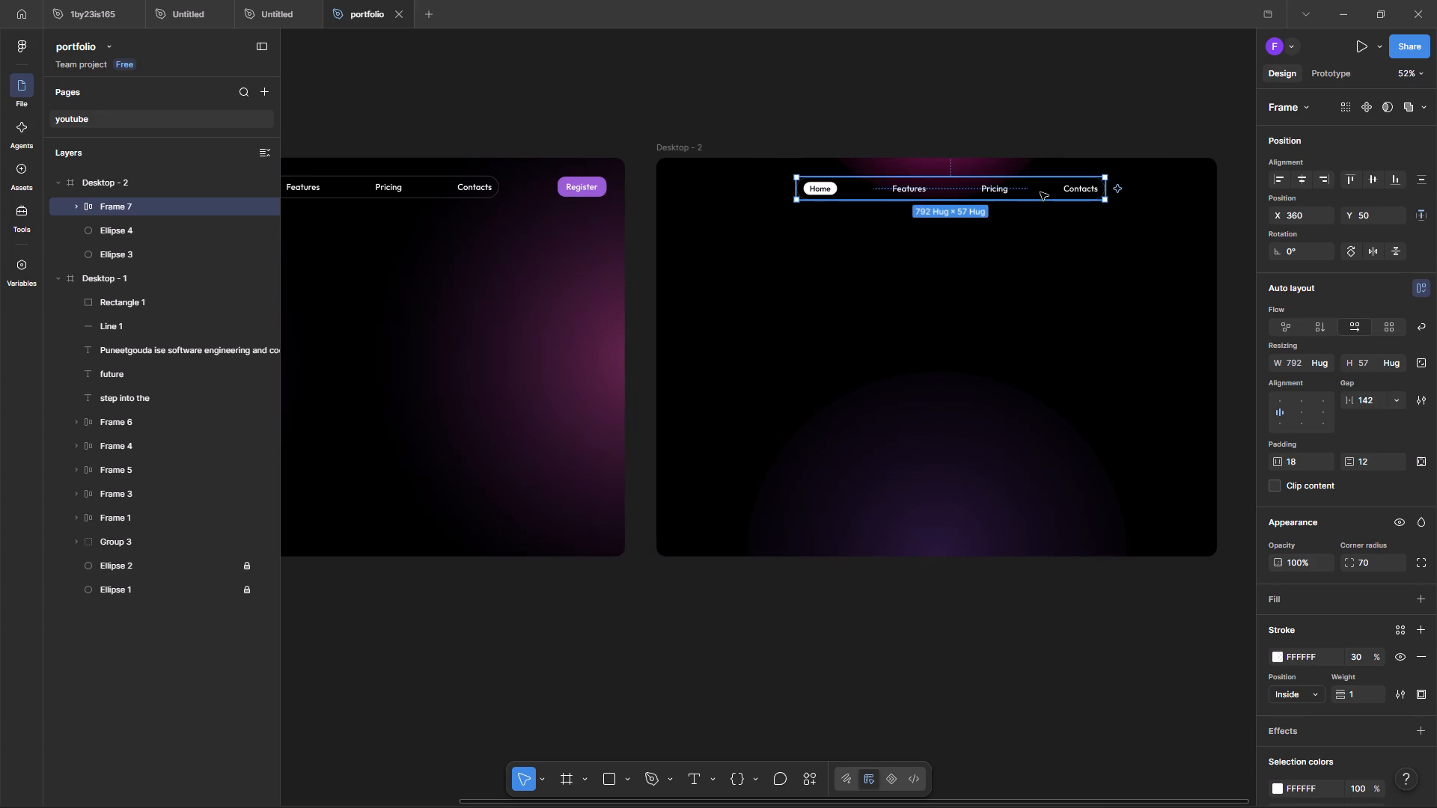
{"action": "left_click", "coordinate": [1041, 193]}
{"action": "key", "text": "Up"}
{"action": "key", "text": "Up"}
{"action": "key", "text": "Up"}
{"action": "key", "text": "Up"}
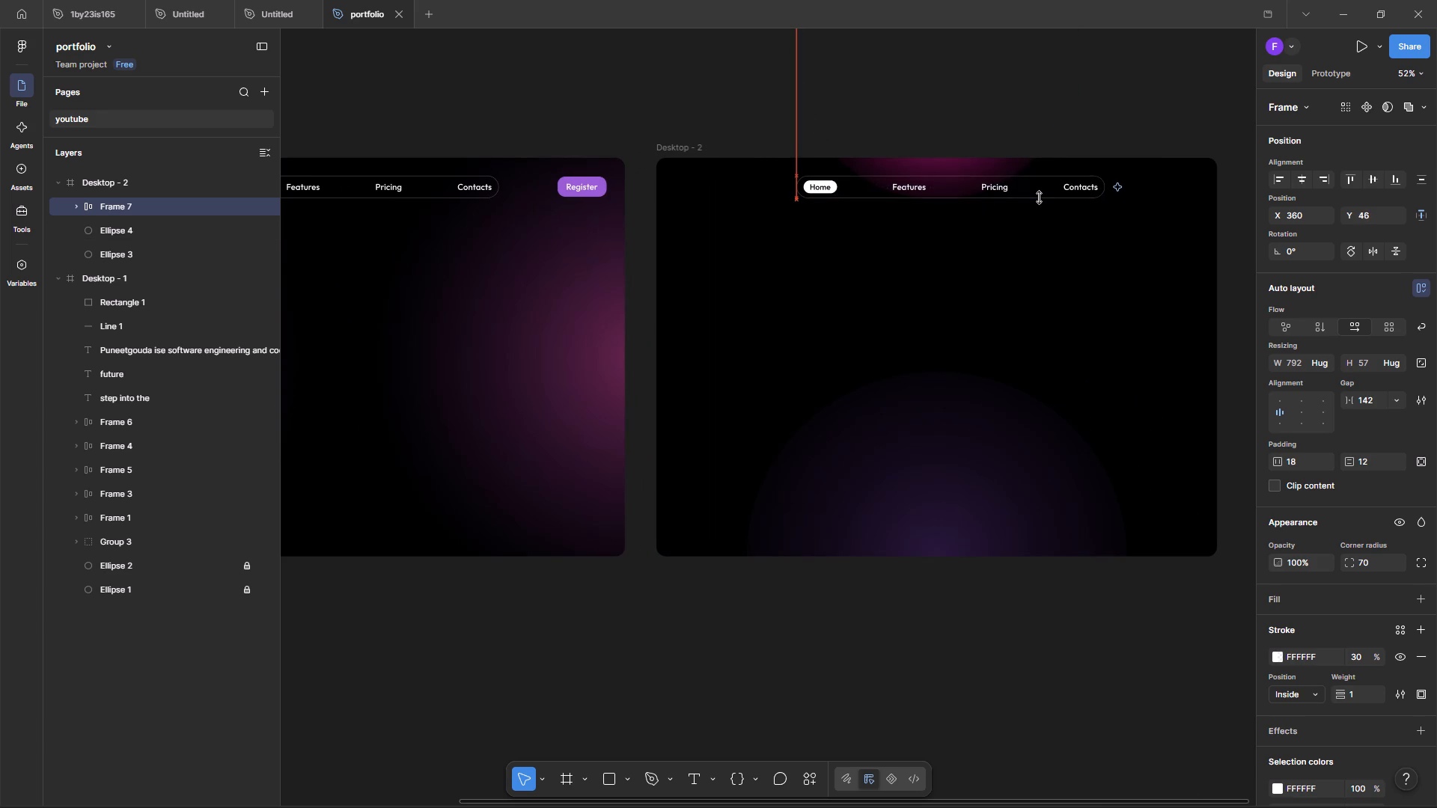
{"action": "key", "text": "Up"}
{"action": "key", "text": "Up"}
{"action": "key", "text": "Up"}
{"action": "key", "text": "Up"}
{"action": "key", "text": "Up"}
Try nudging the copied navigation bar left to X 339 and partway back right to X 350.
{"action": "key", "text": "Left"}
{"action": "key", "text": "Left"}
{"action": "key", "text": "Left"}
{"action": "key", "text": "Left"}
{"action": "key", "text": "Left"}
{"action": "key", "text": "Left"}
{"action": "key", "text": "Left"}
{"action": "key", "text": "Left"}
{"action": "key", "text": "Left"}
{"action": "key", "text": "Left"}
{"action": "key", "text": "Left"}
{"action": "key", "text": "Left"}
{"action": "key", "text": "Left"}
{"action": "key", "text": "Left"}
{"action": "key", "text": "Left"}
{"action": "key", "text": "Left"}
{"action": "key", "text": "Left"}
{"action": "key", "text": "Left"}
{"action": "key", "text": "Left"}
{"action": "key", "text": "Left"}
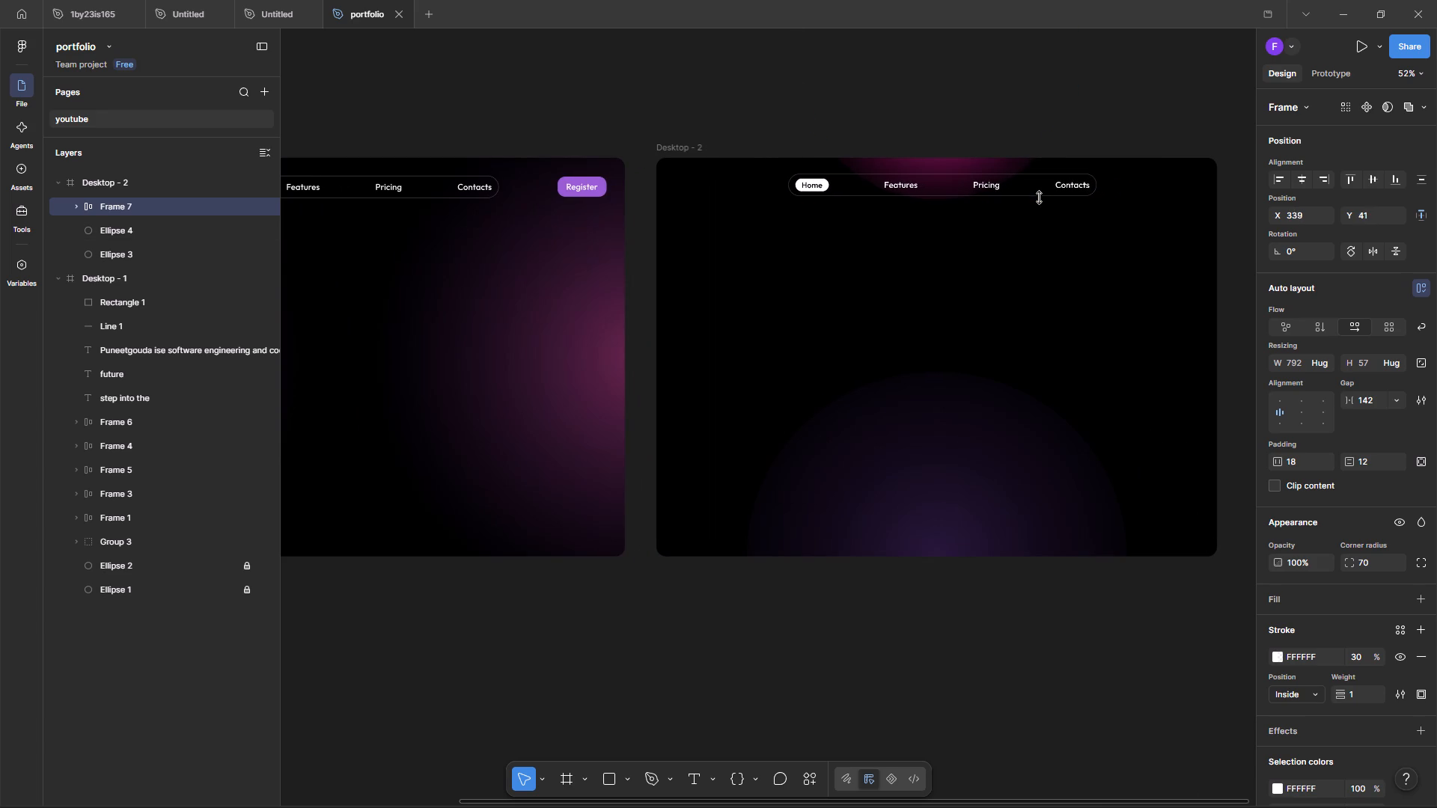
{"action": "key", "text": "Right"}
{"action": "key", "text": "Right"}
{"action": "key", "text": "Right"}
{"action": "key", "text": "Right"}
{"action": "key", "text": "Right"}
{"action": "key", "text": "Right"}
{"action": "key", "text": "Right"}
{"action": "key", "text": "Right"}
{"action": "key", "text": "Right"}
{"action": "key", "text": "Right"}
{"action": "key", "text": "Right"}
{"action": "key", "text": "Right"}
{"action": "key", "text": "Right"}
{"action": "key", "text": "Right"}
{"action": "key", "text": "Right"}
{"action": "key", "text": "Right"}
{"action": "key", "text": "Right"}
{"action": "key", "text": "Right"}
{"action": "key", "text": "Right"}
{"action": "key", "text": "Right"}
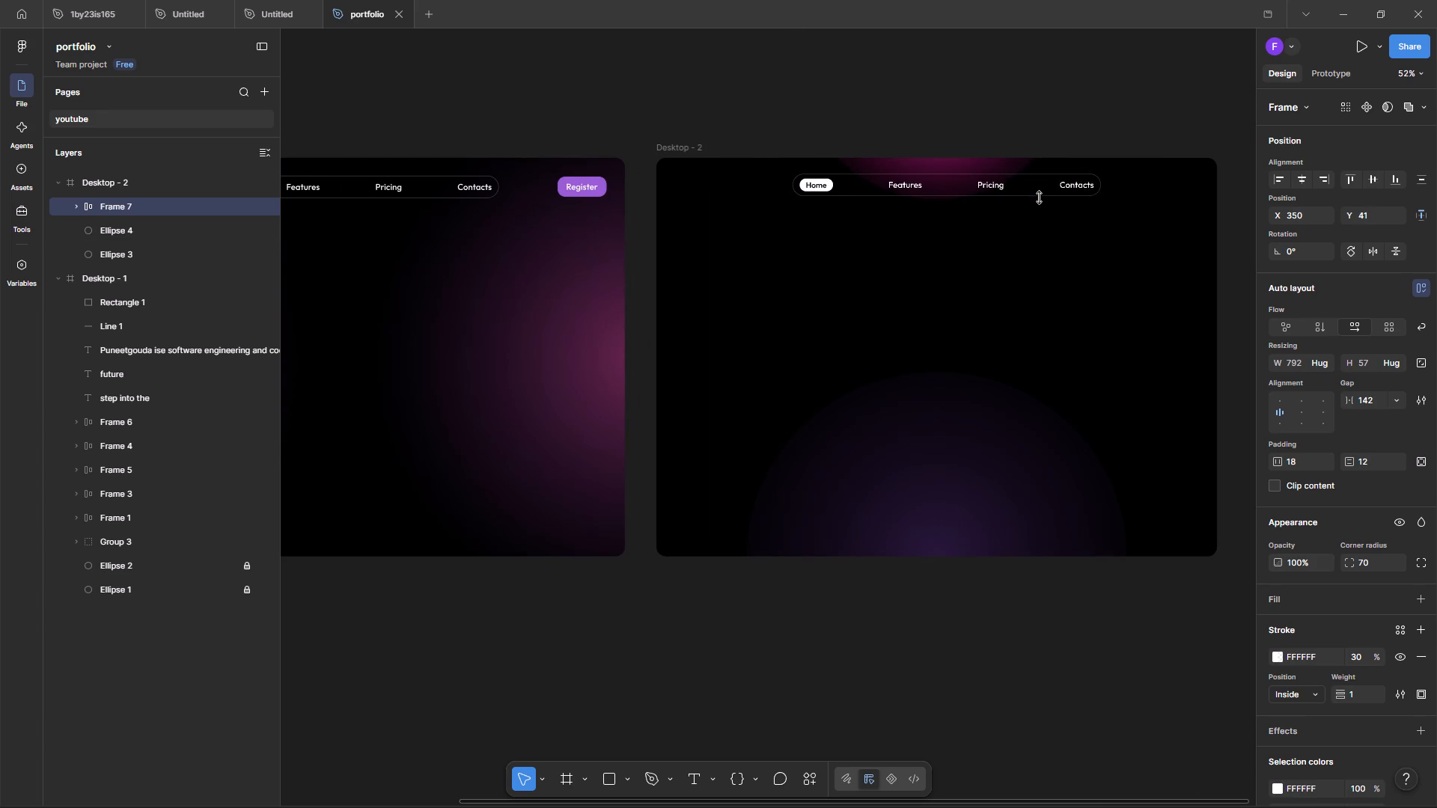
Centre the copied navigation bar horizontally within Desktop - 2 and deselect it.
{"action": "left_click", "coordinate": [1306, 180]}
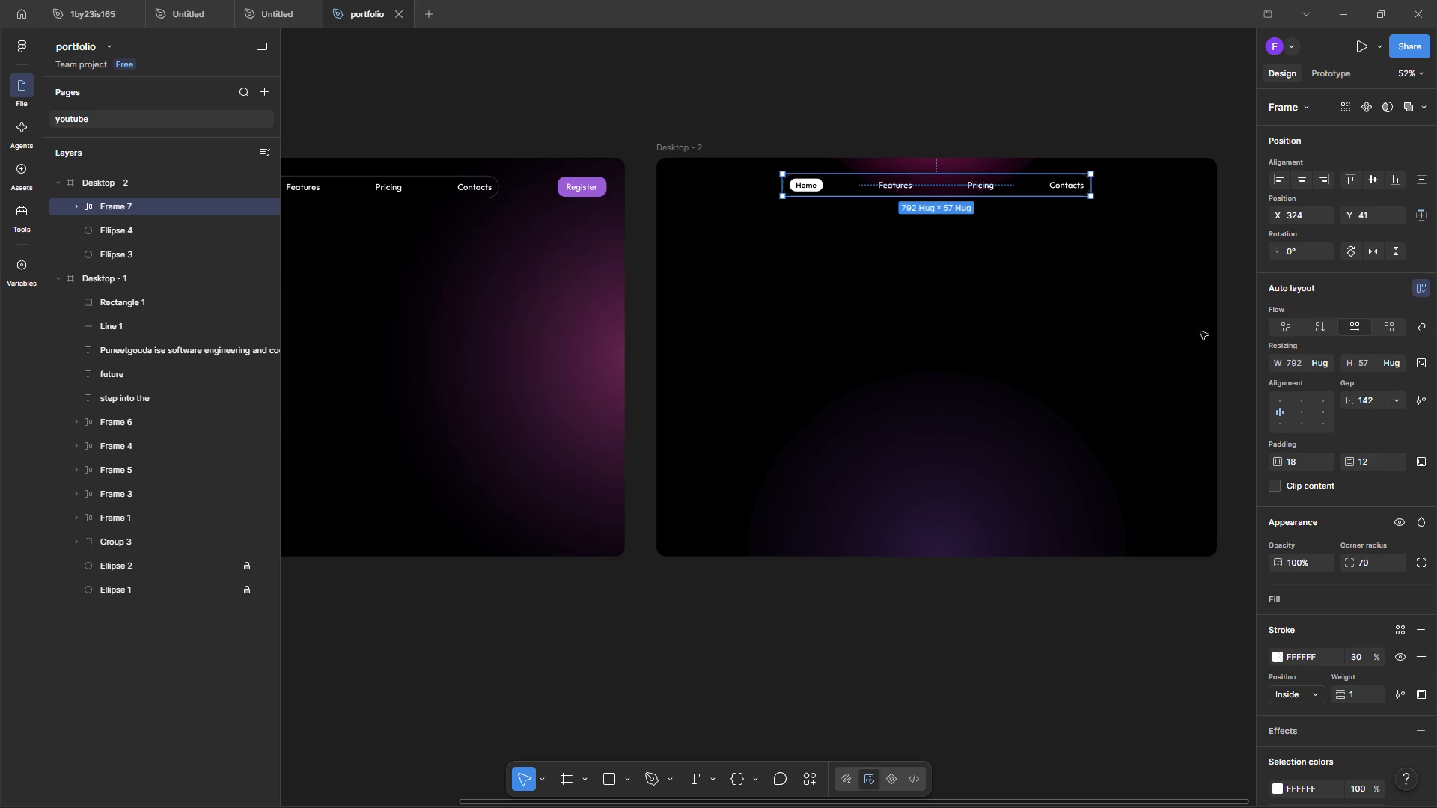
{"action": "left_click", "coordinate": [1001, 95]}
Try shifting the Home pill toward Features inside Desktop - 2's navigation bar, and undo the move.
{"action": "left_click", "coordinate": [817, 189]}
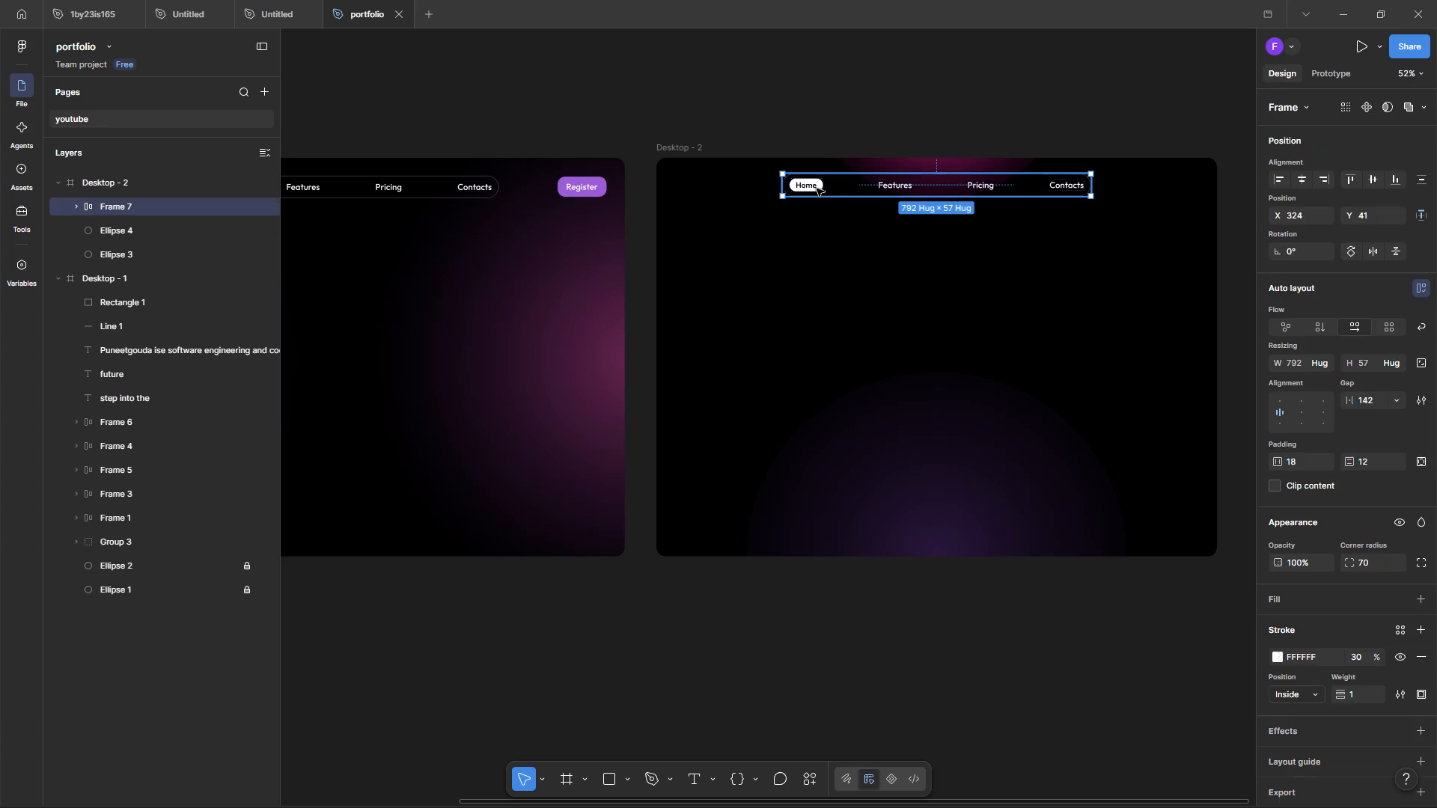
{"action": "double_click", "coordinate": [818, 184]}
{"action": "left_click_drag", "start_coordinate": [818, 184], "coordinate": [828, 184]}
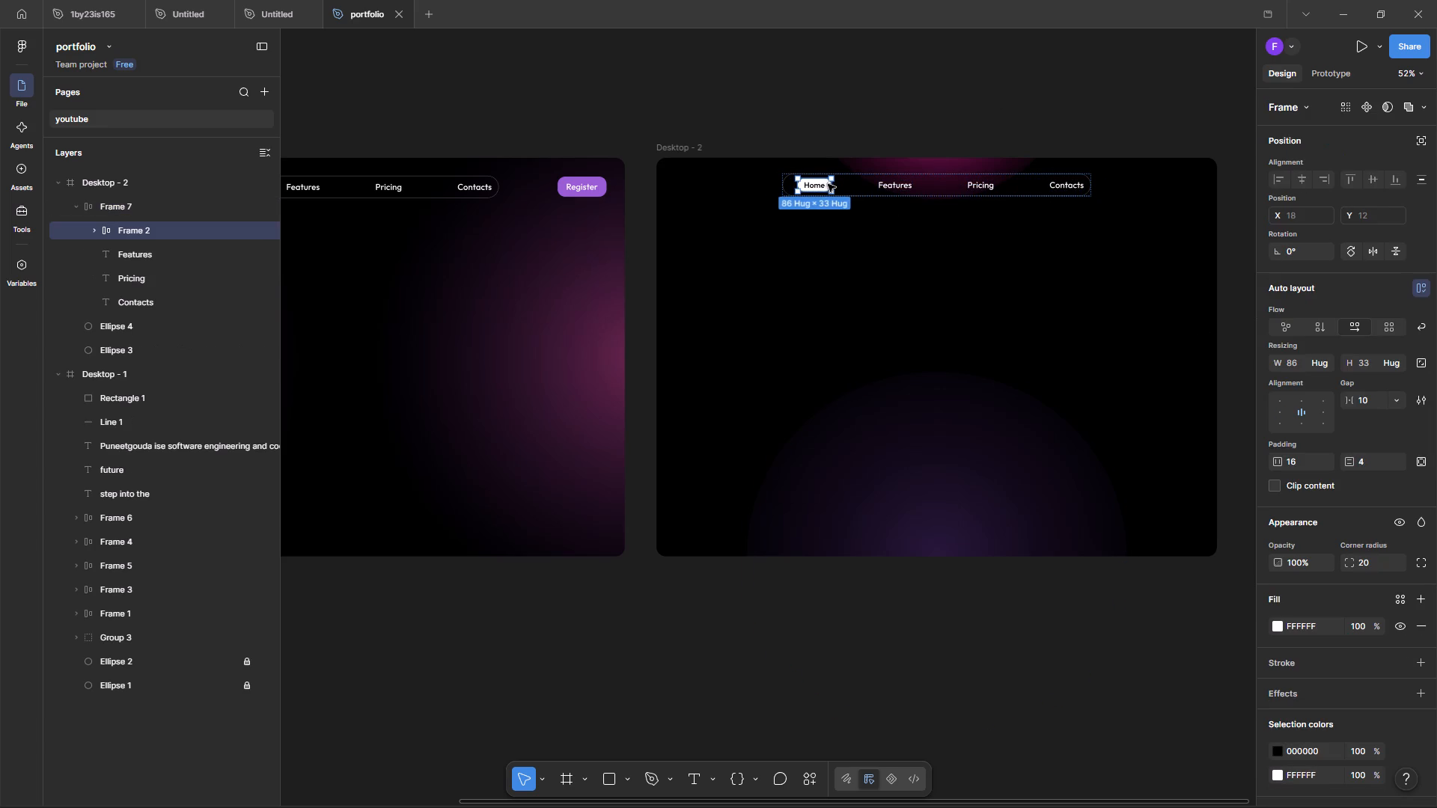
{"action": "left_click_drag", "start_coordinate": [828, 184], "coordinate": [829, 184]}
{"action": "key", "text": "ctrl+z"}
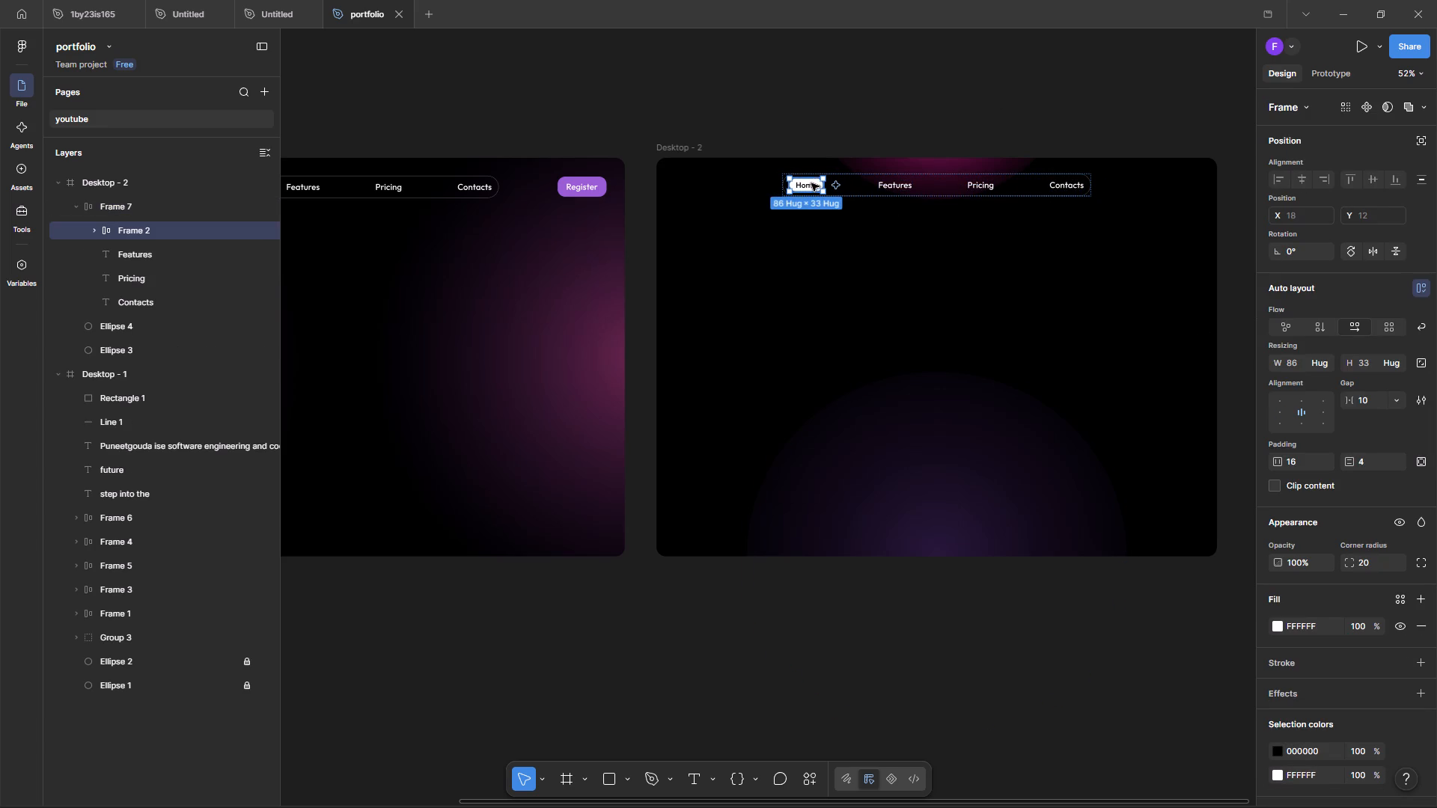
Widen the Home pill in Desktop - 2's navigation bar to 95.
{"action": "left_click", "coordinate": [821, 183]}
{"action": "left_click", "coordinate": [821, 183]}
{"action": "double_click", "coordinate": [816, 183]}
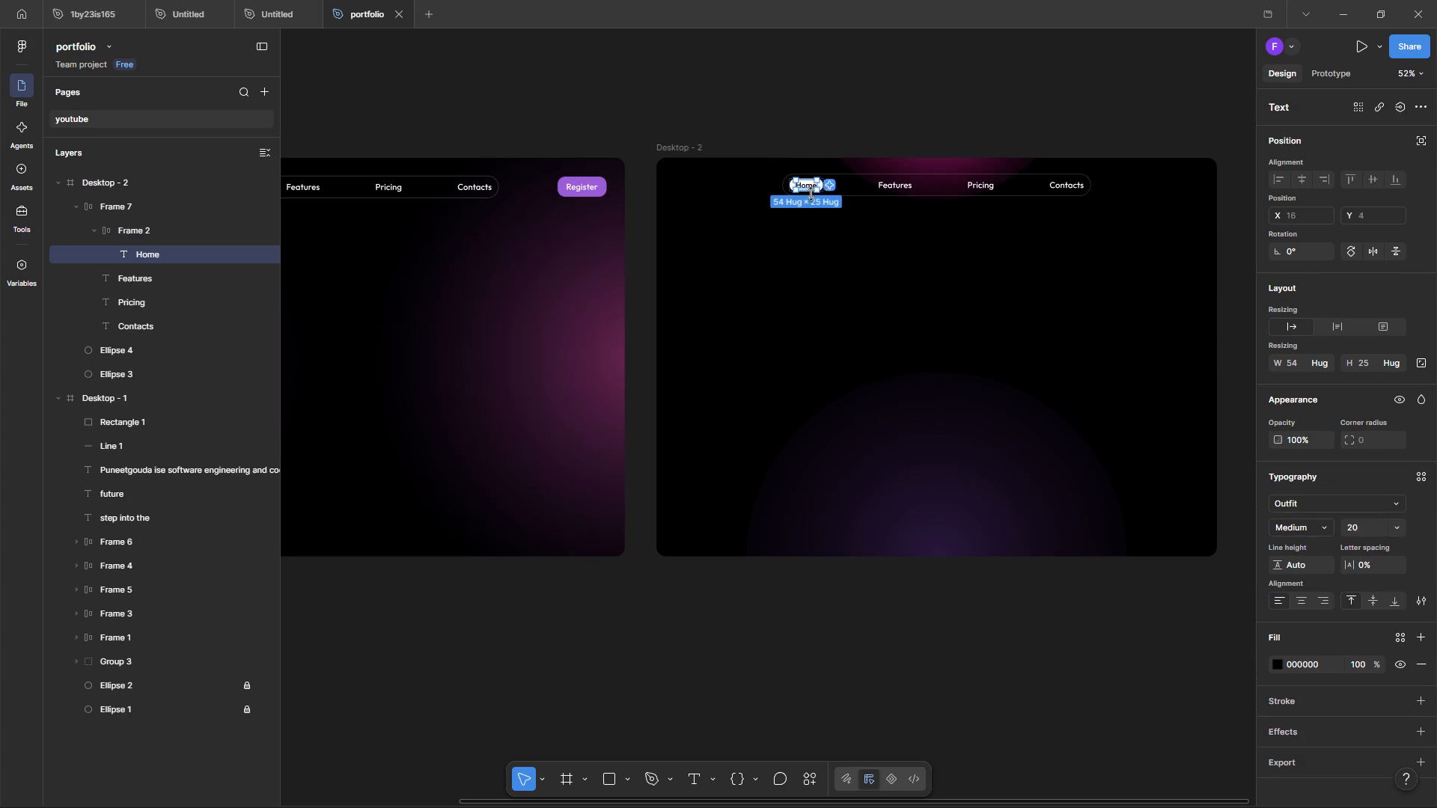
{"action": "scroll", "coordinate": [840, 251], "scroll_direction": "up", "scroll_amount": 9, "text": "ctrl"}
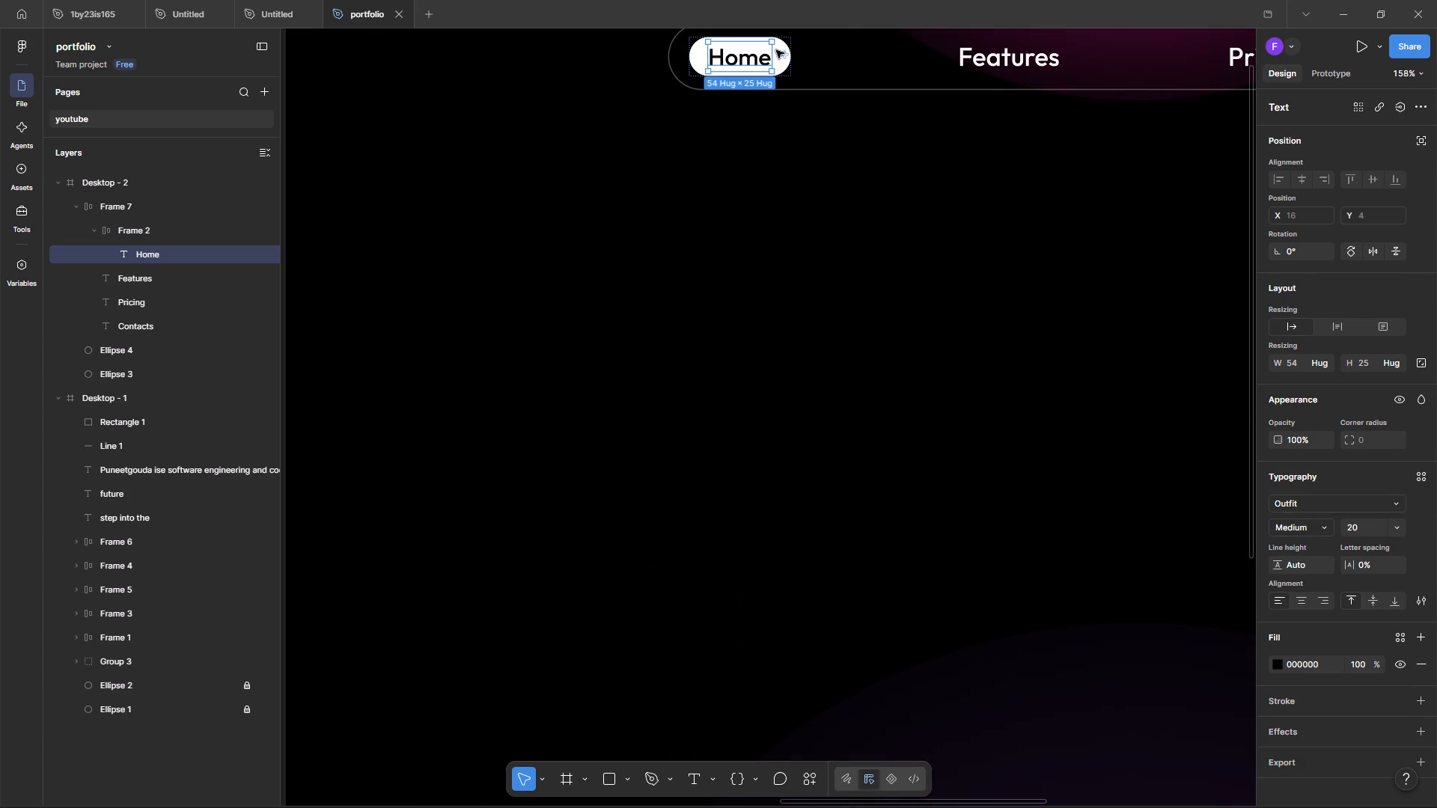
{"action": "left_click", "coordinate": [787, 67]}
{"action": "left_click_drag", "start_coordinate": [787, 67], "coordinate": [799, 68]}
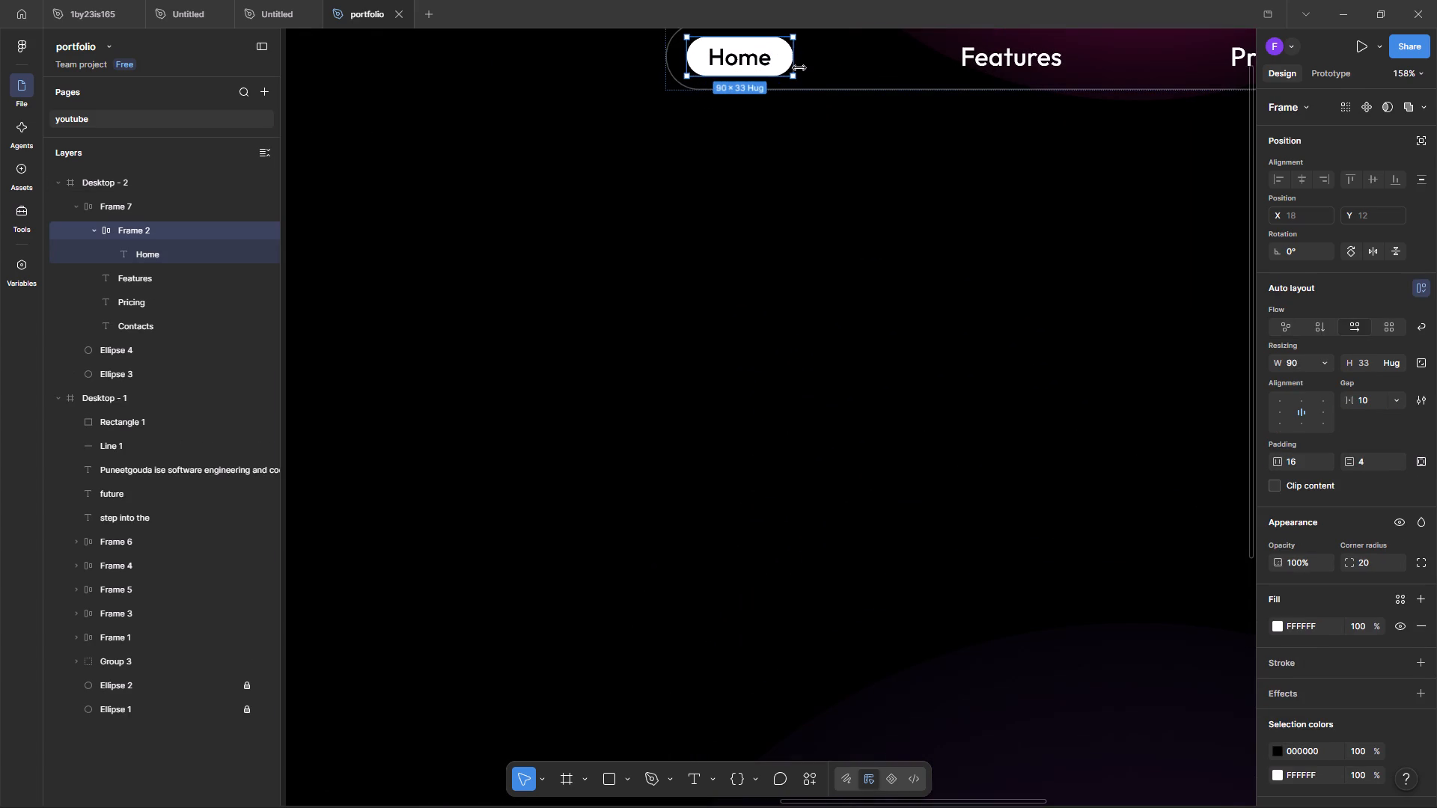
{"action": "left_click_drag", "start_coordinate": [799, 68], "coordinate": [802, 67]}
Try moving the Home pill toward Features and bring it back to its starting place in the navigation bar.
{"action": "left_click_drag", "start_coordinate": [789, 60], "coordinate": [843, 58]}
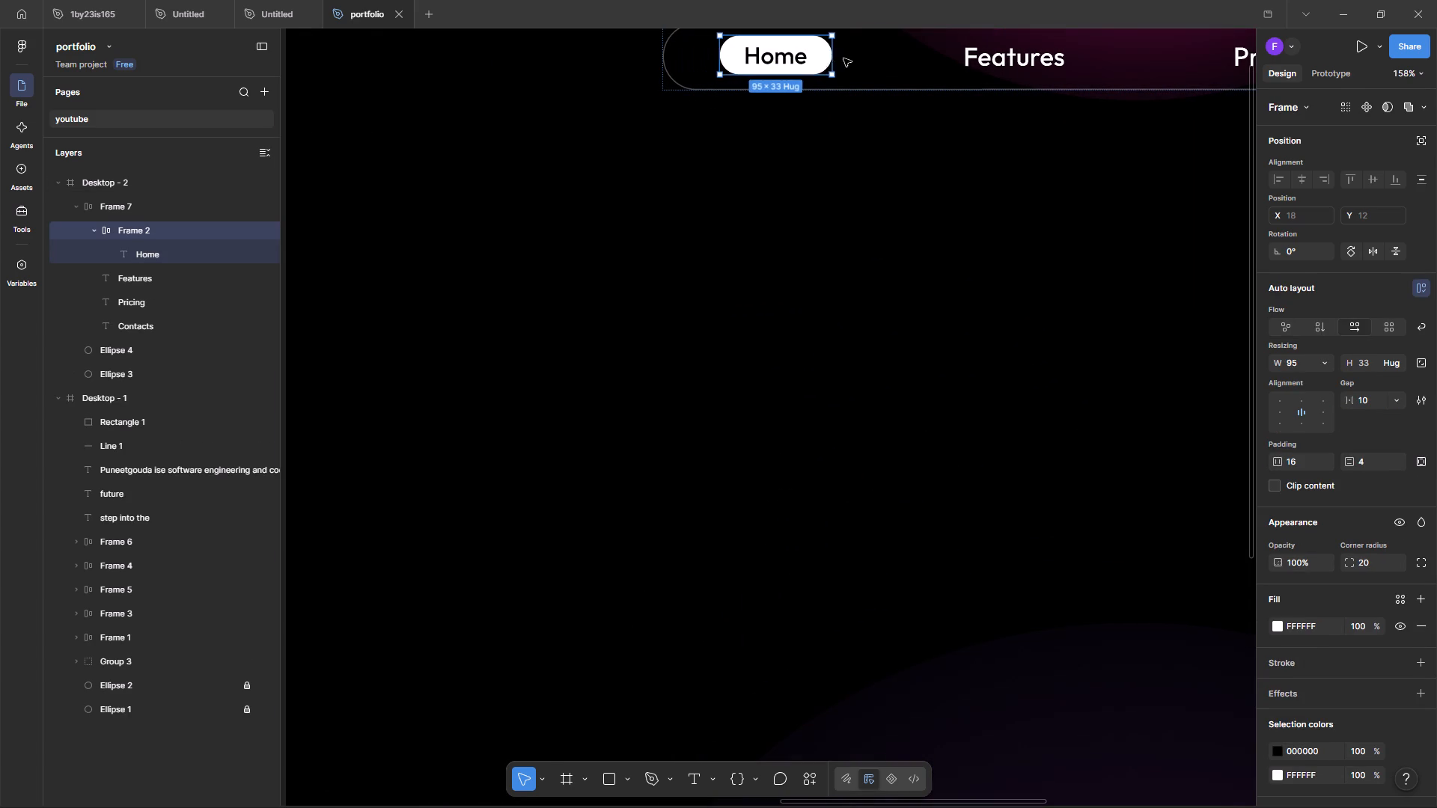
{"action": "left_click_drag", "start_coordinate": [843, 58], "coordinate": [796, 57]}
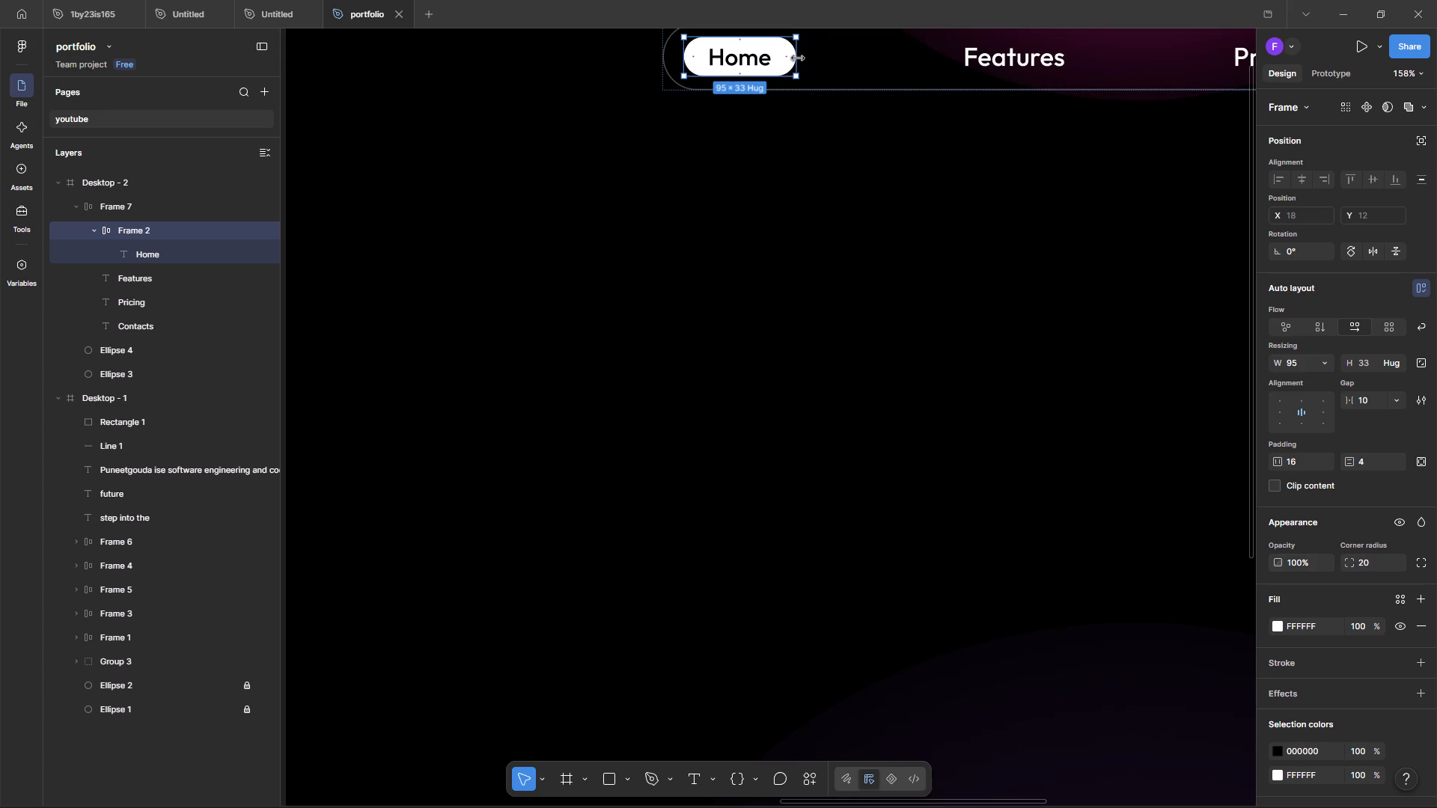
Undo the recent changes to the Home pill so its width hugs the label again.
{"action": "key", "text": "ctrl+z"}
{"action": "key", "text": "ctrl+z"}
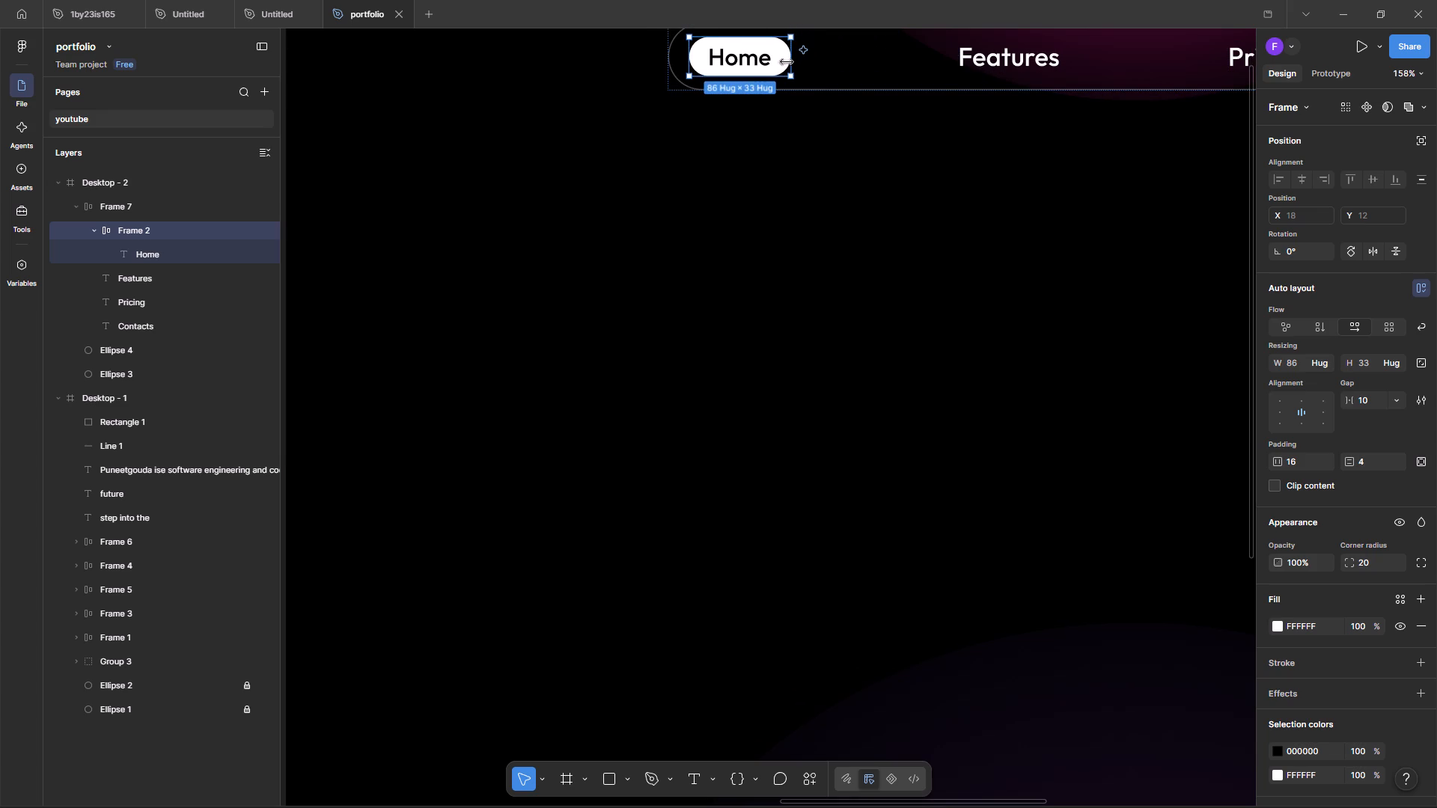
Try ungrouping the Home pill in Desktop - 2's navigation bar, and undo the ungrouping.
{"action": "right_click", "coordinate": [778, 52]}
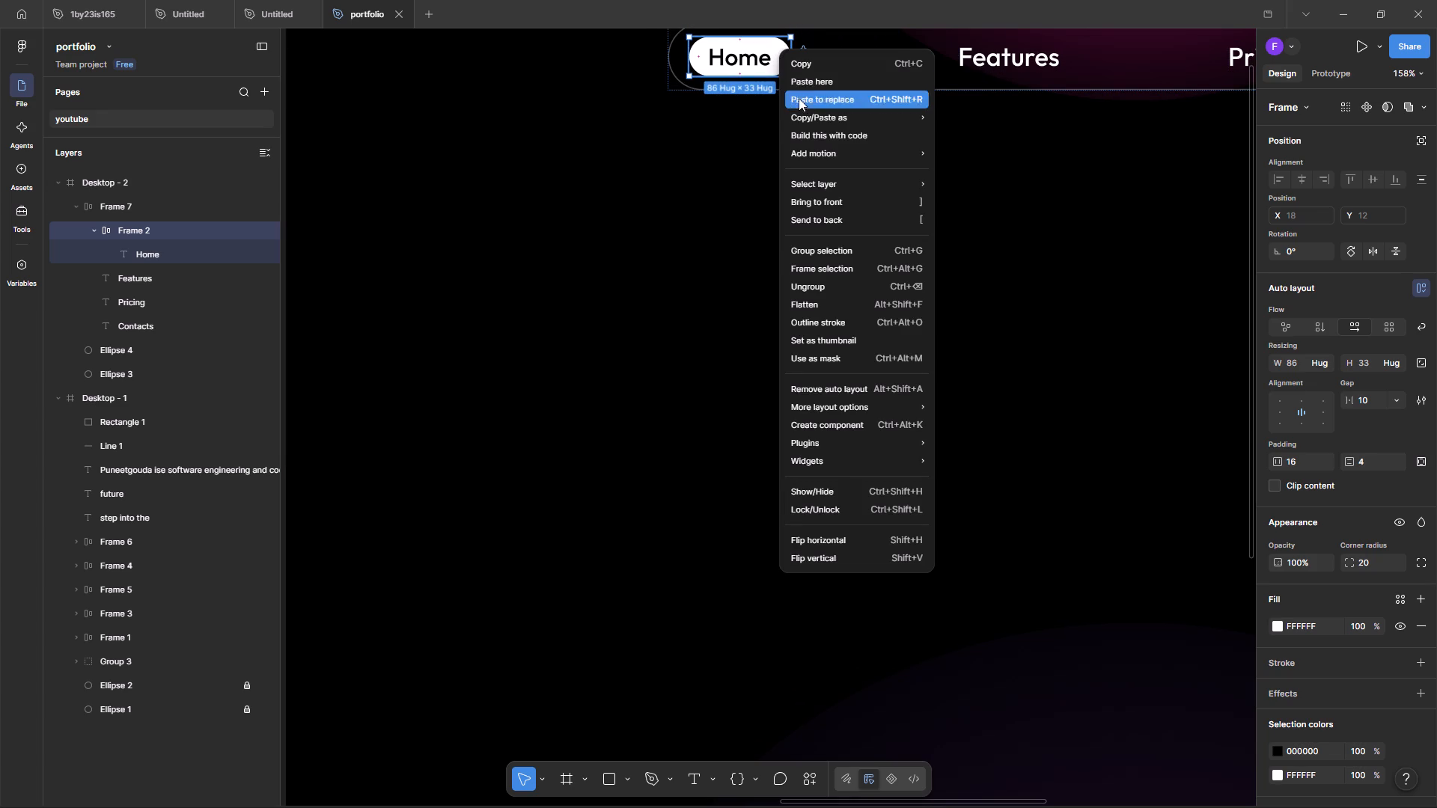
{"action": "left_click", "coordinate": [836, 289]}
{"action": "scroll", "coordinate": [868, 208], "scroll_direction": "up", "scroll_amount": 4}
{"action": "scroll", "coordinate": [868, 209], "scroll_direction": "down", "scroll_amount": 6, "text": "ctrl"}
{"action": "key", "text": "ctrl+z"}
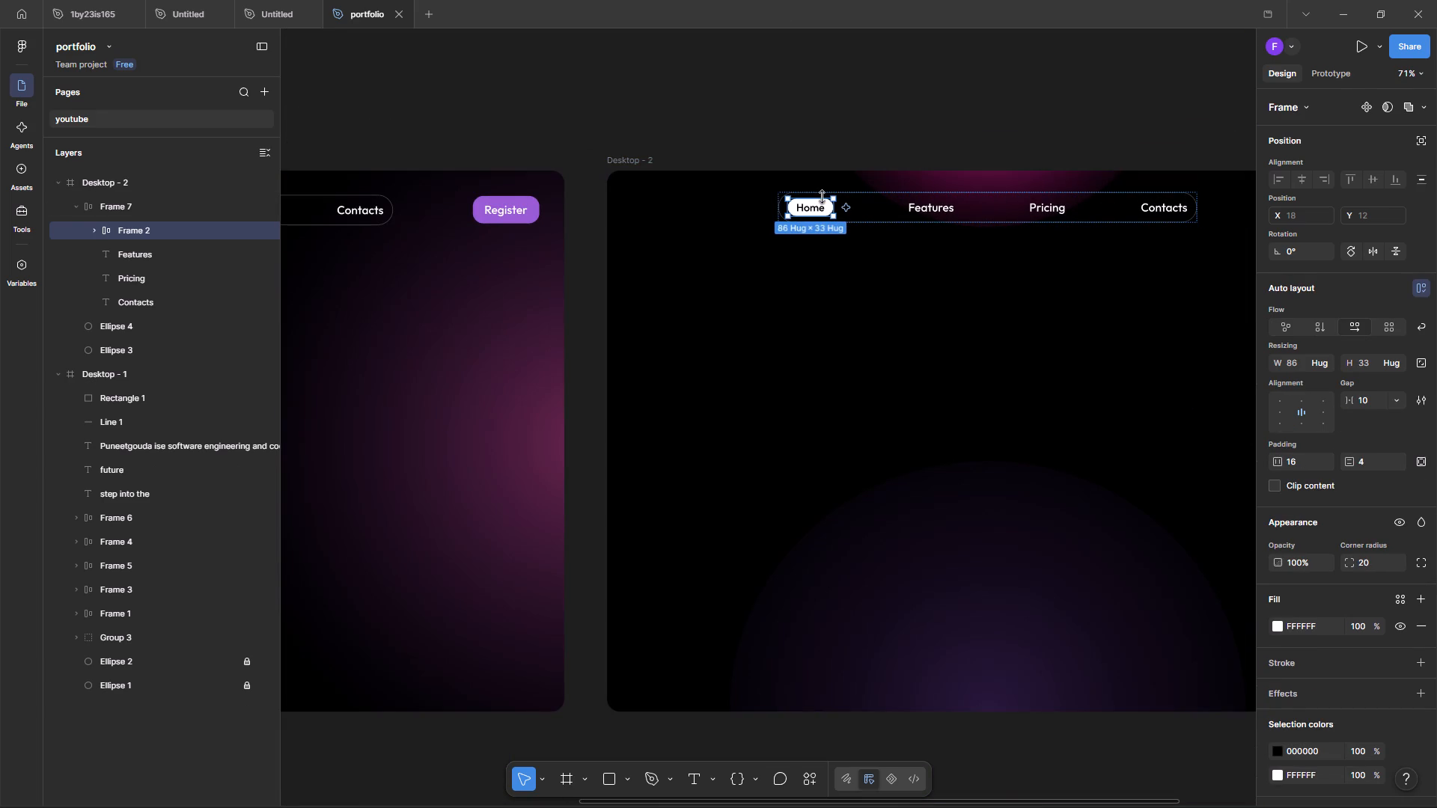
Move the Home text out of its white pill in Desktop - 2 into Desktop - 1, near that frame's right edge below Register.
{"action": "left_click", "coordinate": [823, 209]}
{"action": "double_click", "coordinate": [815, 209]}
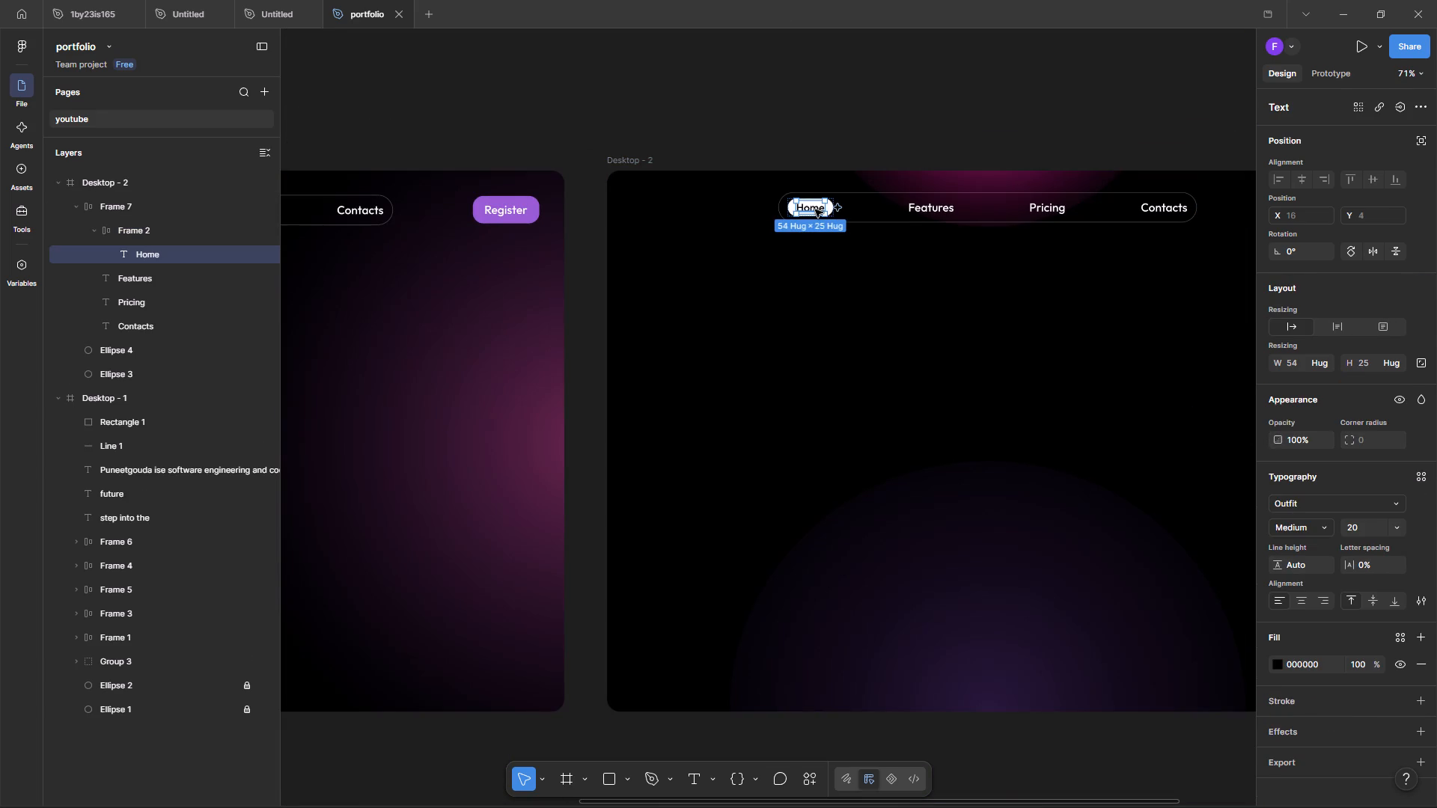
{"action": "left_click_drag", "start_coordinate": [815, 206], "coordinate": [901, 156]}
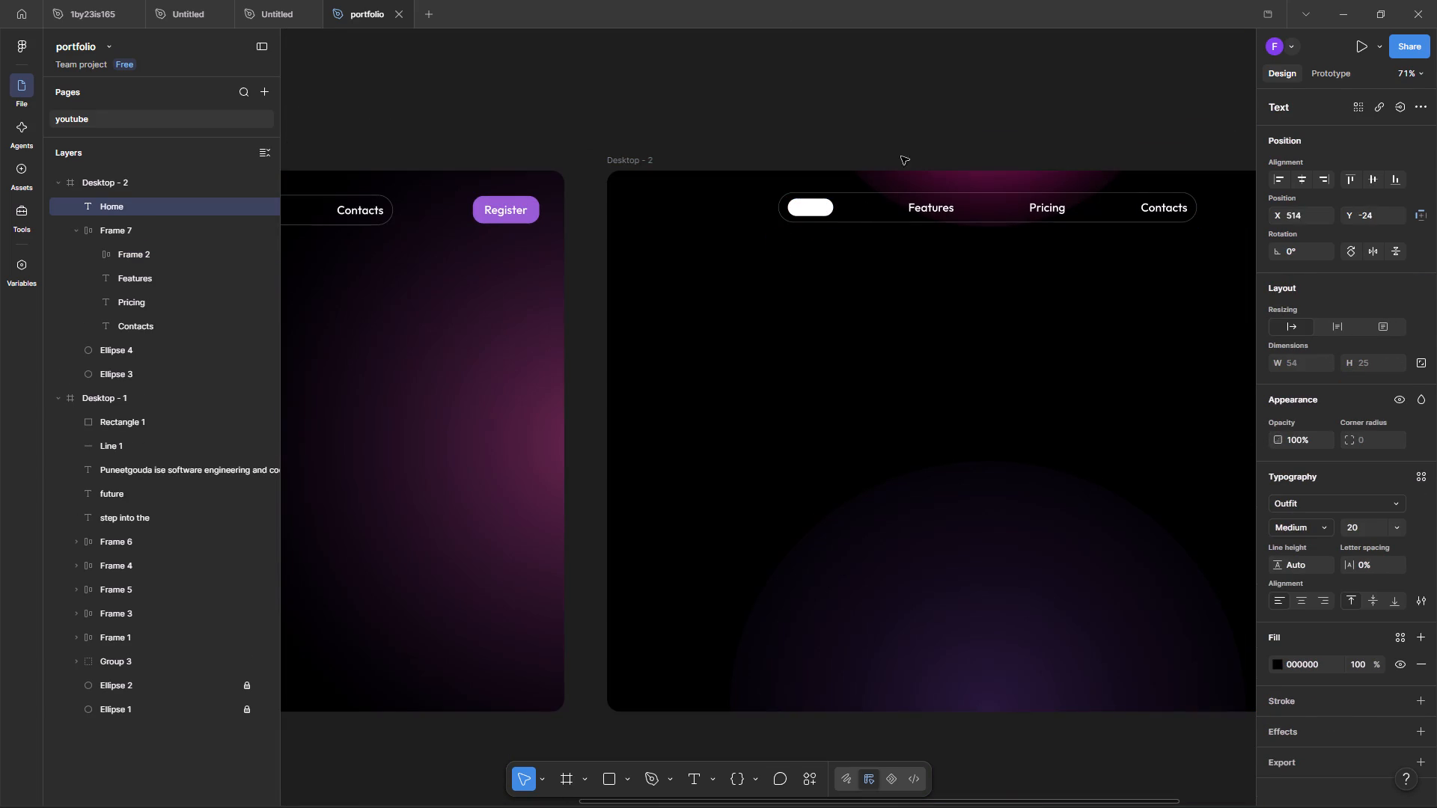
{"action": "left_click_drag", "start_coordinate": [901, 156], "coordinate": [662, 215]}
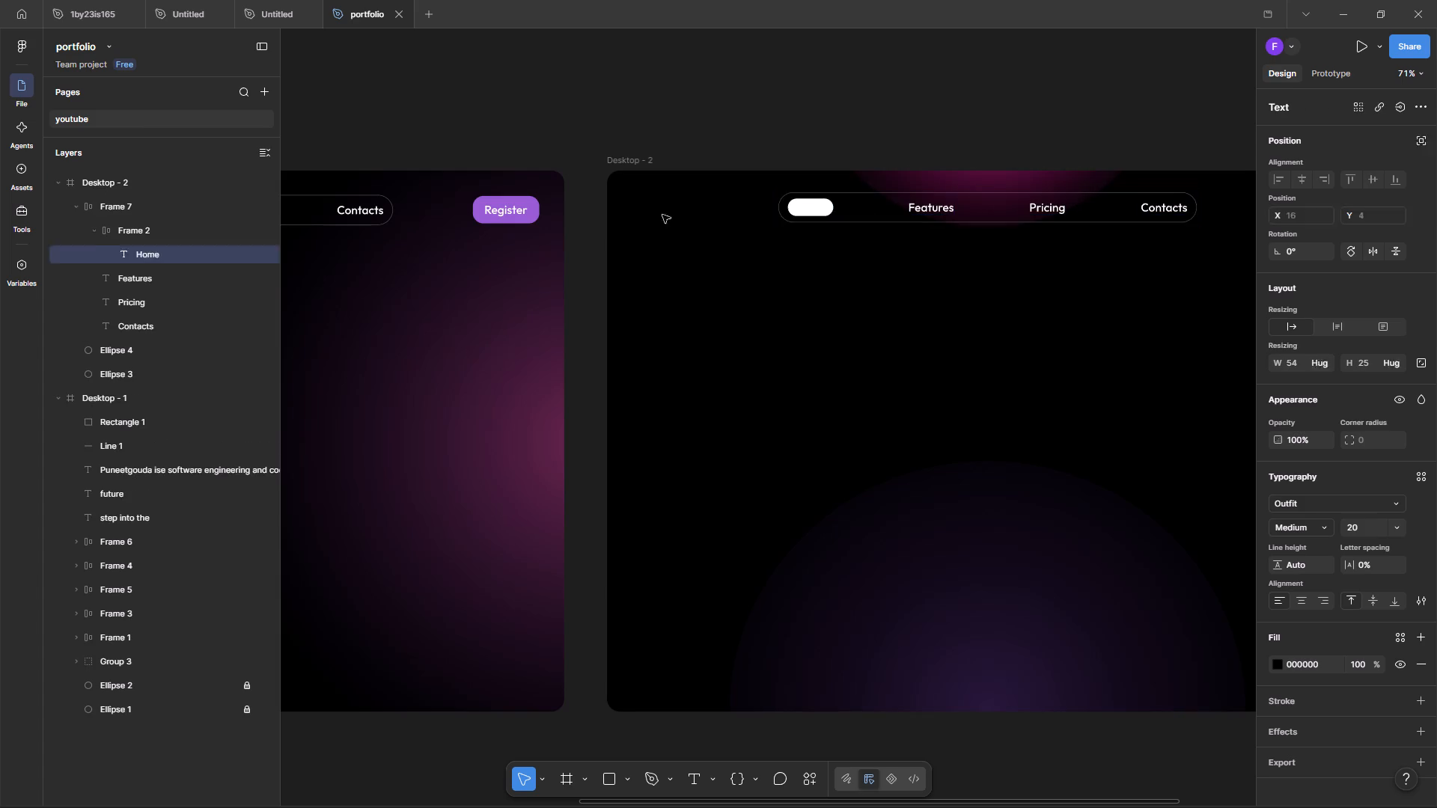
{"action": "left_click_drag", "start_coordinate": [662, 215], "coordinate": [530, 437]}
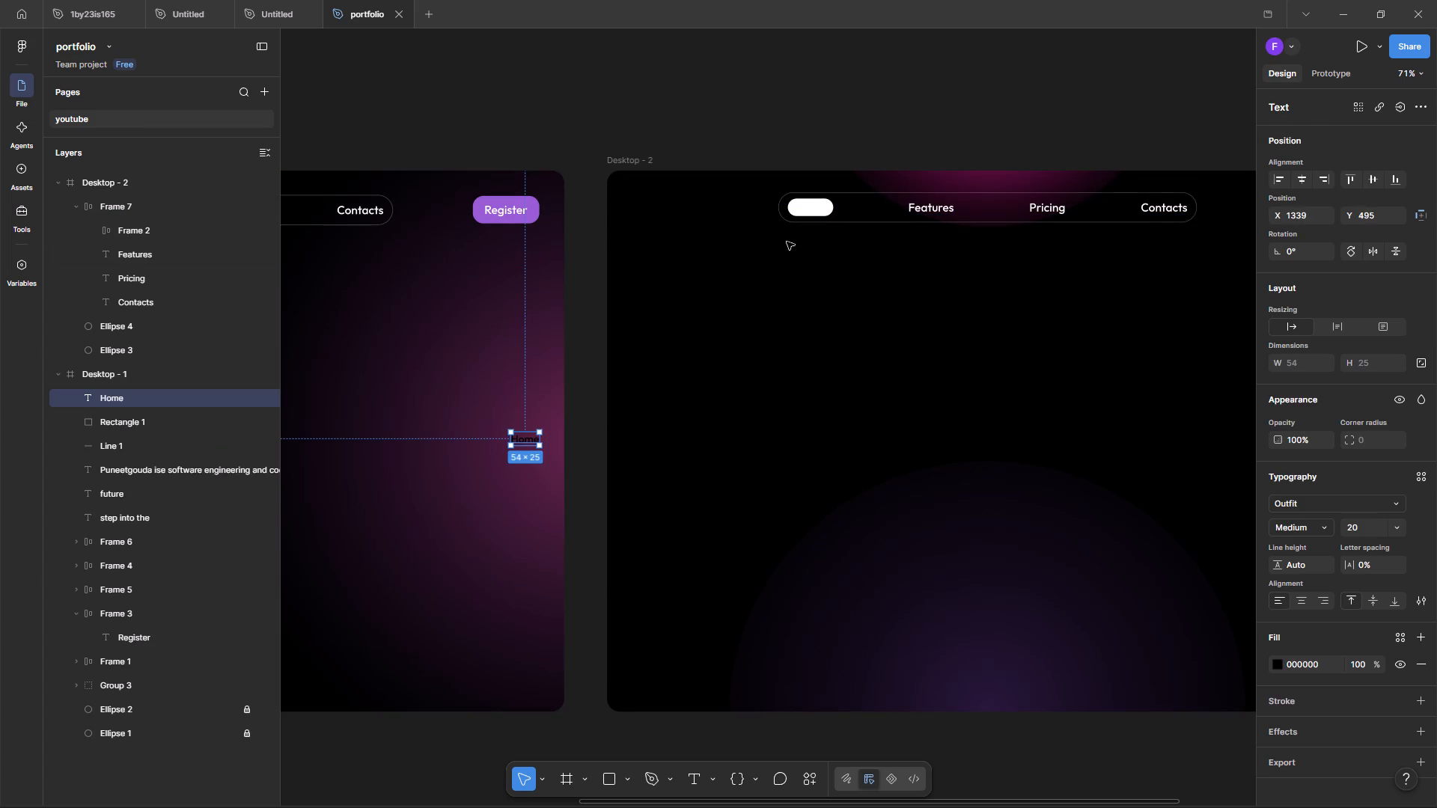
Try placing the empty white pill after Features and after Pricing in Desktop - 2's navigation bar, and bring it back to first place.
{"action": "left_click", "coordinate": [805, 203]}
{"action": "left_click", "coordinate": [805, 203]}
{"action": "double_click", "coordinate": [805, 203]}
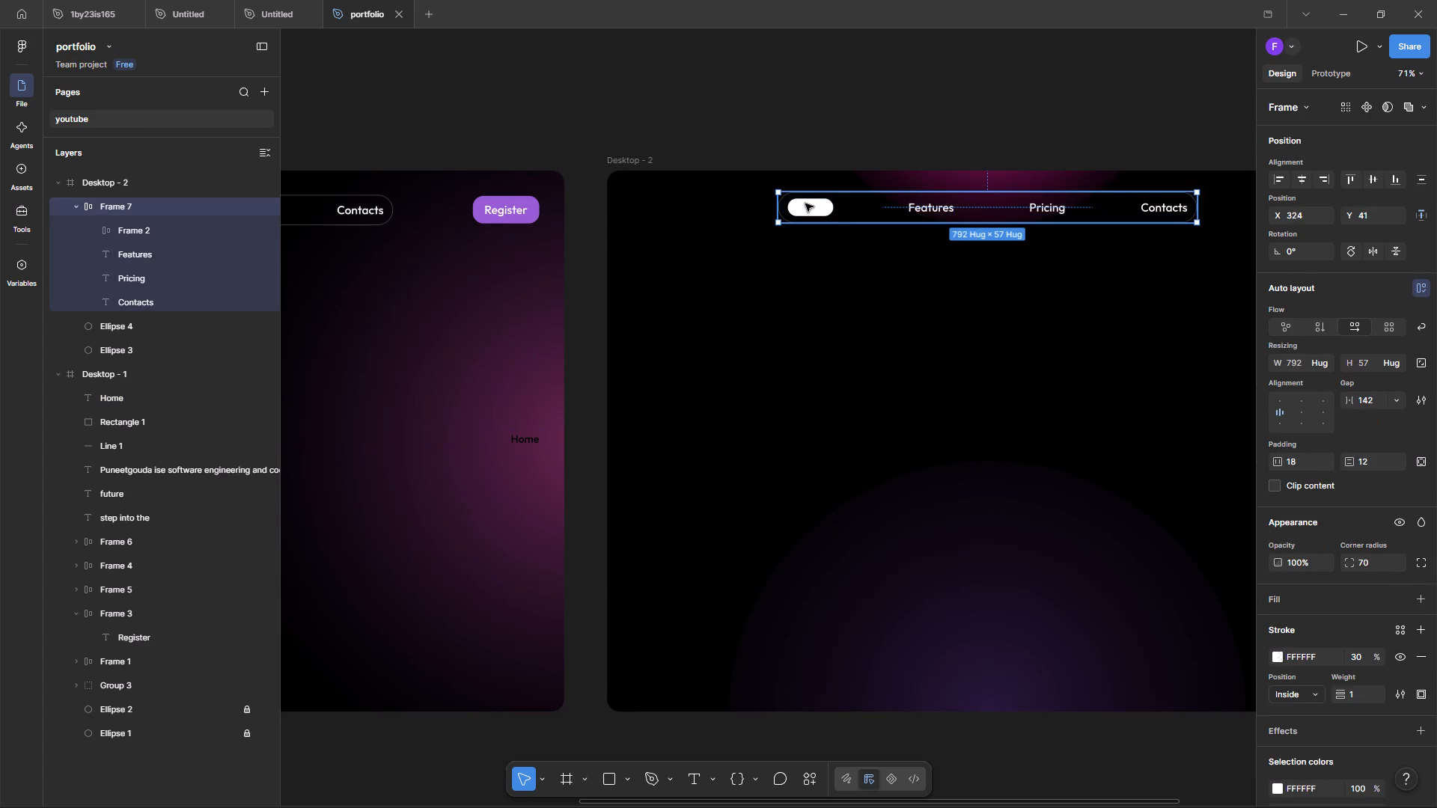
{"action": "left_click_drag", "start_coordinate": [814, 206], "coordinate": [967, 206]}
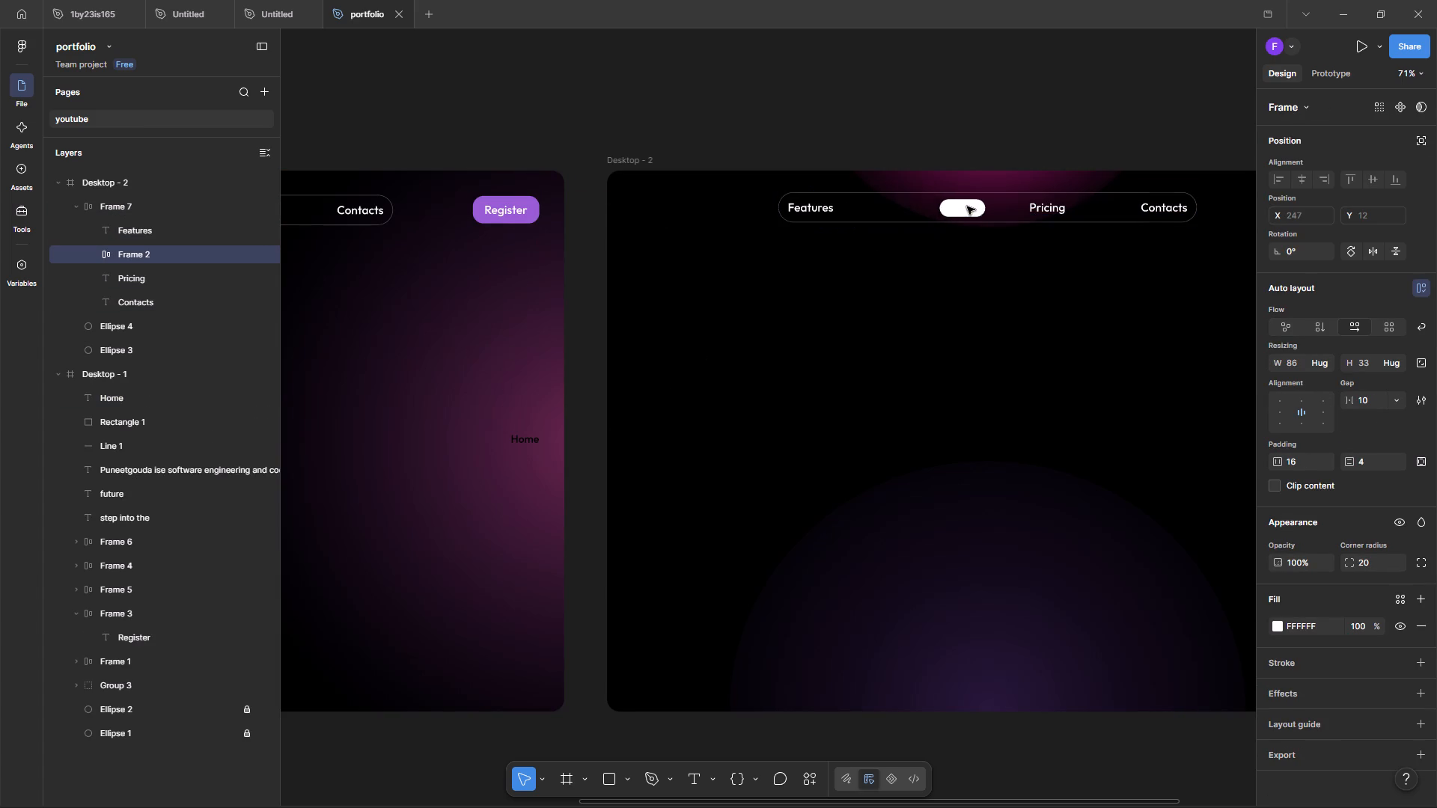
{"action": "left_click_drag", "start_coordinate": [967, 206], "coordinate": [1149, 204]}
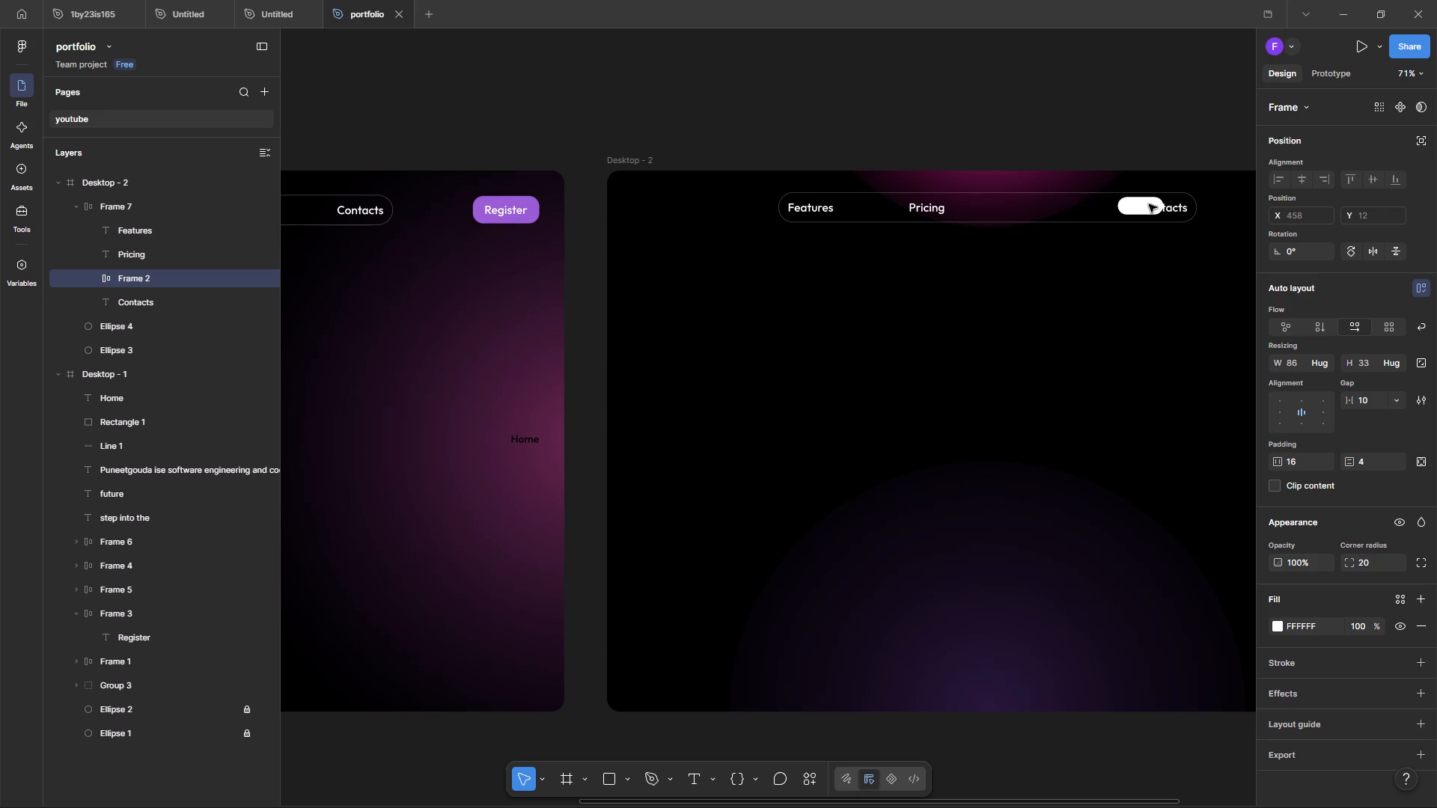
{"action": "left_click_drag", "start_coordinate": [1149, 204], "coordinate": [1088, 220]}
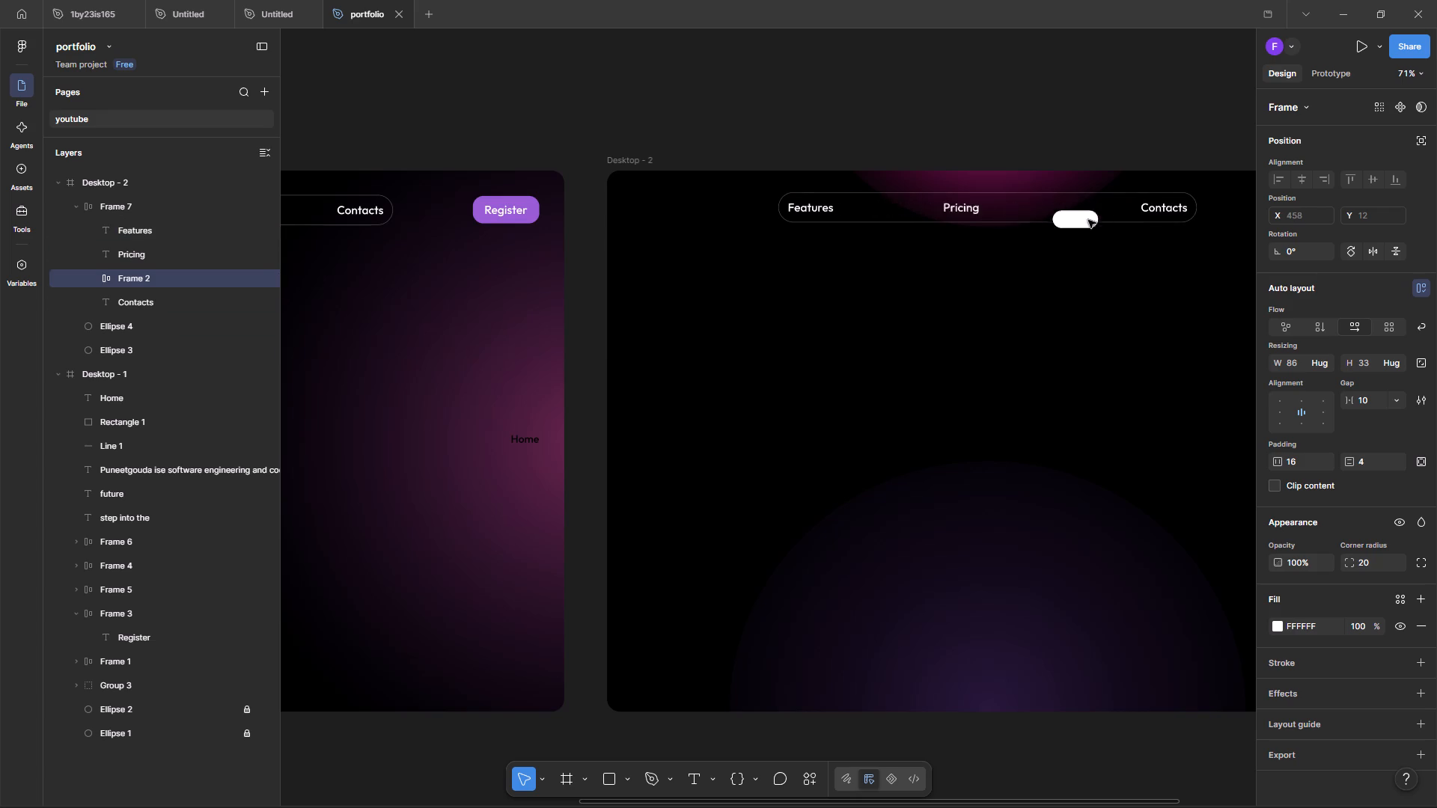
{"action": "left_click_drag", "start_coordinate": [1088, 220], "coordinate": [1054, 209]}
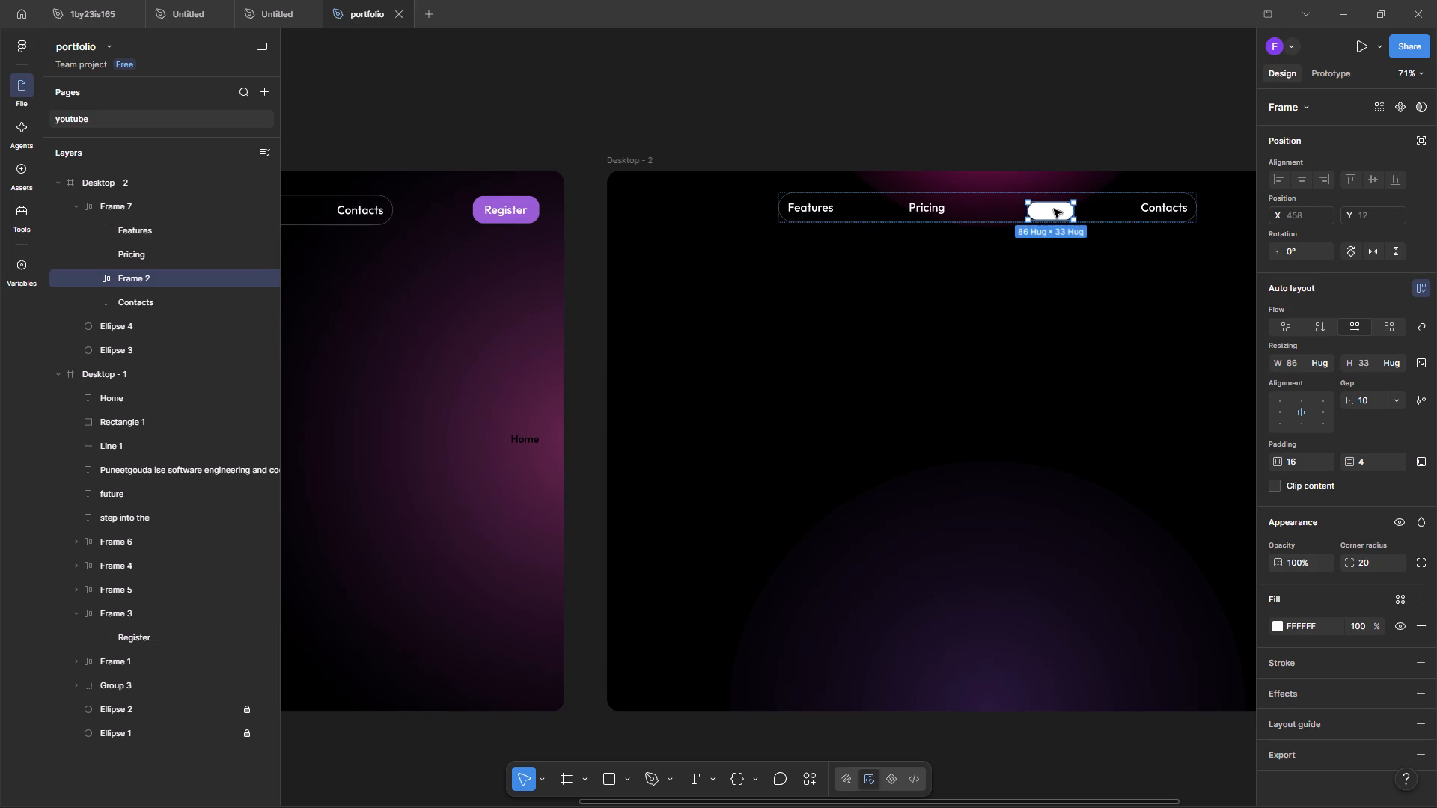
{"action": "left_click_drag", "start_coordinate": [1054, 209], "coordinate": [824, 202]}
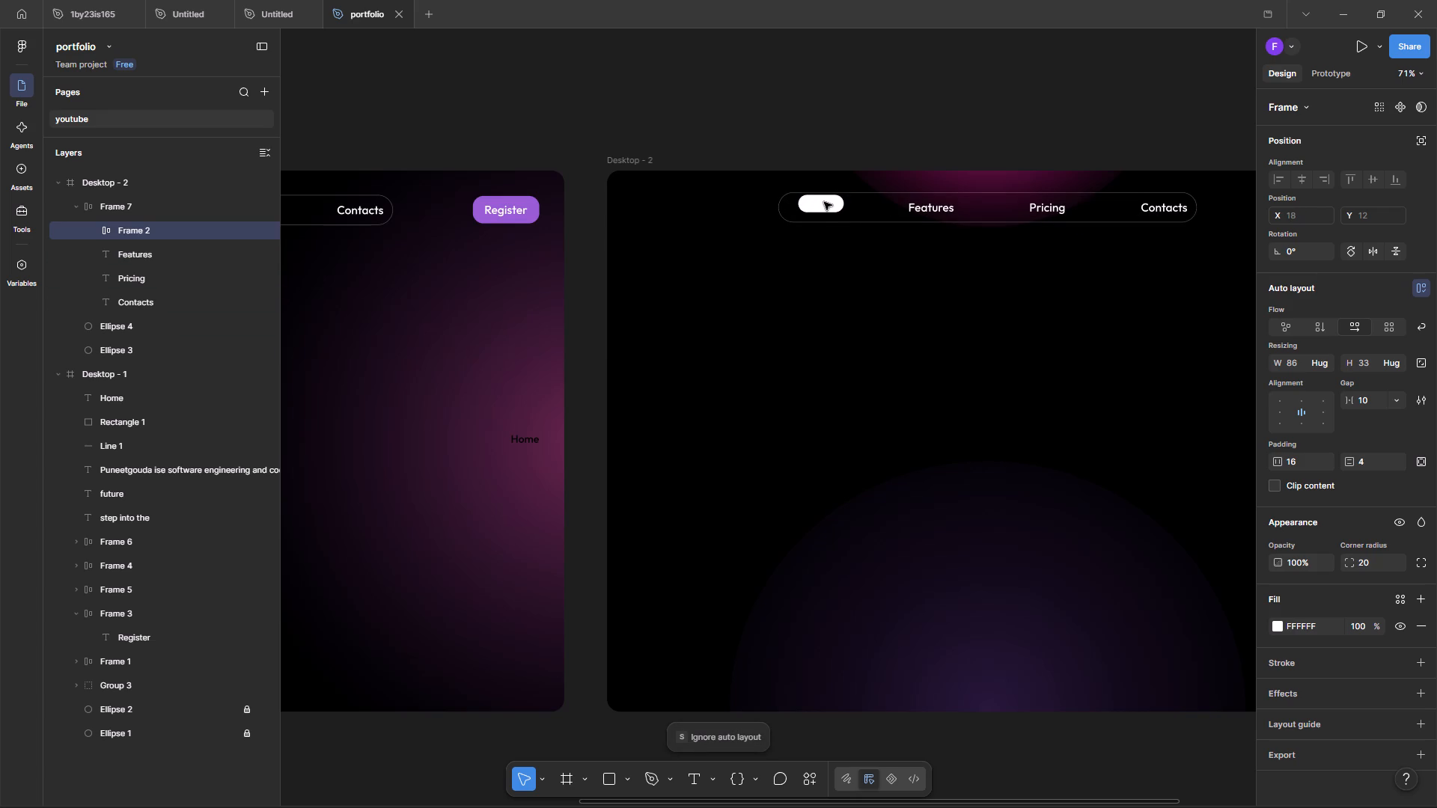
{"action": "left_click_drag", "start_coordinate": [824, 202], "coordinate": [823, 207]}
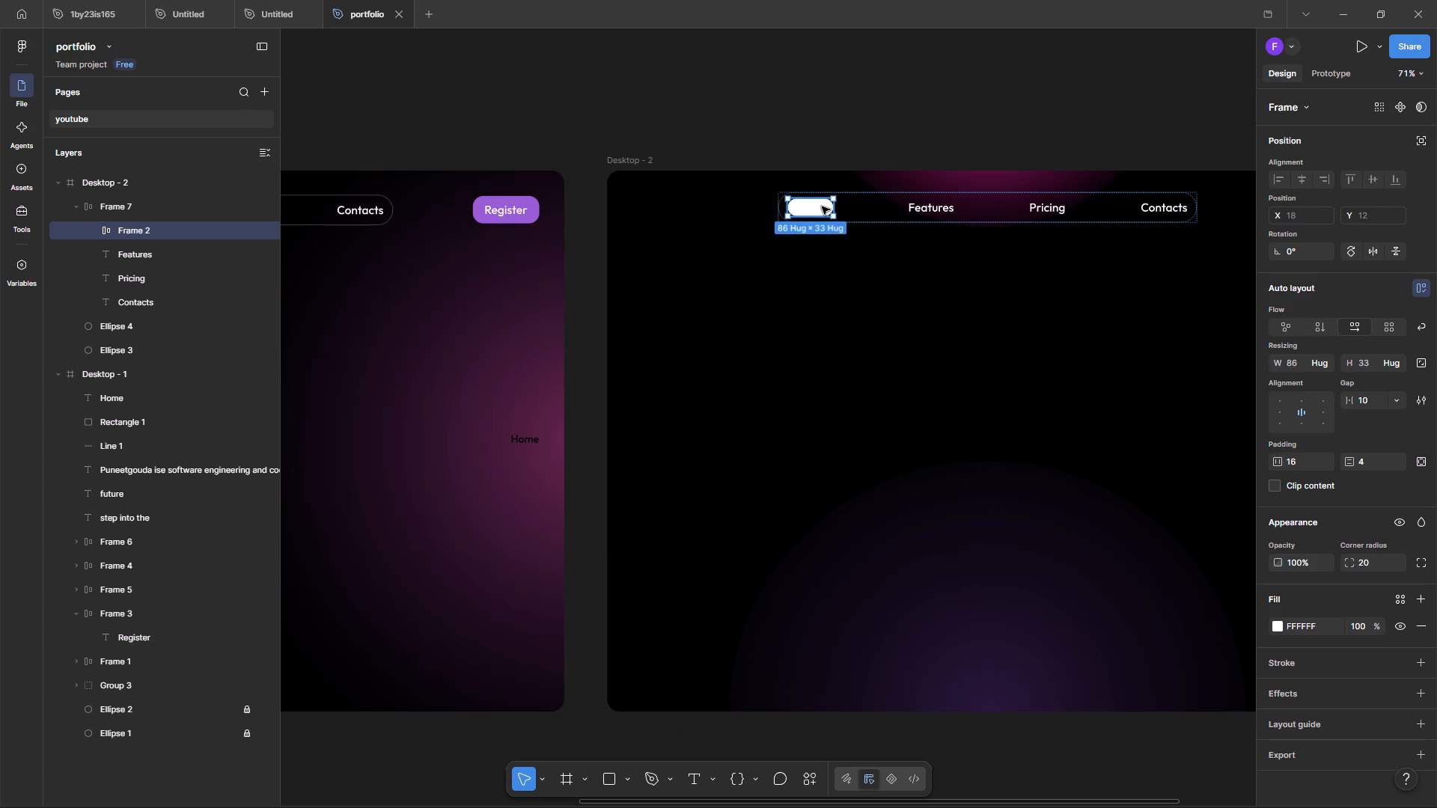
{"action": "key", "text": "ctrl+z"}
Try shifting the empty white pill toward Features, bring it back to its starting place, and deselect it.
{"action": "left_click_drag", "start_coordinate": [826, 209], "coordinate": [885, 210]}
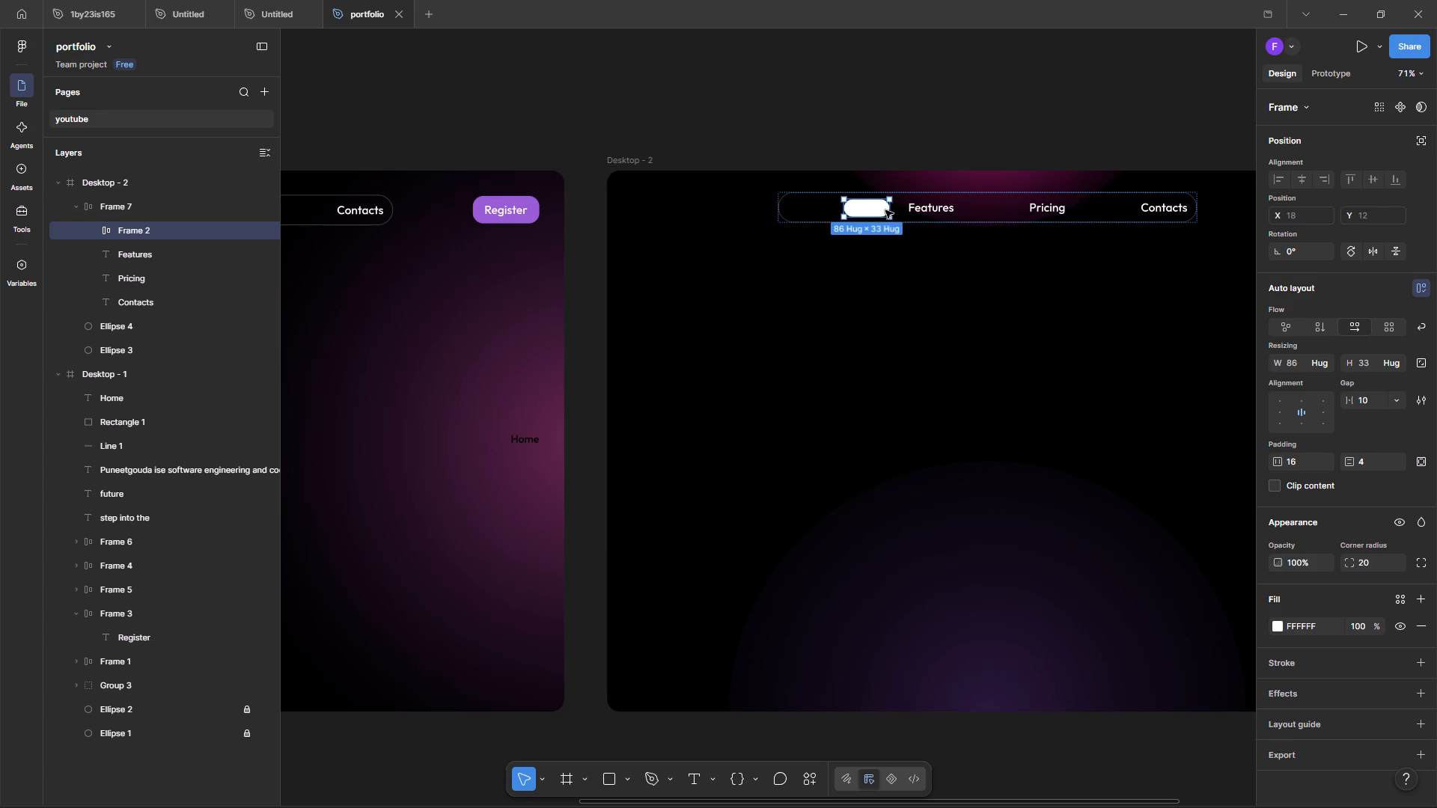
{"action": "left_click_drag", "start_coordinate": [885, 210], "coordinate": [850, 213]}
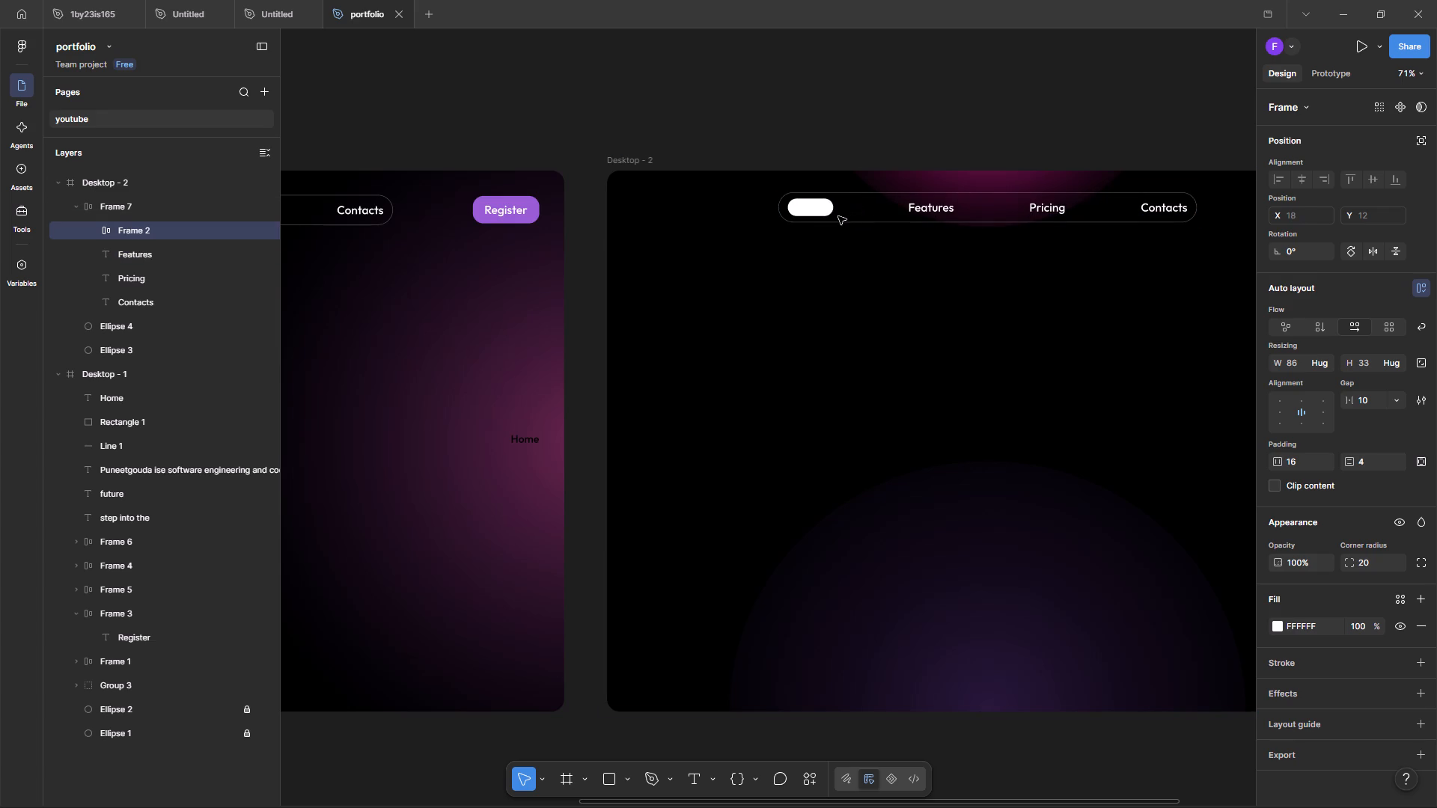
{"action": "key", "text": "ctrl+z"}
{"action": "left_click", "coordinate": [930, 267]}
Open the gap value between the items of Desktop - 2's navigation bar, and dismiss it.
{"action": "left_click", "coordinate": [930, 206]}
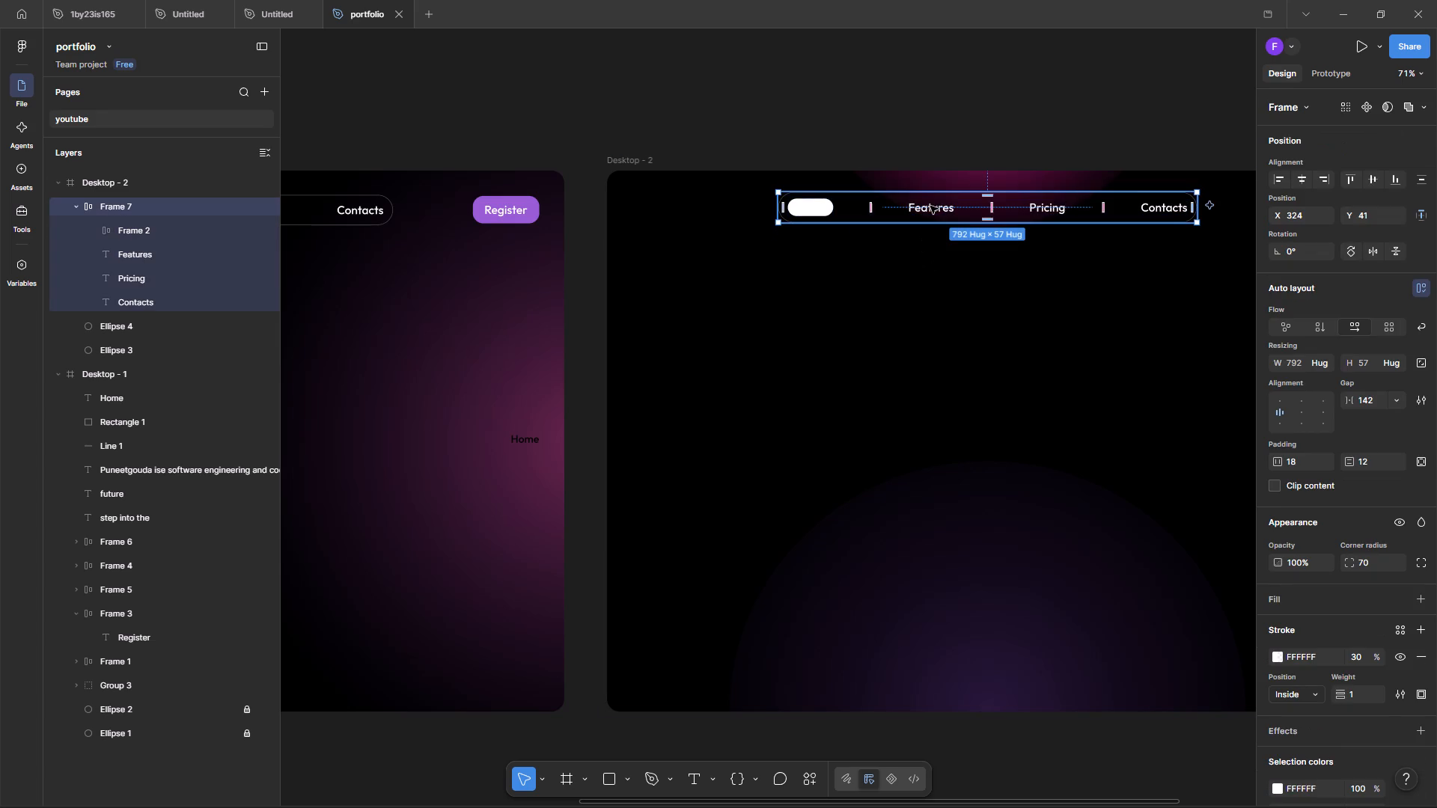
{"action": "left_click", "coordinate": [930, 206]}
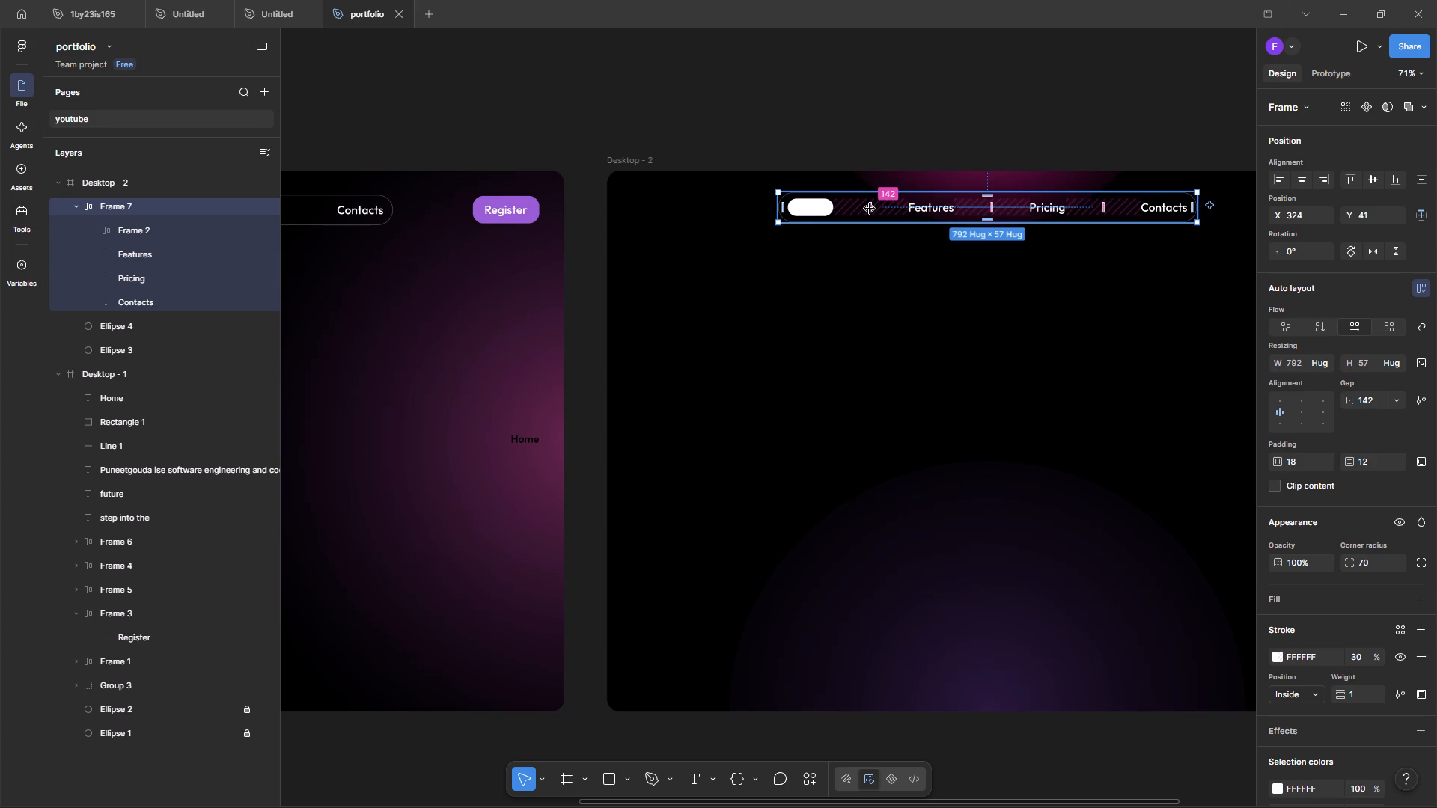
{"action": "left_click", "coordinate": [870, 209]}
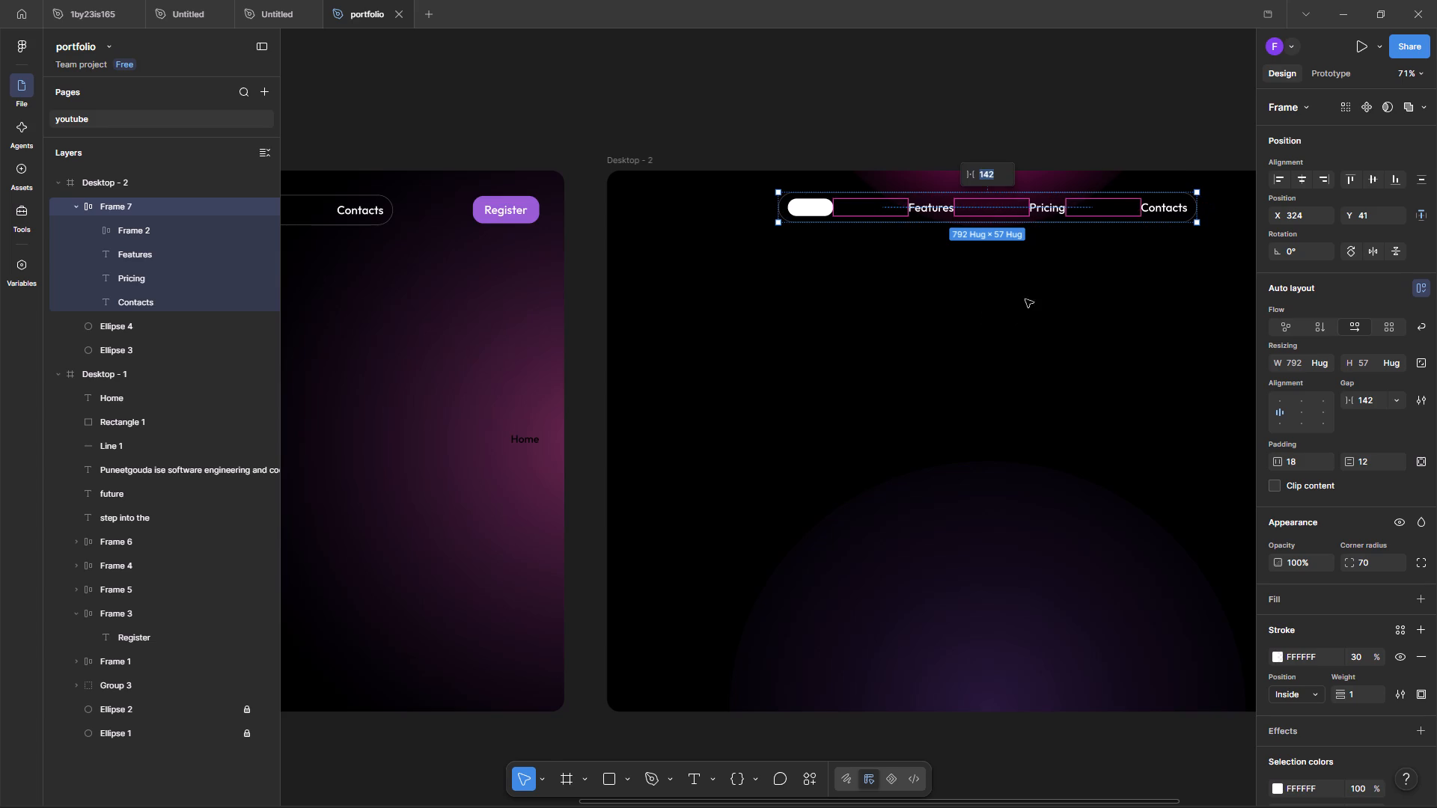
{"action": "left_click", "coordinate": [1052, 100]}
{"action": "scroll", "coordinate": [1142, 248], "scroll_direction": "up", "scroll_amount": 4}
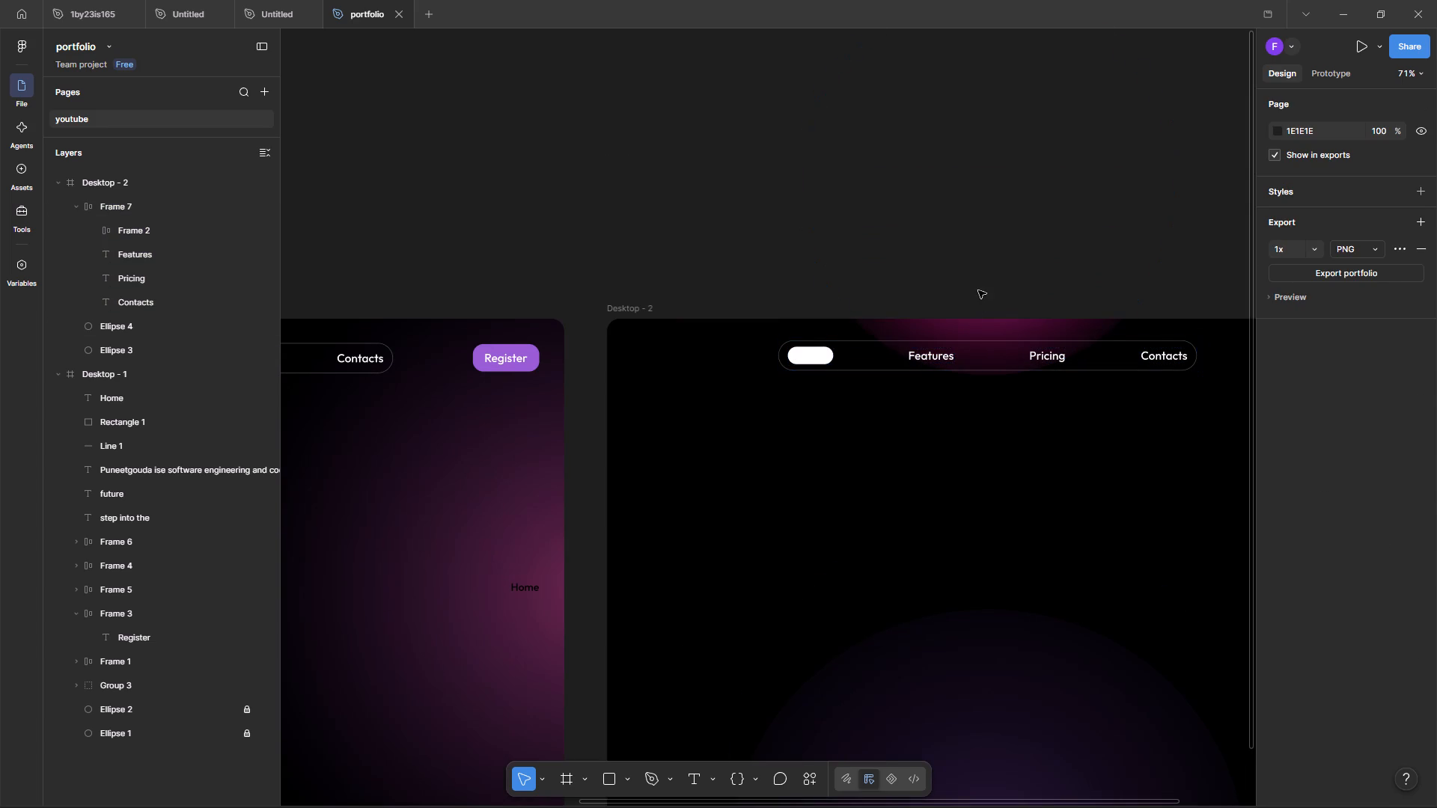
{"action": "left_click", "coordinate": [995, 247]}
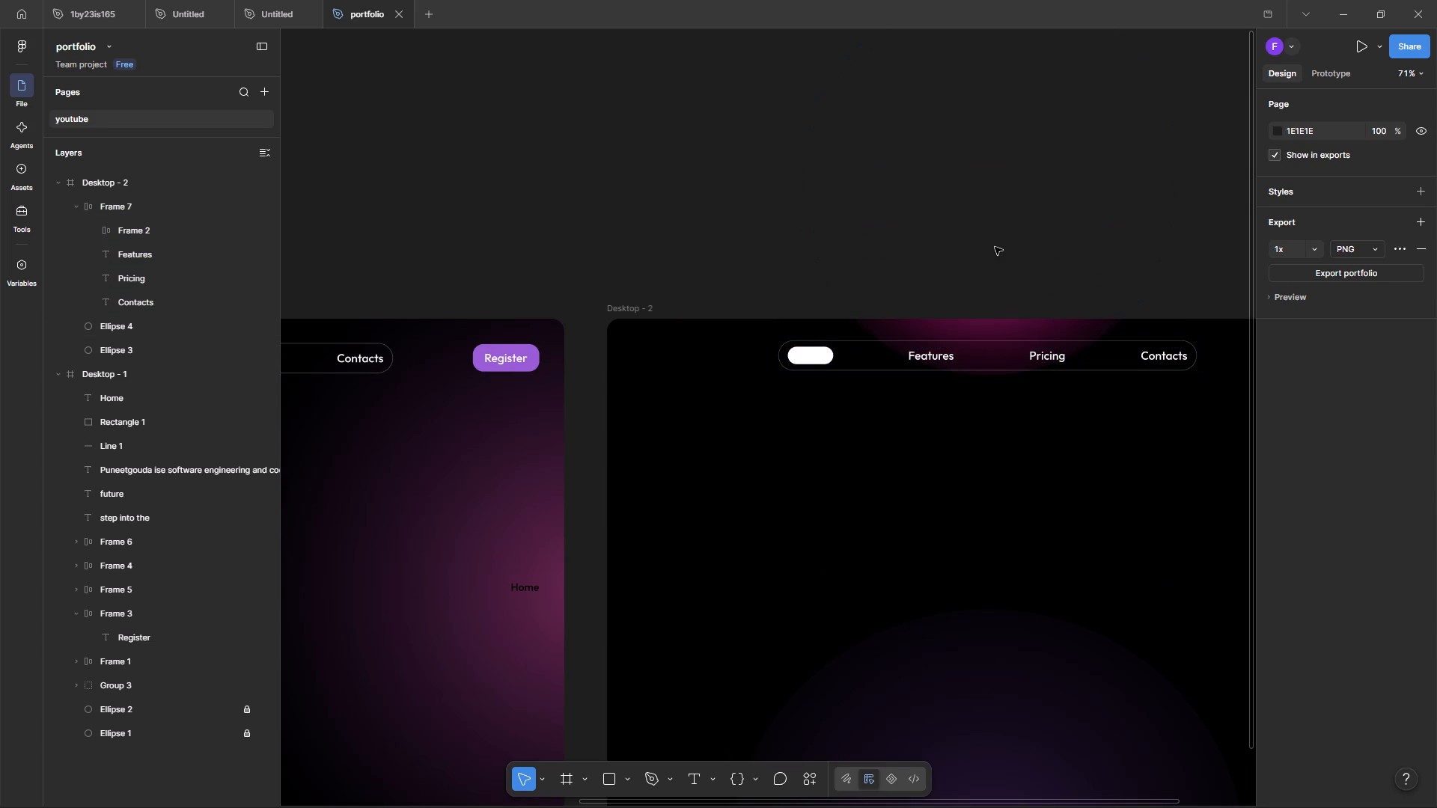
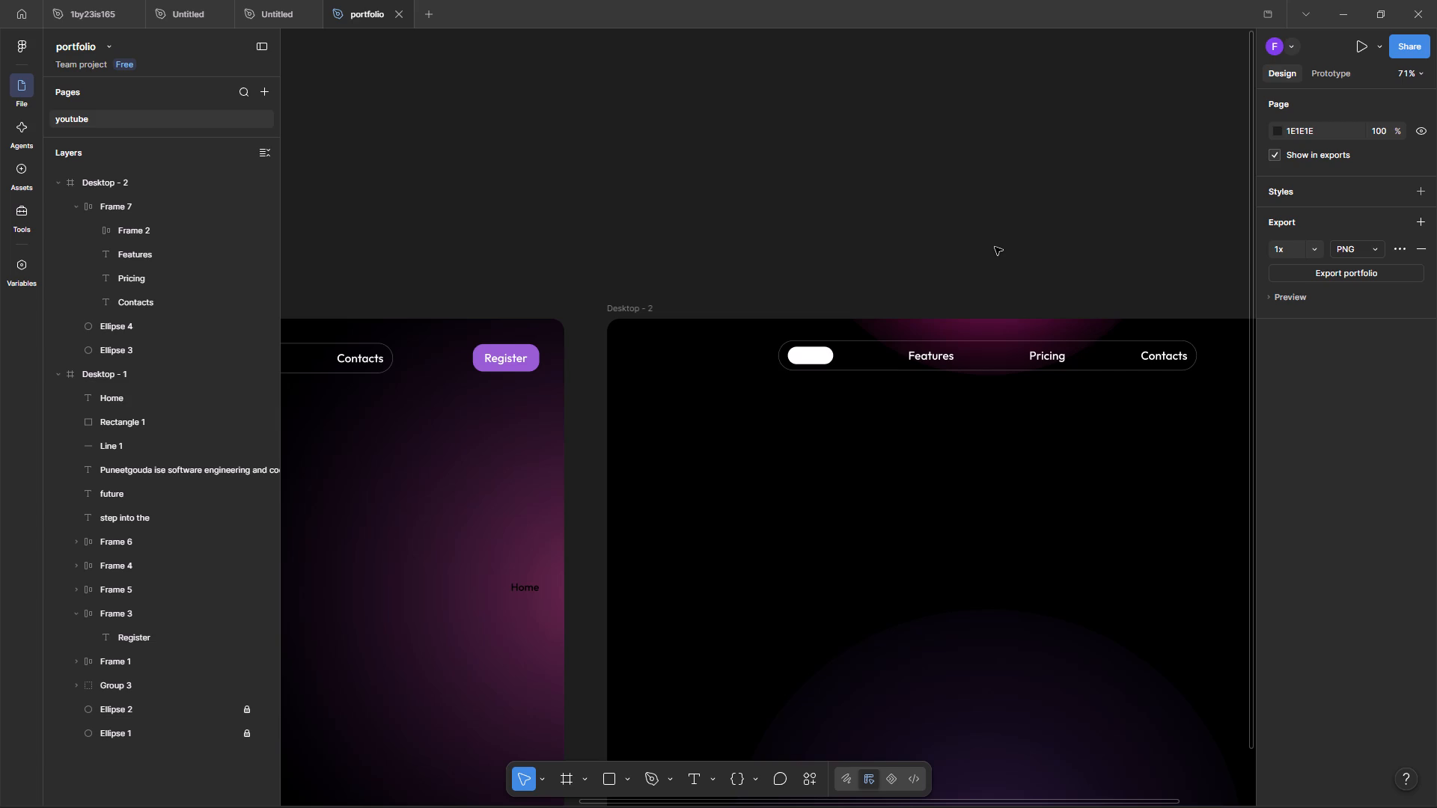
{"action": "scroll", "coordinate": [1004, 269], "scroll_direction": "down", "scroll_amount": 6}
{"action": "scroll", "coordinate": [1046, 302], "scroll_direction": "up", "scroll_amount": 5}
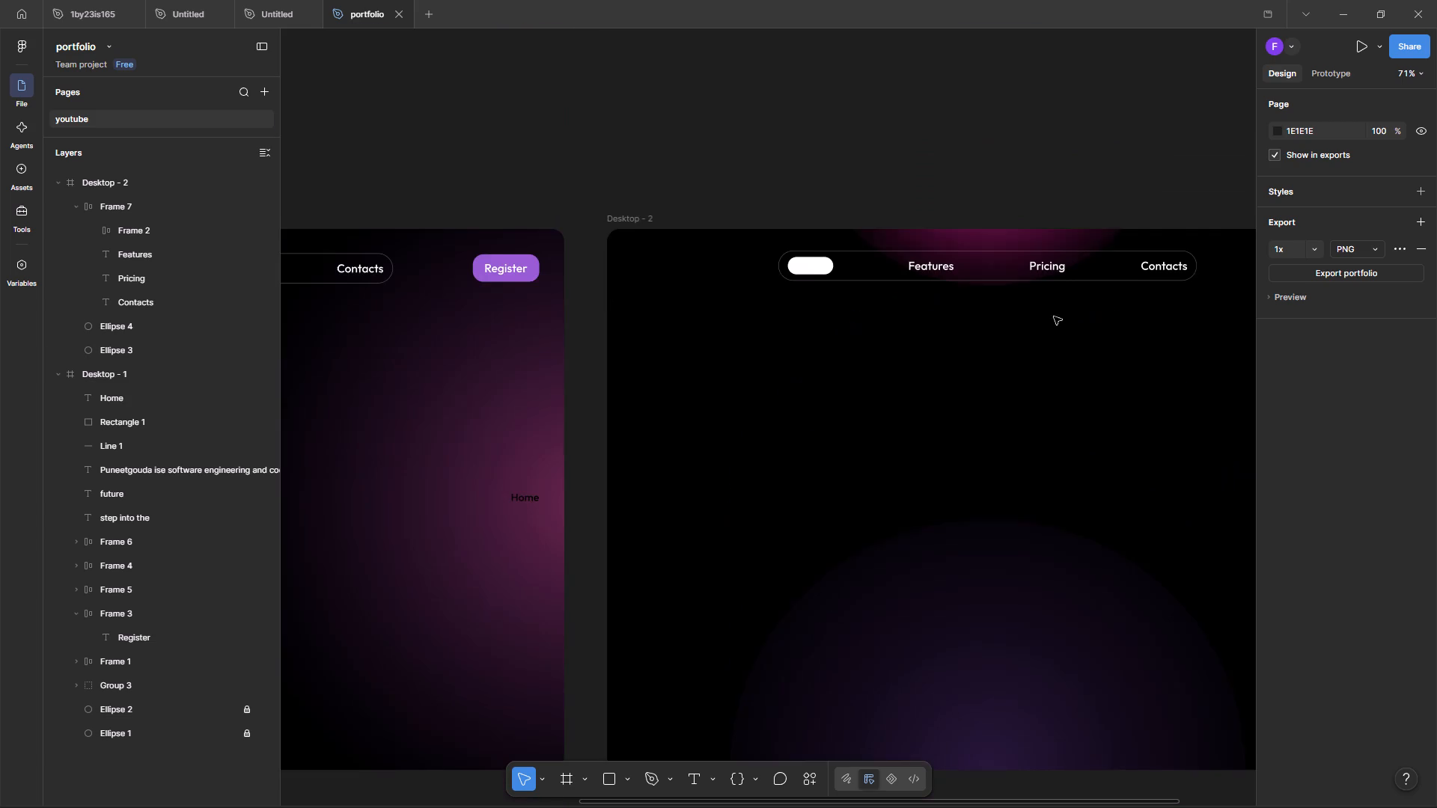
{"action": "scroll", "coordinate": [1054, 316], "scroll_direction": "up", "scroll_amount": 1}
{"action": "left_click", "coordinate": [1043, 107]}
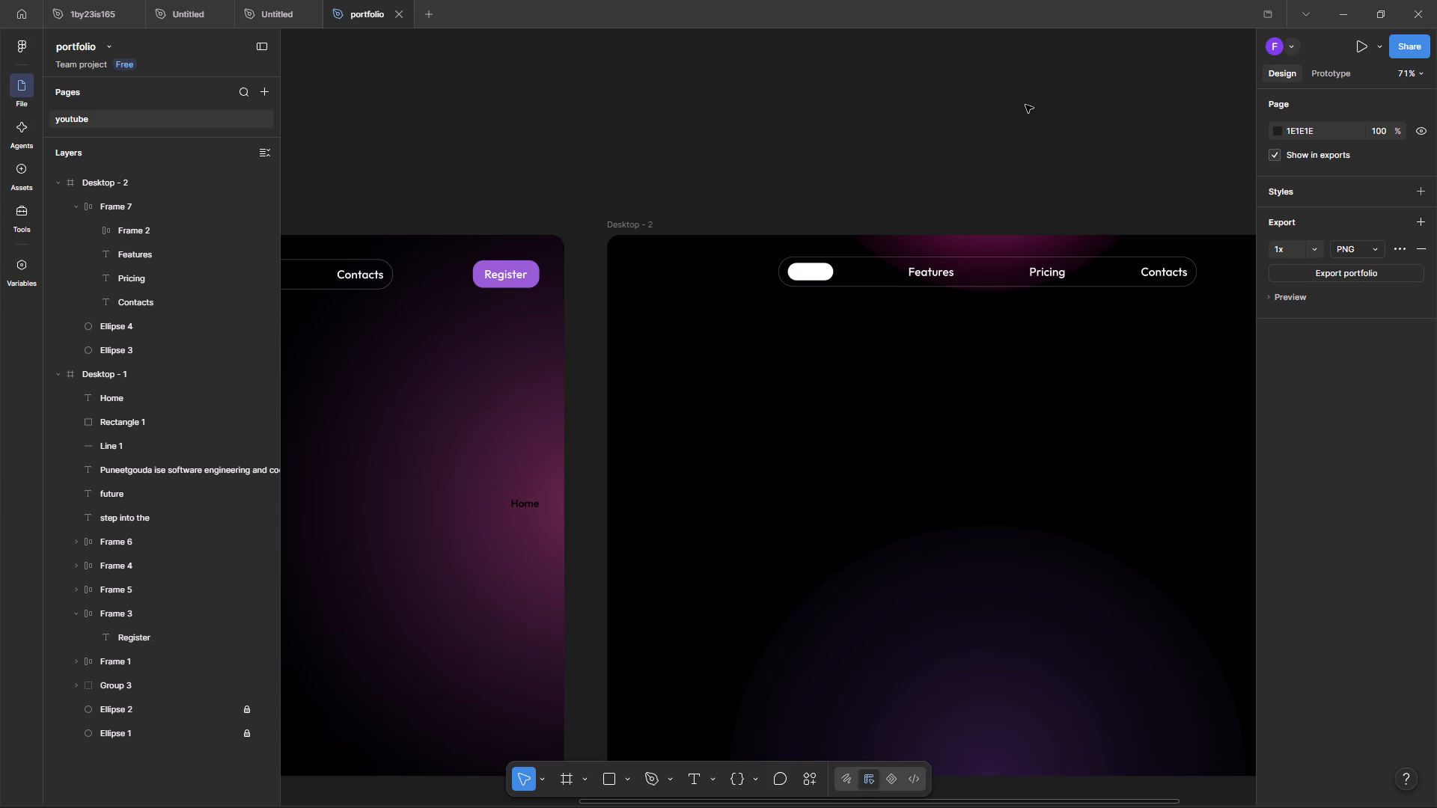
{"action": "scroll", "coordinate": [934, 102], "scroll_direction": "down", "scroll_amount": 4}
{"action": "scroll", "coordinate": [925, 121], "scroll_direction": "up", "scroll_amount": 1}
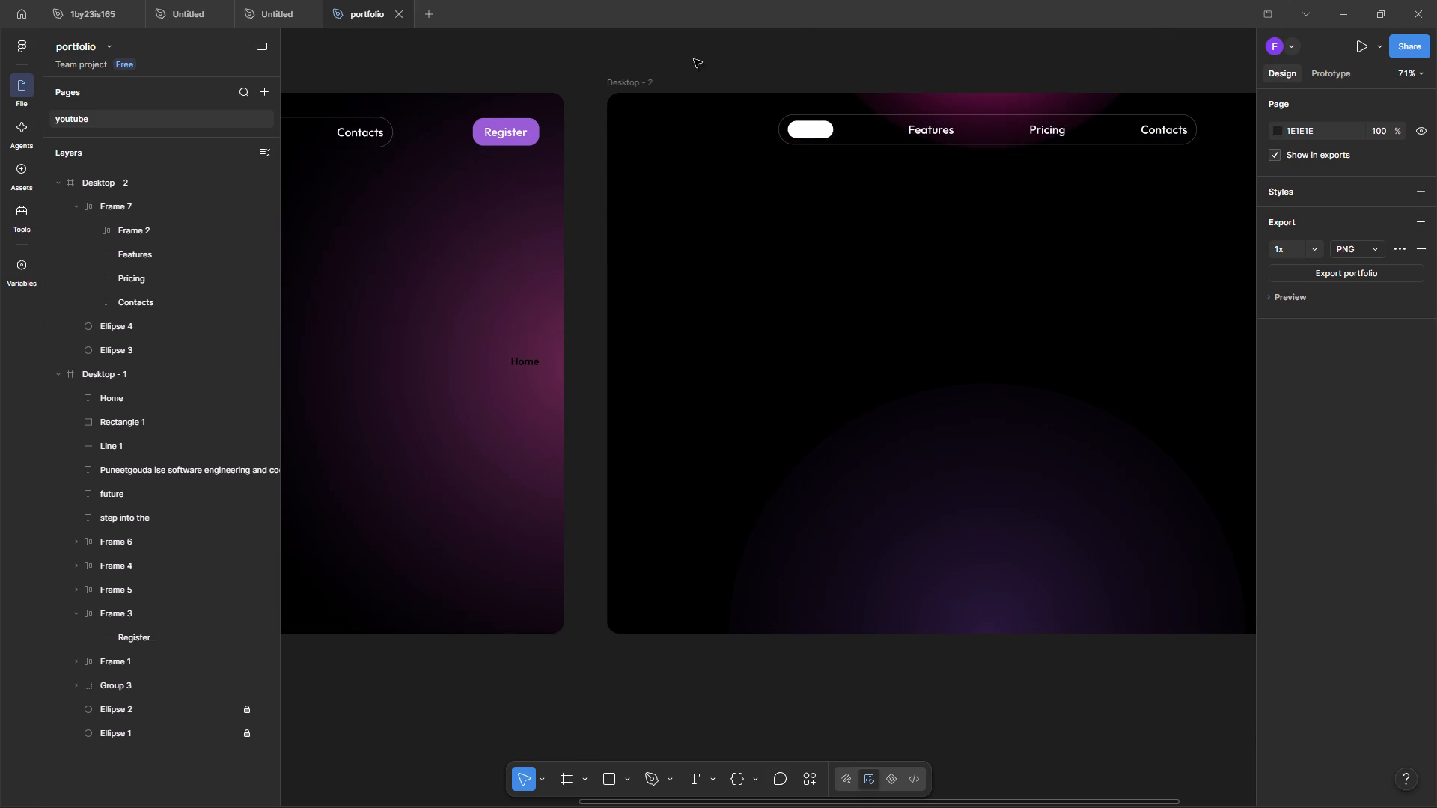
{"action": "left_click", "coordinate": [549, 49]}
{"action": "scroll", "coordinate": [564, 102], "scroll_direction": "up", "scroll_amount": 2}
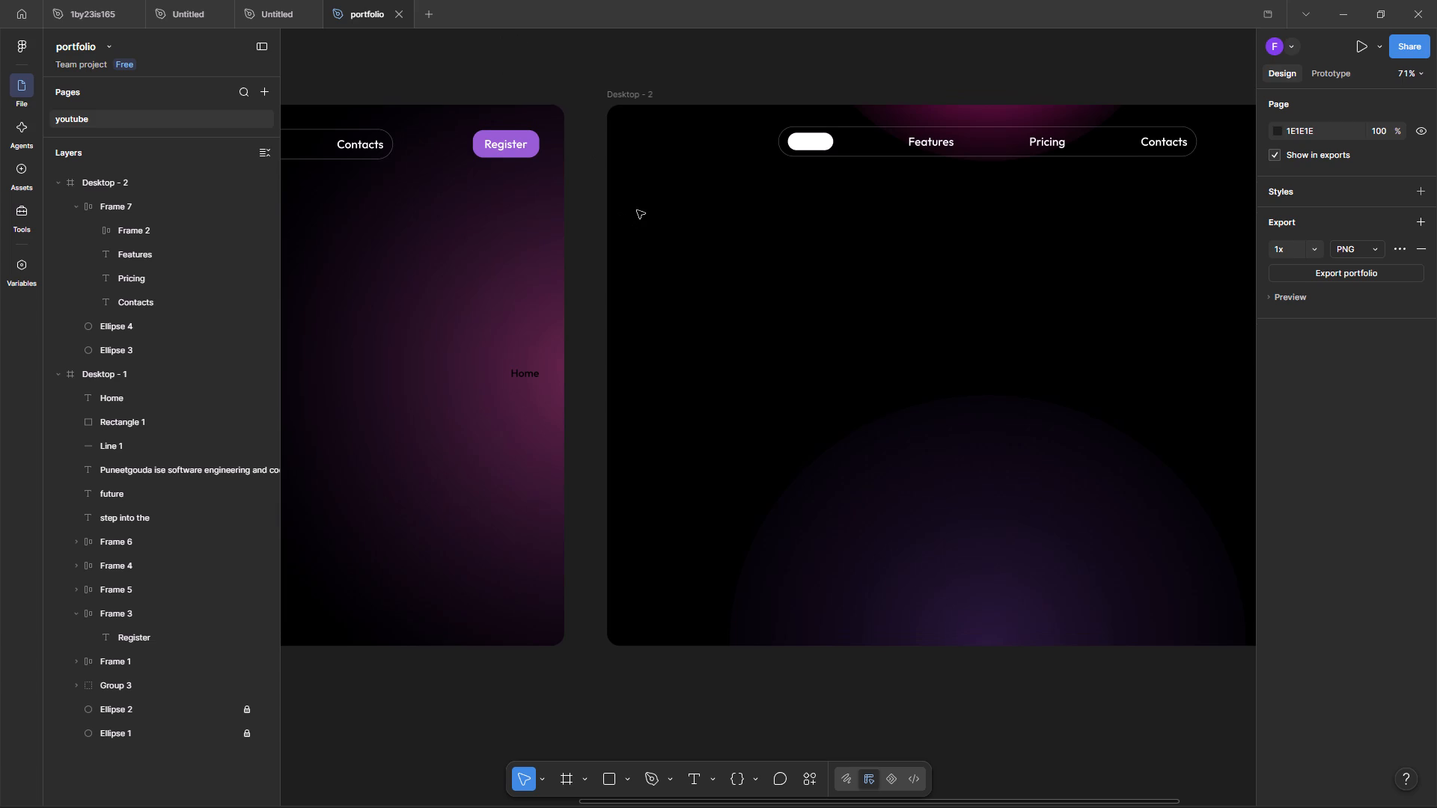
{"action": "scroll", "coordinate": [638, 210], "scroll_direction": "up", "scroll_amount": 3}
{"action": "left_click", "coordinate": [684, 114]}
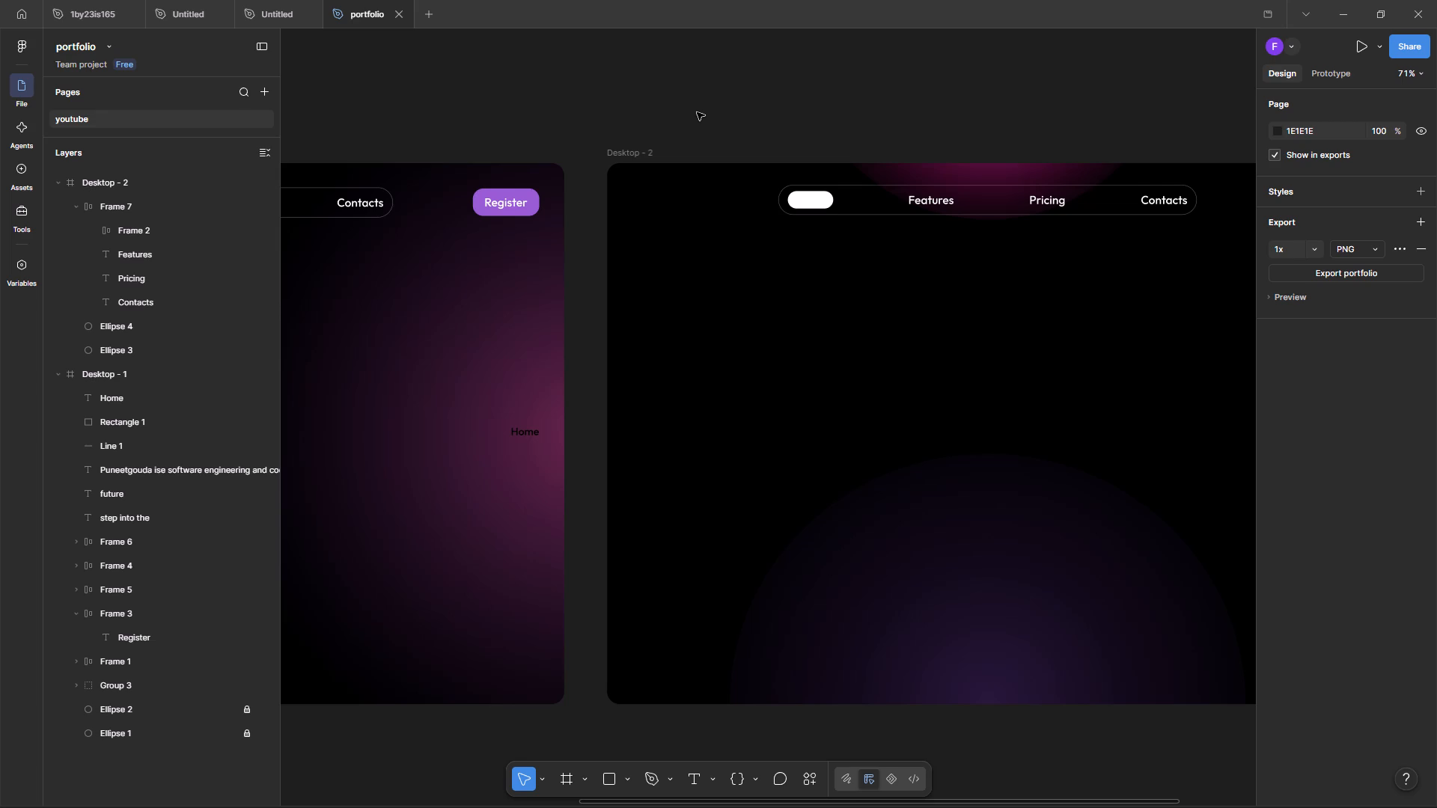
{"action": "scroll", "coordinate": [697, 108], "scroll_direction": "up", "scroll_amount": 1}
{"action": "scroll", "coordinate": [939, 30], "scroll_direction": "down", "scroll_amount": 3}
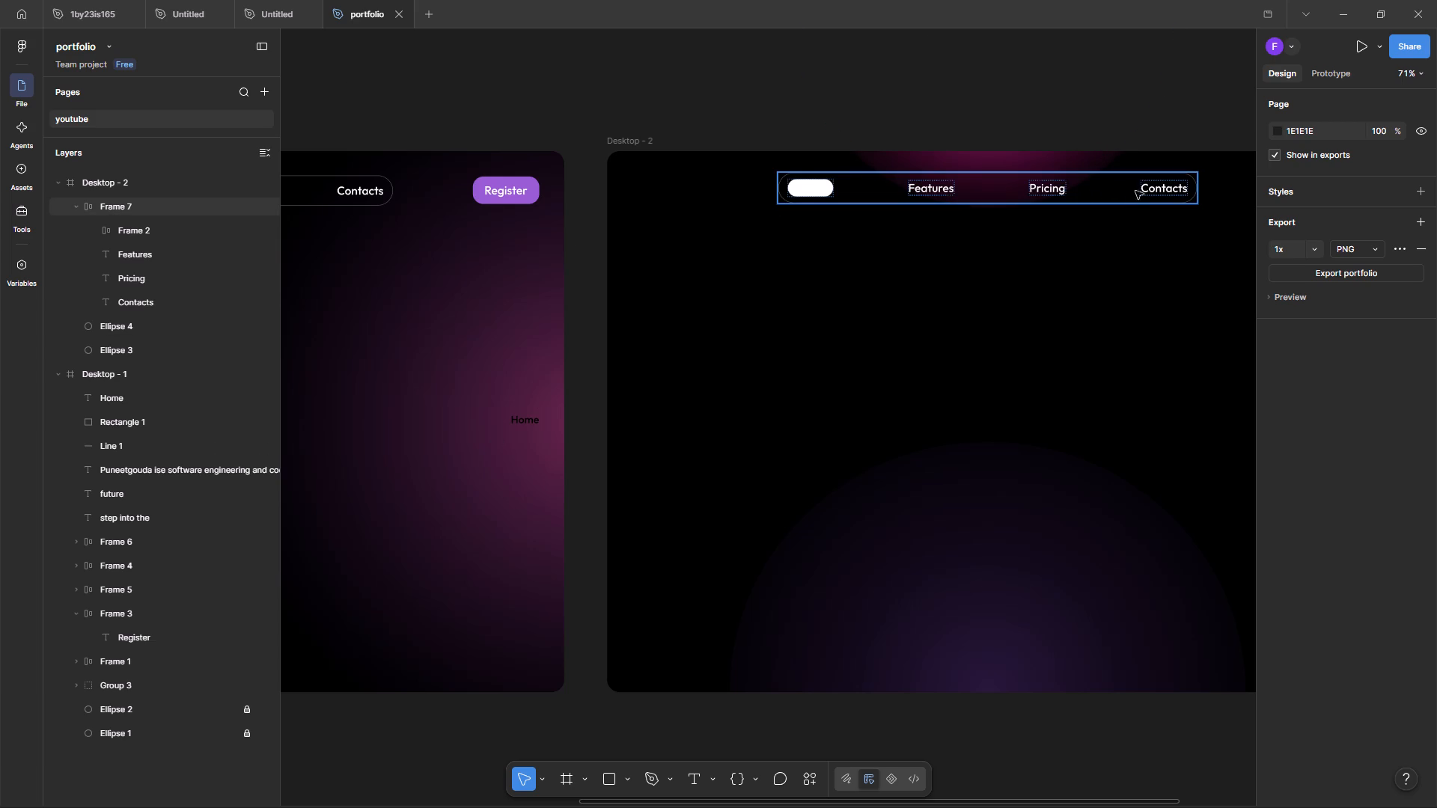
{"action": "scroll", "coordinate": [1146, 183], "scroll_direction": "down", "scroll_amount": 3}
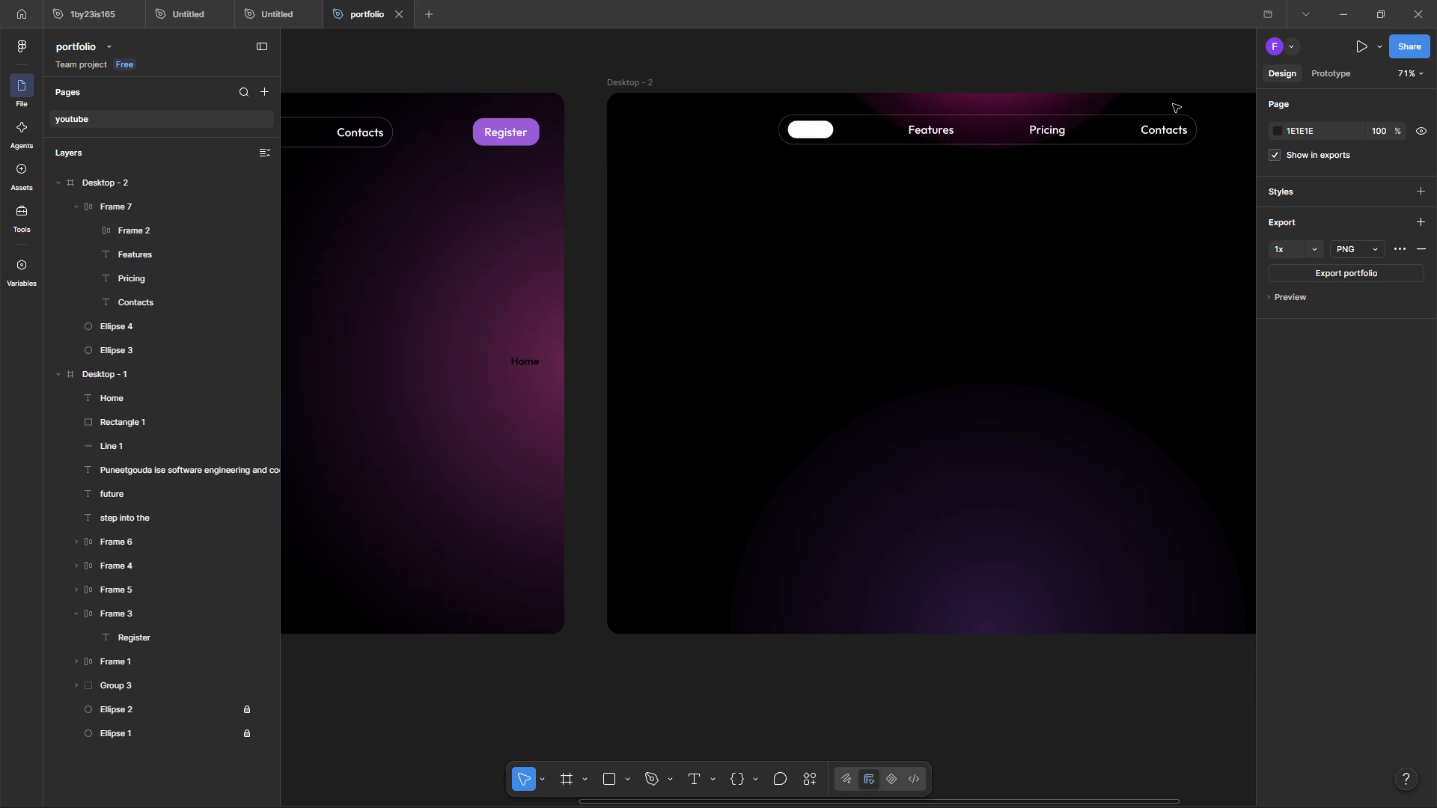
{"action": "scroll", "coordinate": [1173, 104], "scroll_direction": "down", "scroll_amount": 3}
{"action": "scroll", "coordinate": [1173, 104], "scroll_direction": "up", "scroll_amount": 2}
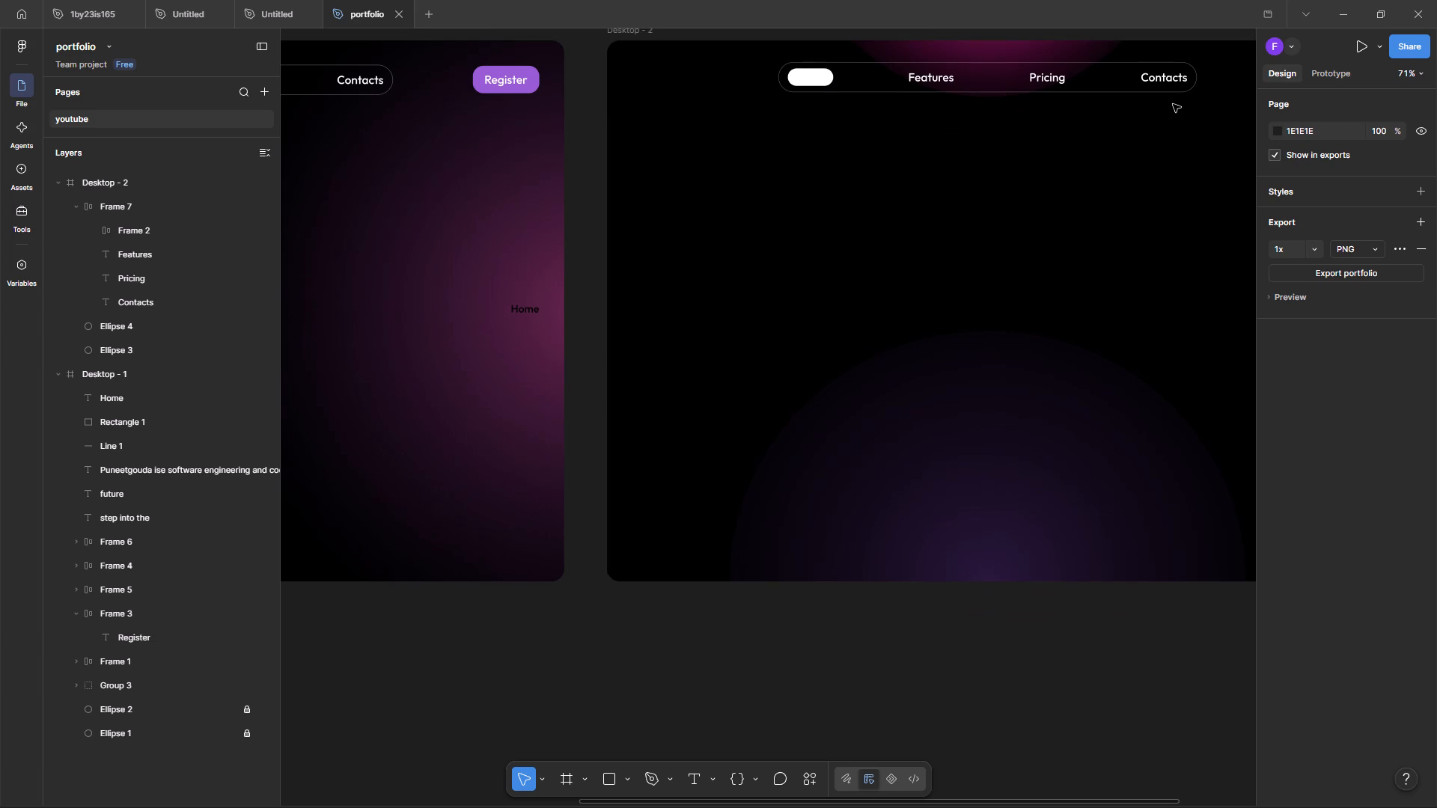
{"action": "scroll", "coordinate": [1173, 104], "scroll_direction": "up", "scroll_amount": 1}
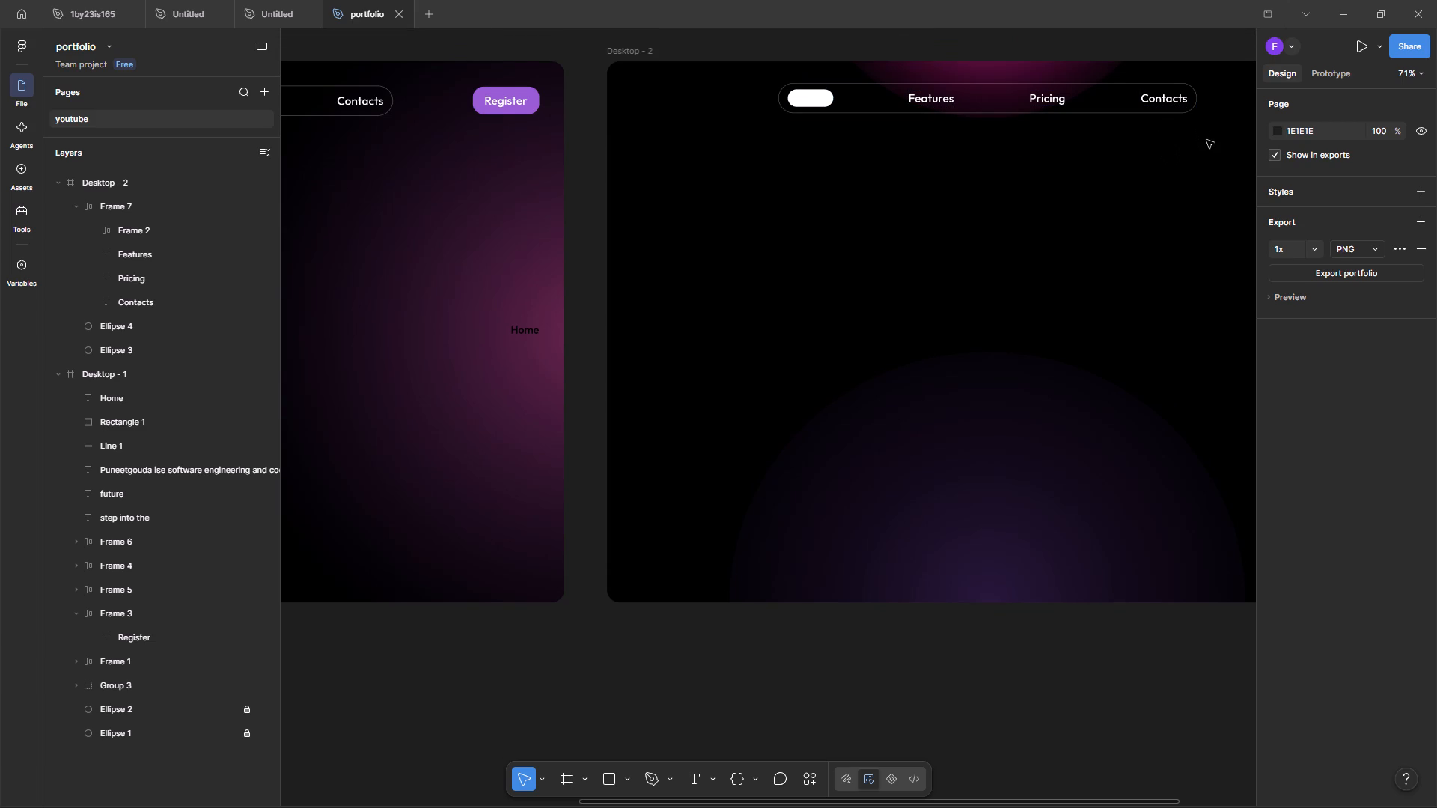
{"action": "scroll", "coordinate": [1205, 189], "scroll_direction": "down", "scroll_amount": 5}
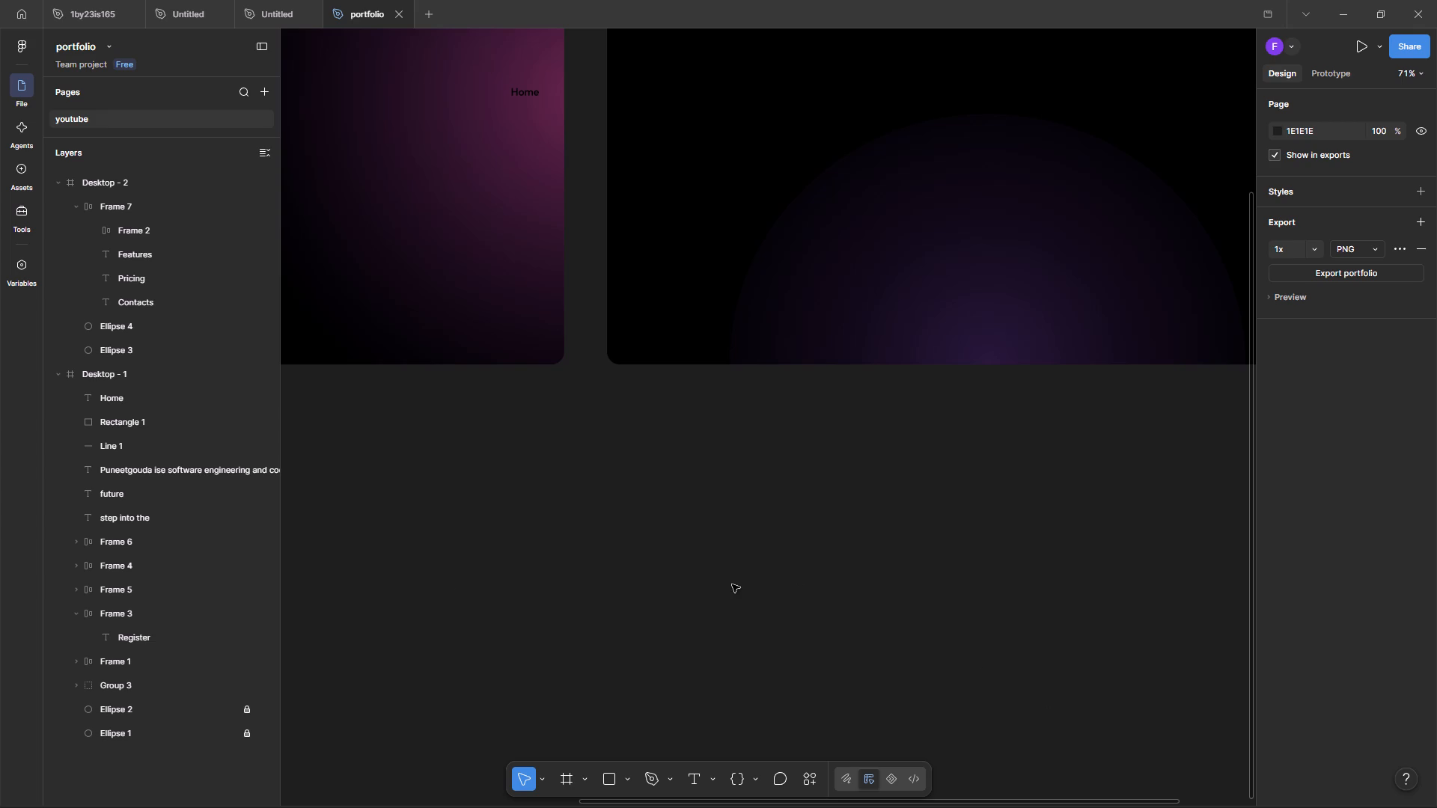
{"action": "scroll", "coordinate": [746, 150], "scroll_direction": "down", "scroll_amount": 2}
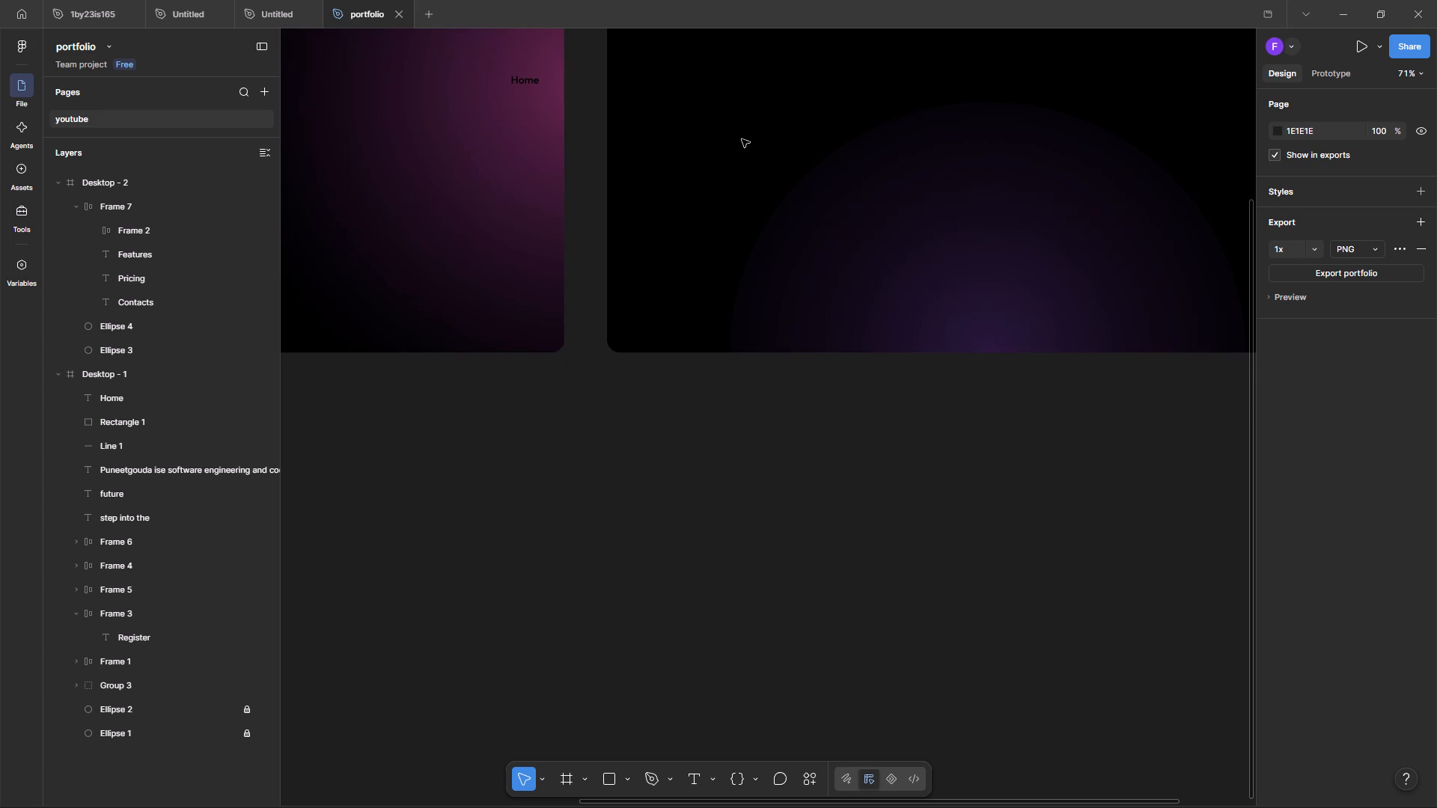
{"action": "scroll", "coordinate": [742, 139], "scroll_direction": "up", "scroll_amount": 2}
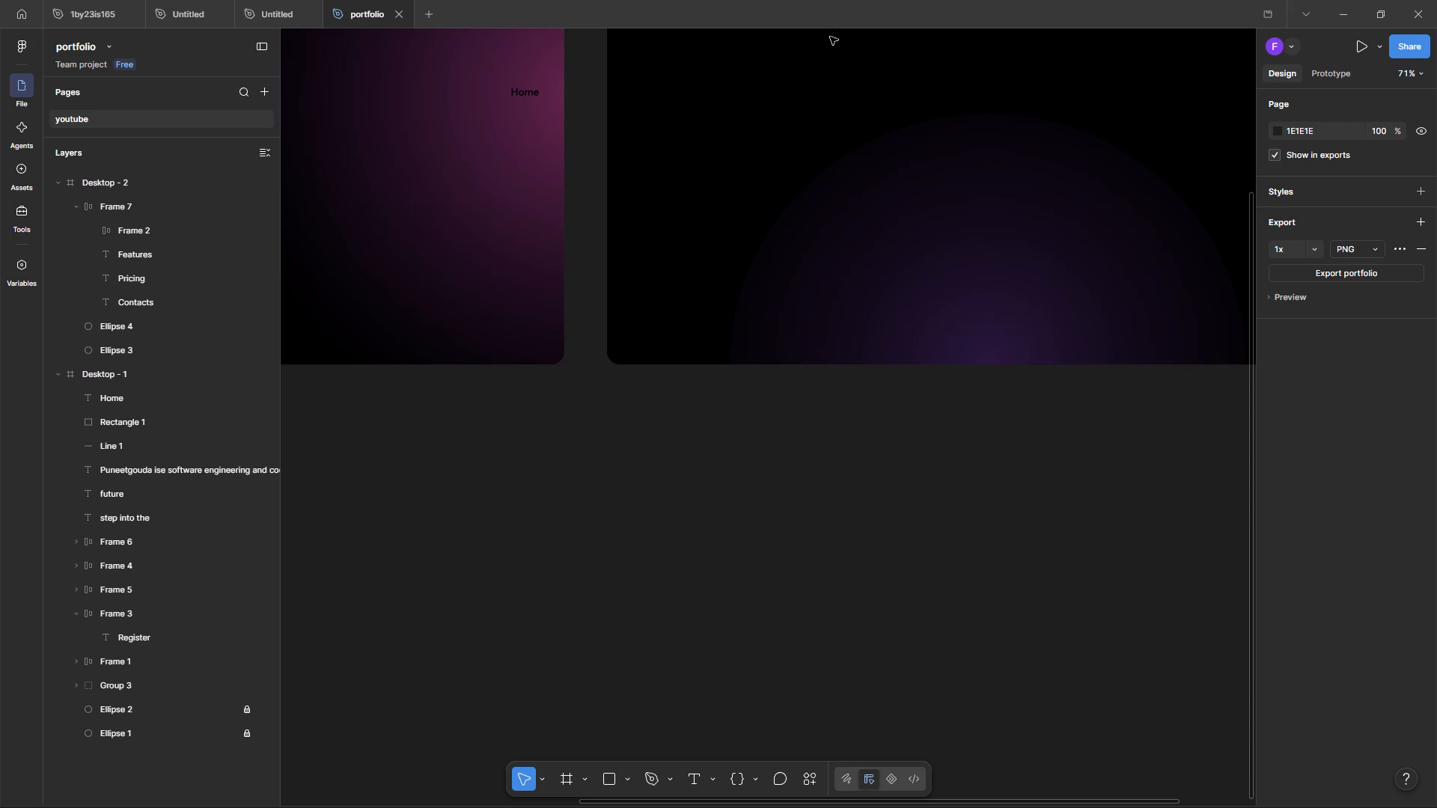
Undo the recent navigation bar edits in Desktop - 2, back through moving the Home text out of its white pill.
{"action": "scroll", "coordinate": [579, 604], "scroll_direction": "up", "scroll_amount": 13}
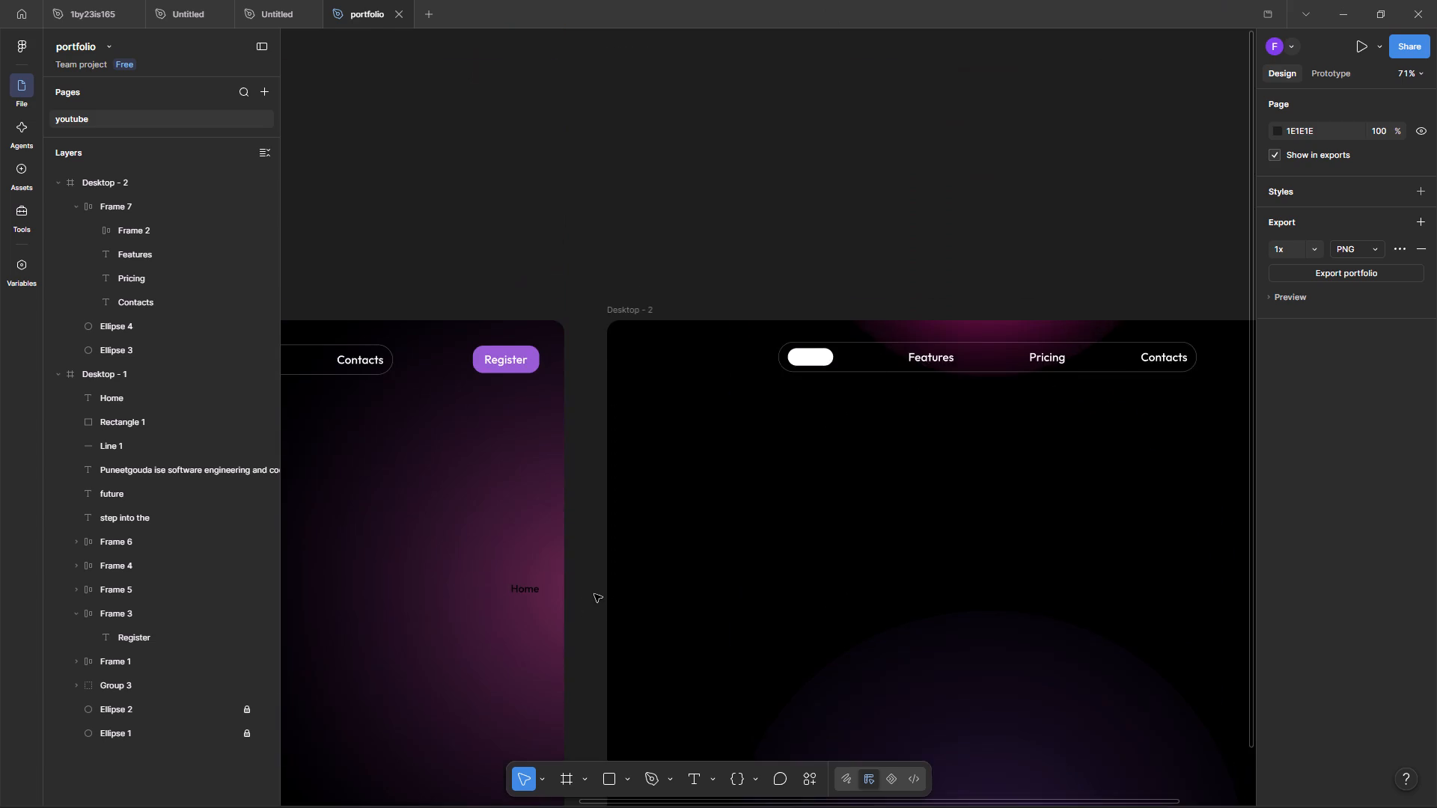
{"action": "scroll", "coordinate": [594, 594], "scroll_direction": "down", "scroll_amount": 6}
{"action": "scroll", "coordinate": [645, 723], "scroll_direction": "down", "scroll_amount": 6, "text": "ctrl"}
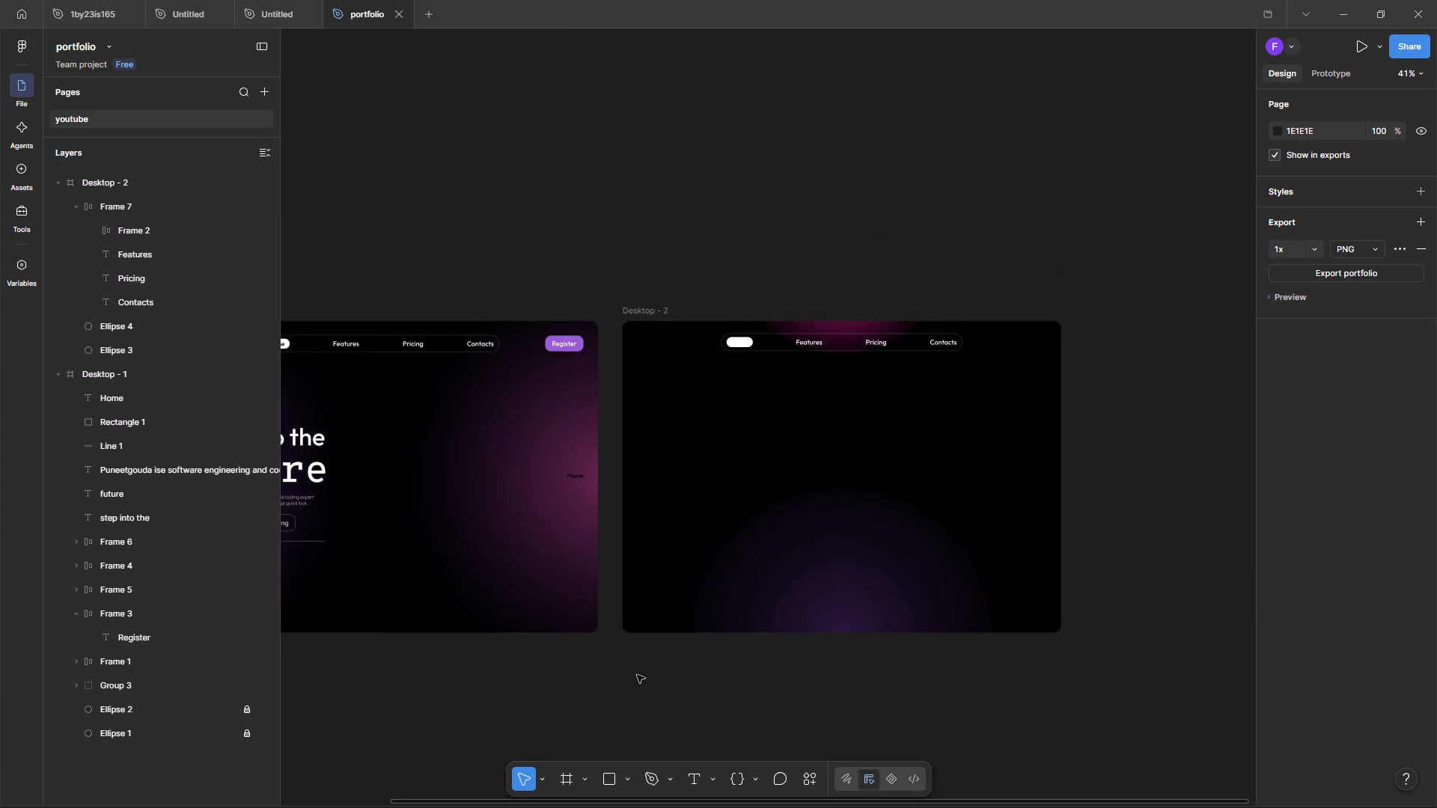
{"action": "left_click_drag", "start_coordinate": [503, 683], "coordinate": [591, 666]}
{"action": "left_click_drag", "start_coordinate": [423, 800], "coordinate": [278, 785]}
{"action": "scroll", "coordinate": [551, 700], "scroll_direction": "up", "scroll_amount": 2, "text": "ctrl"}
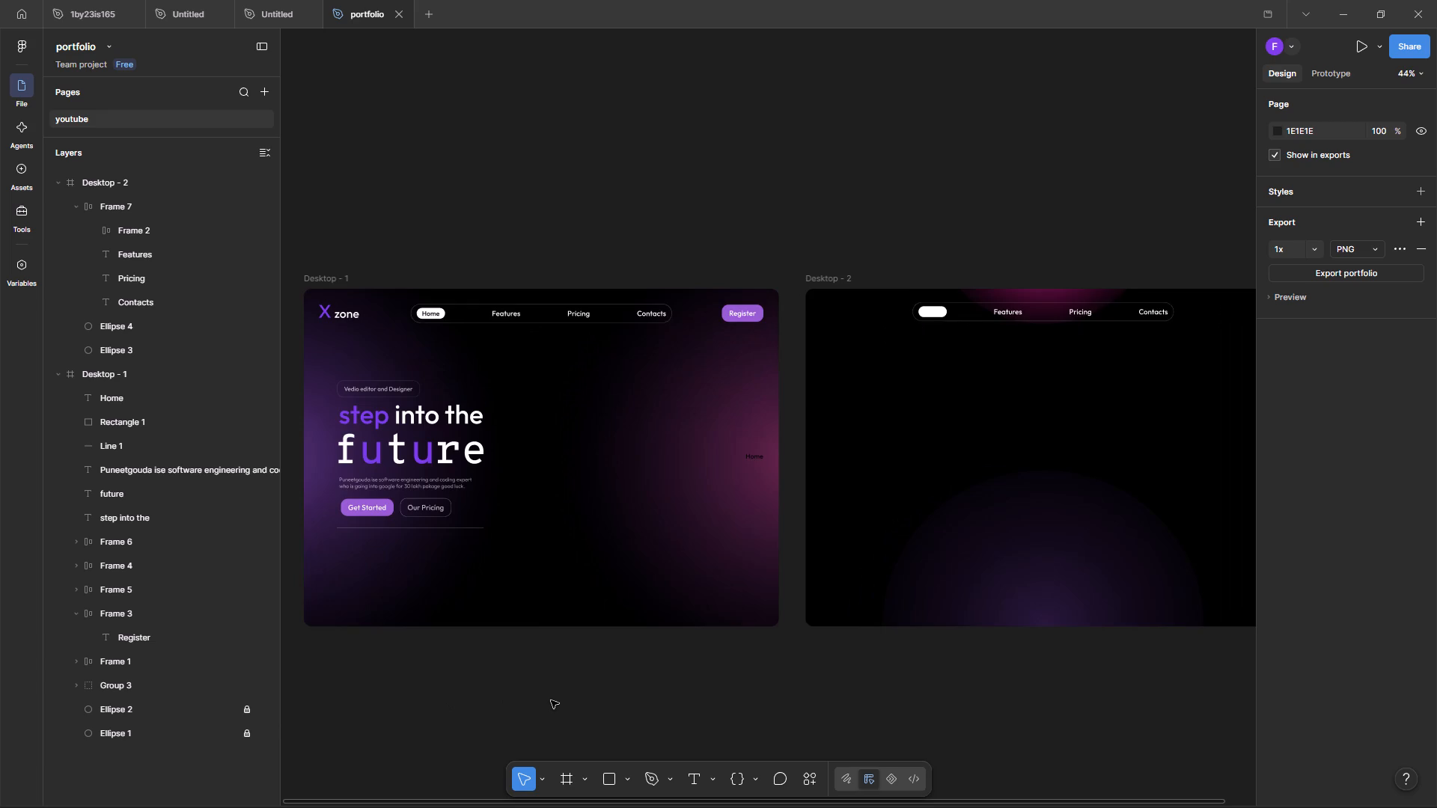
{"action": "scroll", "coordinate": [551, 700], "scroll_direction": "down", "scroll_amount": 3, "text": "ctrl"}
{"action": "scroll", "coordinate": [551, 700], "scroll_direction": "up", "scroll_amount": 2, "text": "ctrl"}
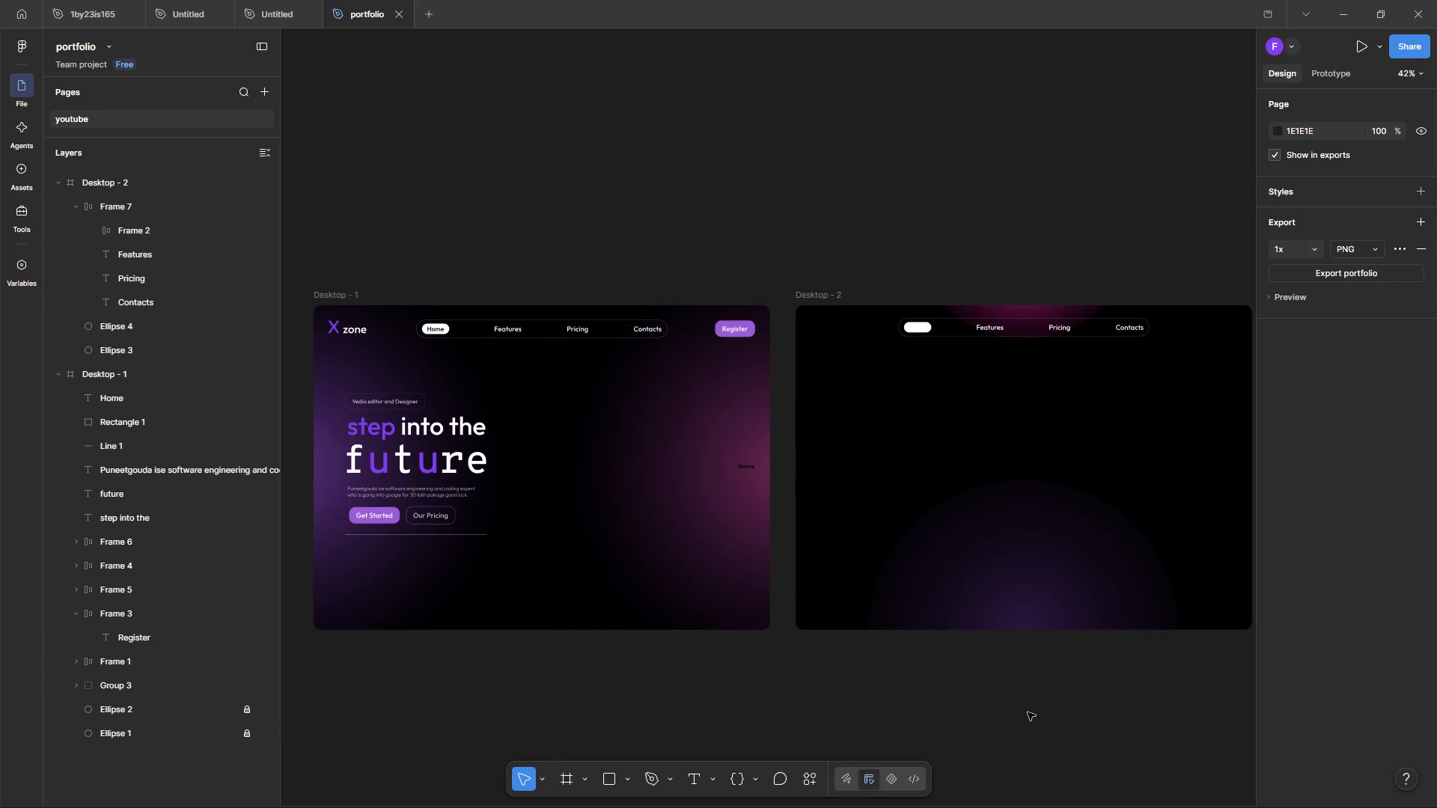
{"action": "scroll", "coordinate": [448, 584], "scroll_direction": "down", "scroll_amount": 2}
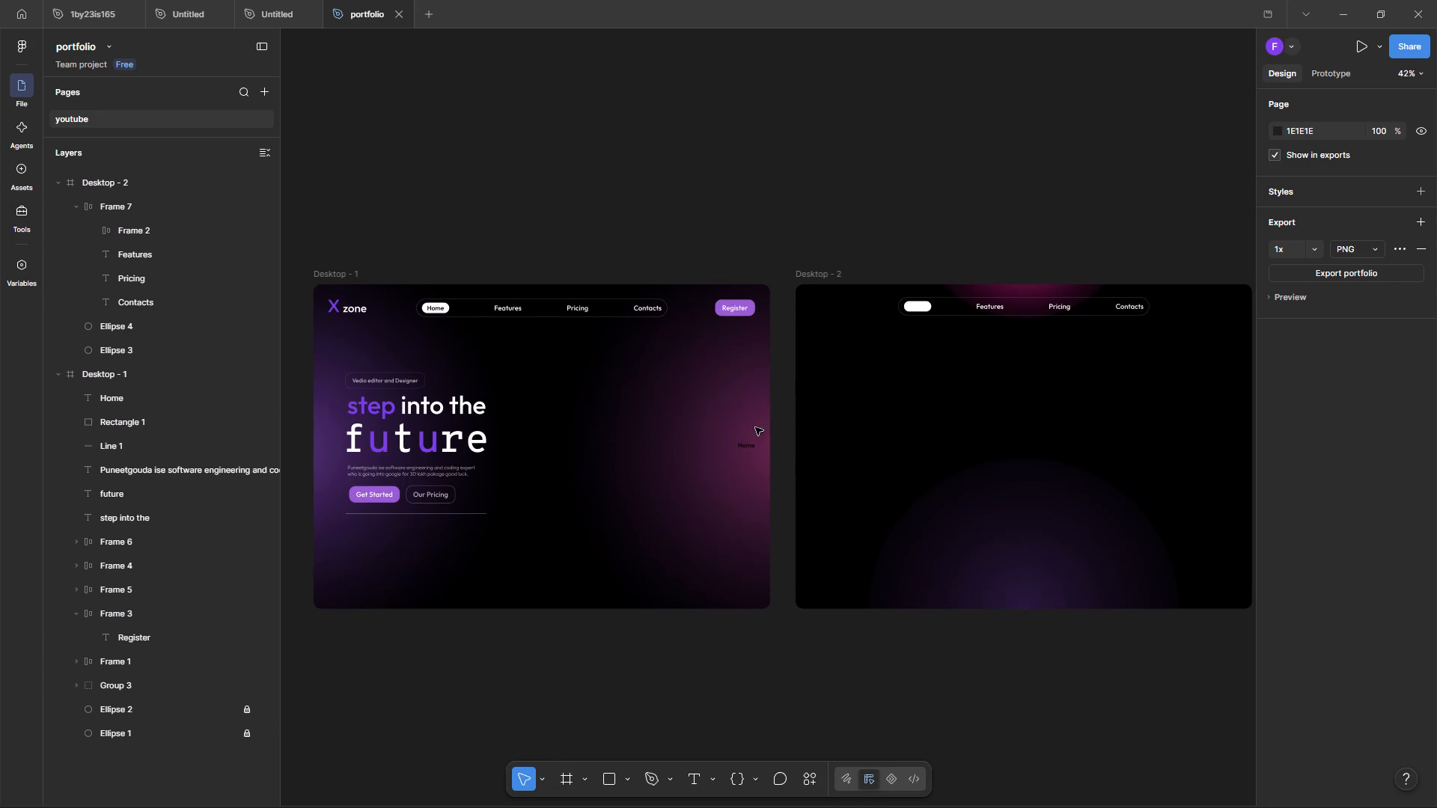
{"action": "left_click", "coordinate": [748, 445]}
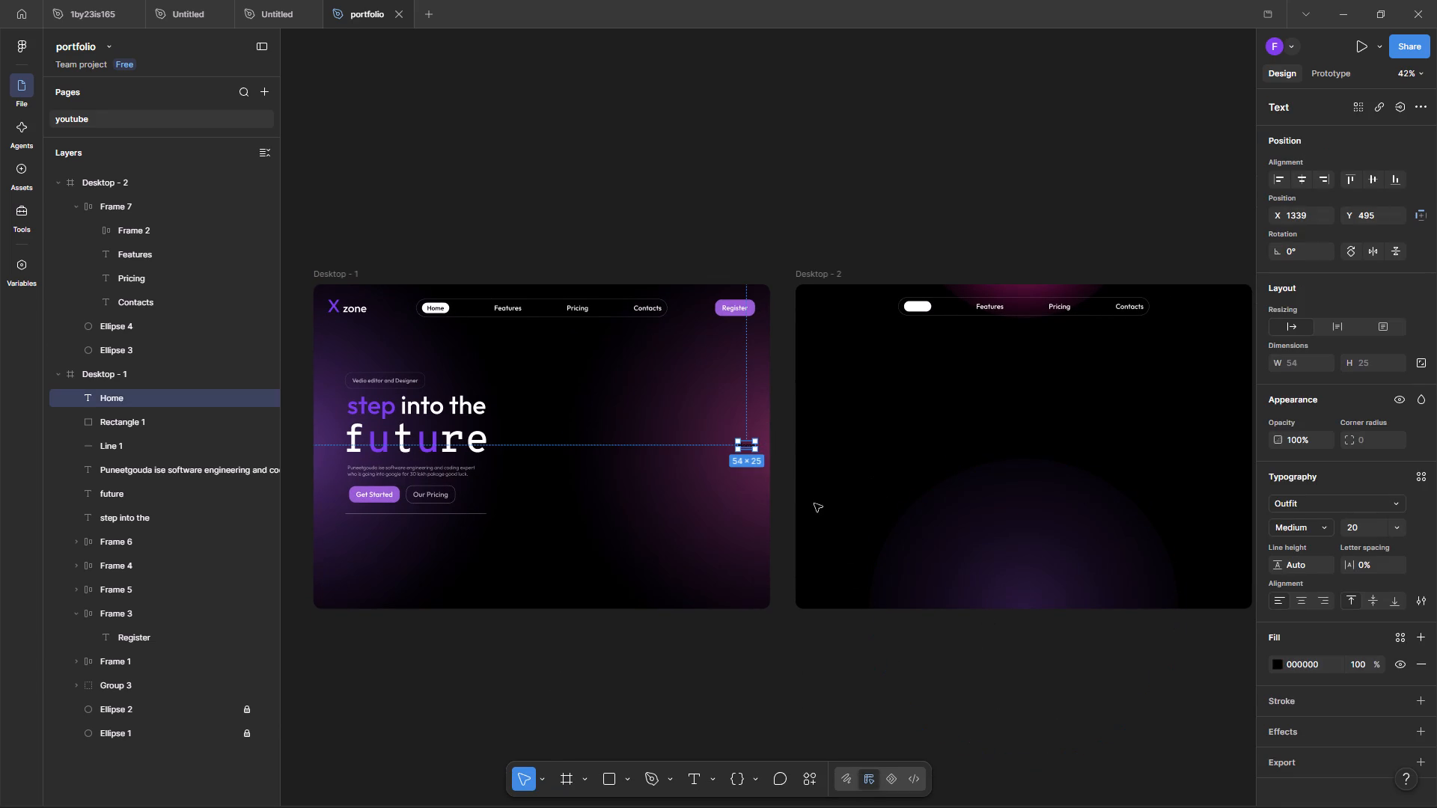
{"action": "key", "text": "ctrl+z"}
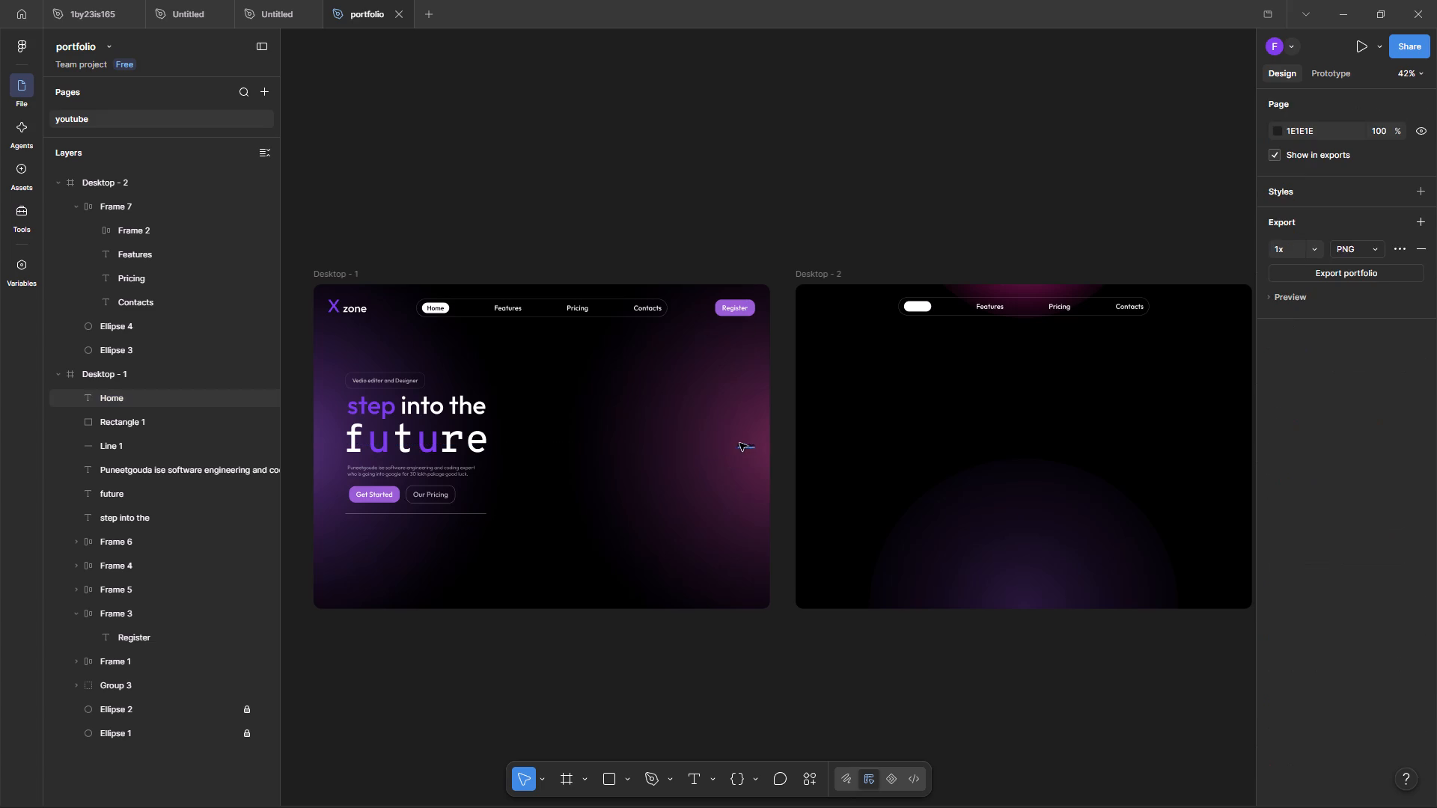
{"action": "key", "text": "ctrl+z"}
{"action": "key", "text": "ctrl+z"}
{"action": "key", "text": "ctrl+z"}
{"action": "key", "text": "ctrl+z"}
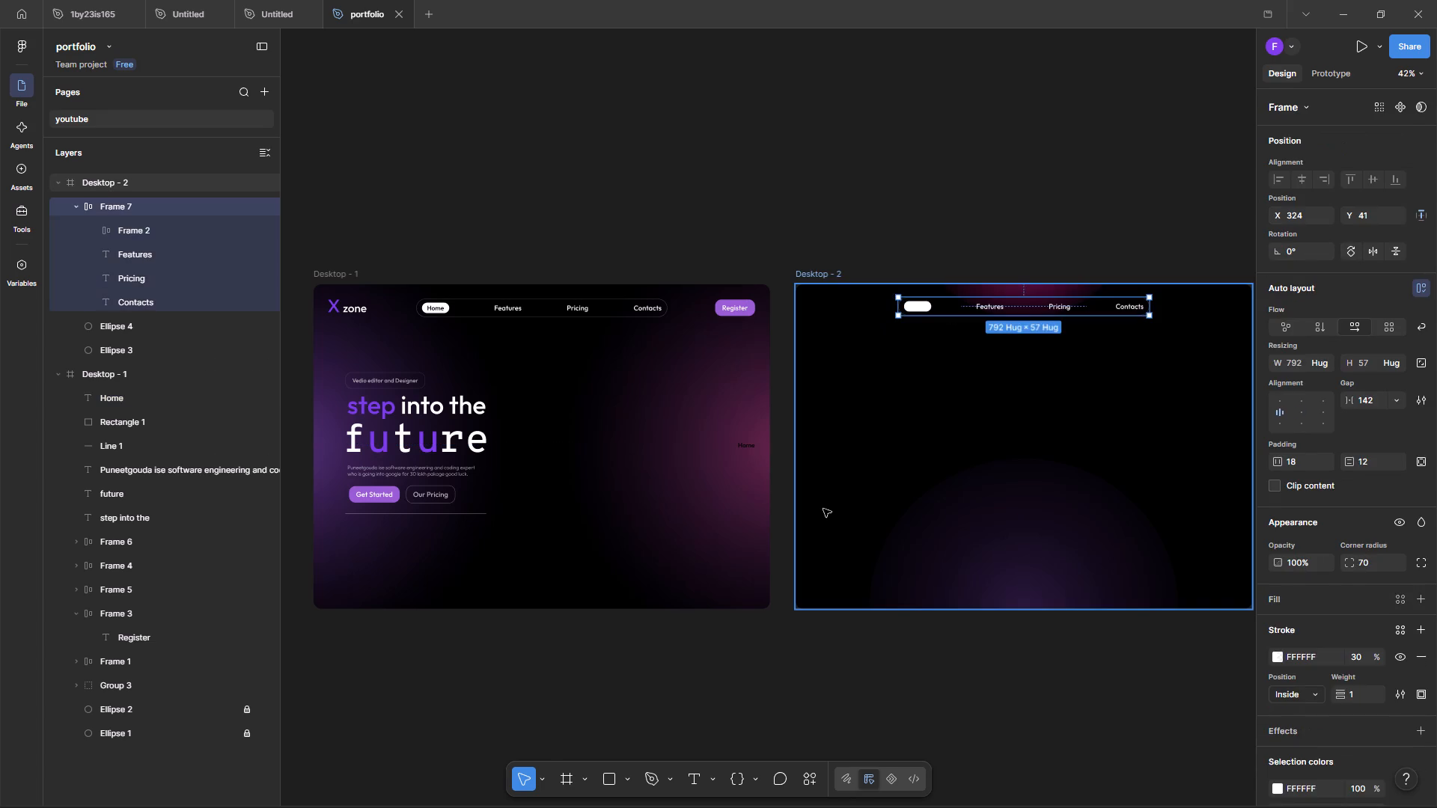
{"action": "key", "text": "ctrl+z"}
{"action": "key", "text": "ctrl+z"}
{"action": "left_click", "coordinate": [1054, 722]}
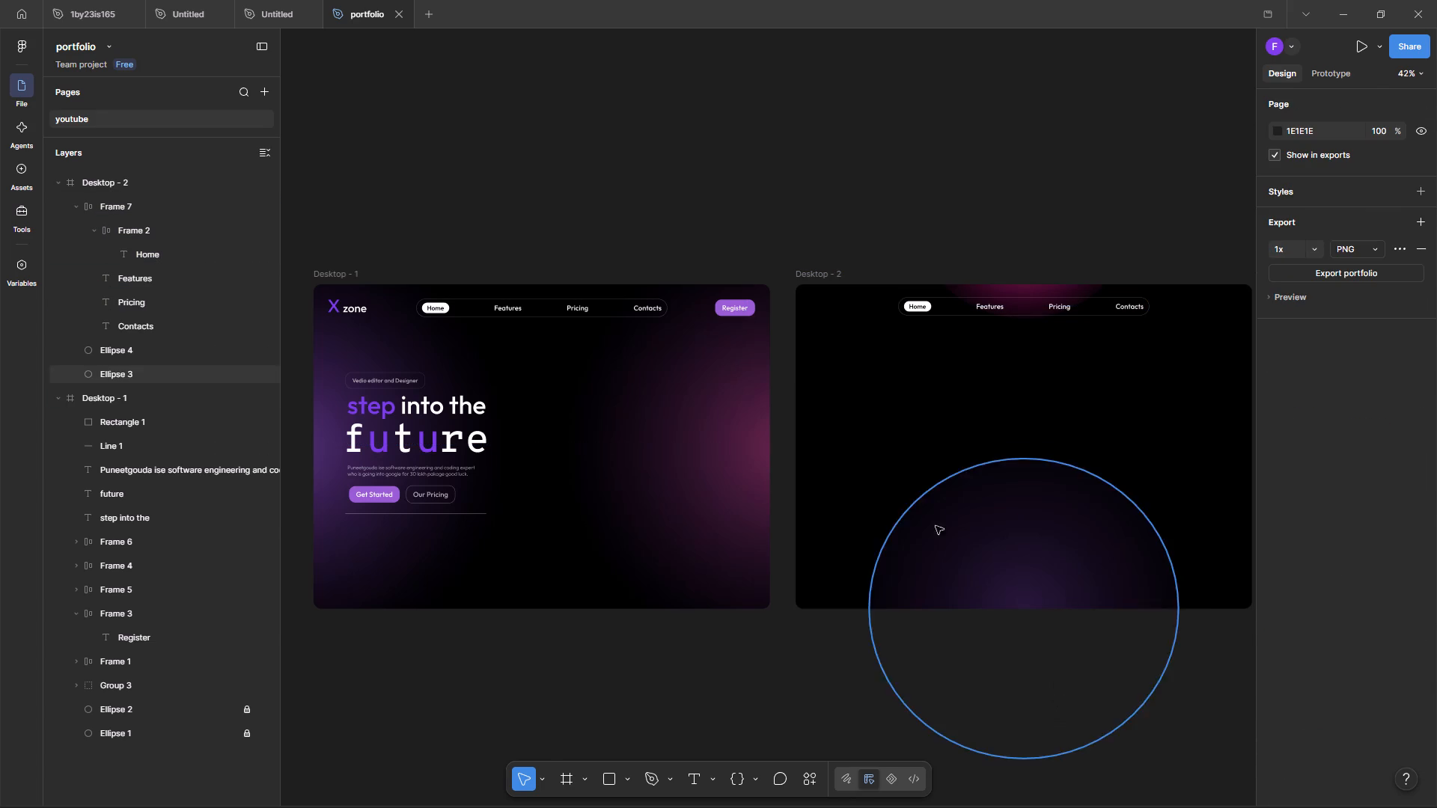
Narrow the white Home pill in Desktop - 2's navigation bar to a width of 83.
{"action": "scroll", "coordinate": [887, 432], "scroll_direction": "up", "scroll_amount": 9, "text": "ctrl"}
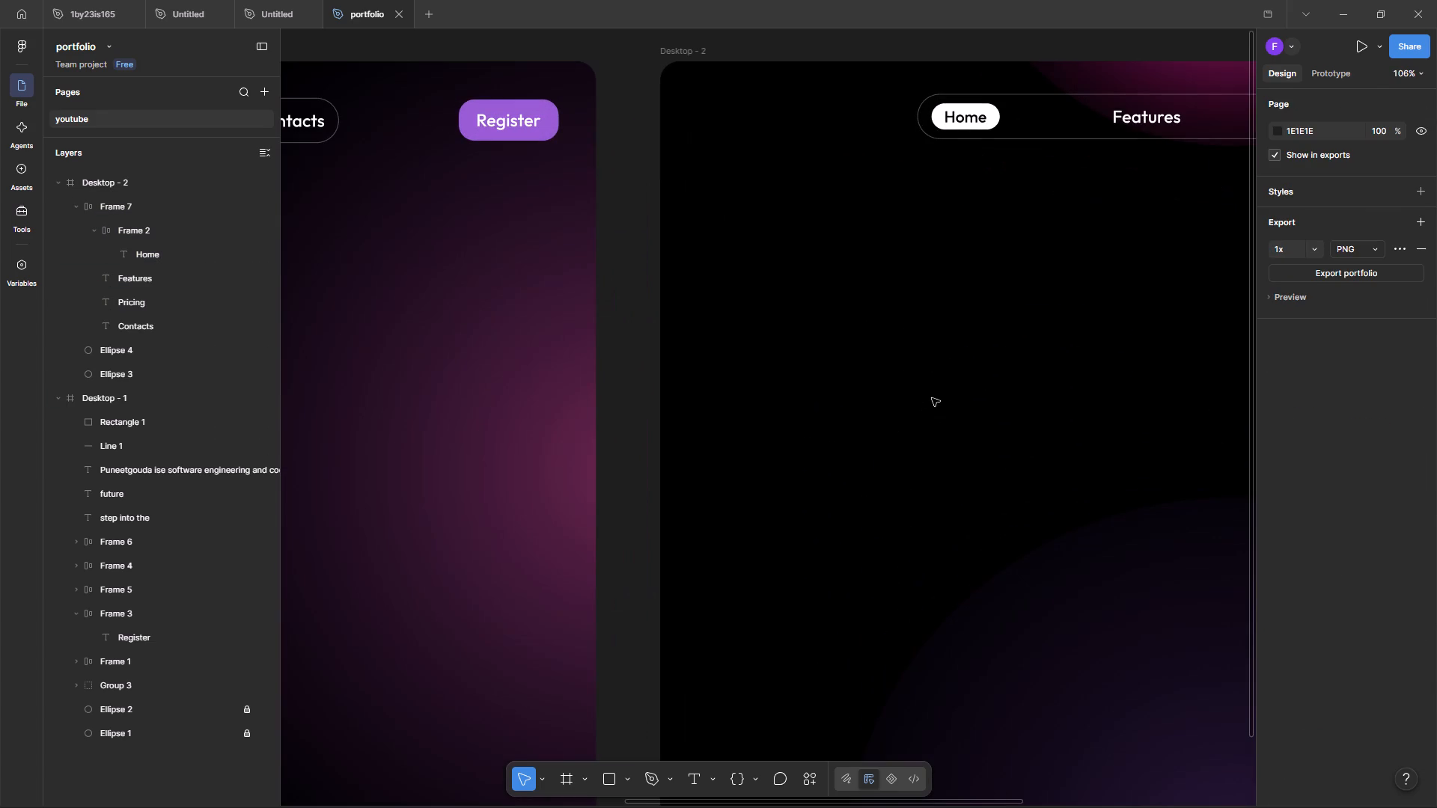
{"action": "left_click_drag", "start_coordinate": [1011, 804], "coordinate": [1210, 807]}
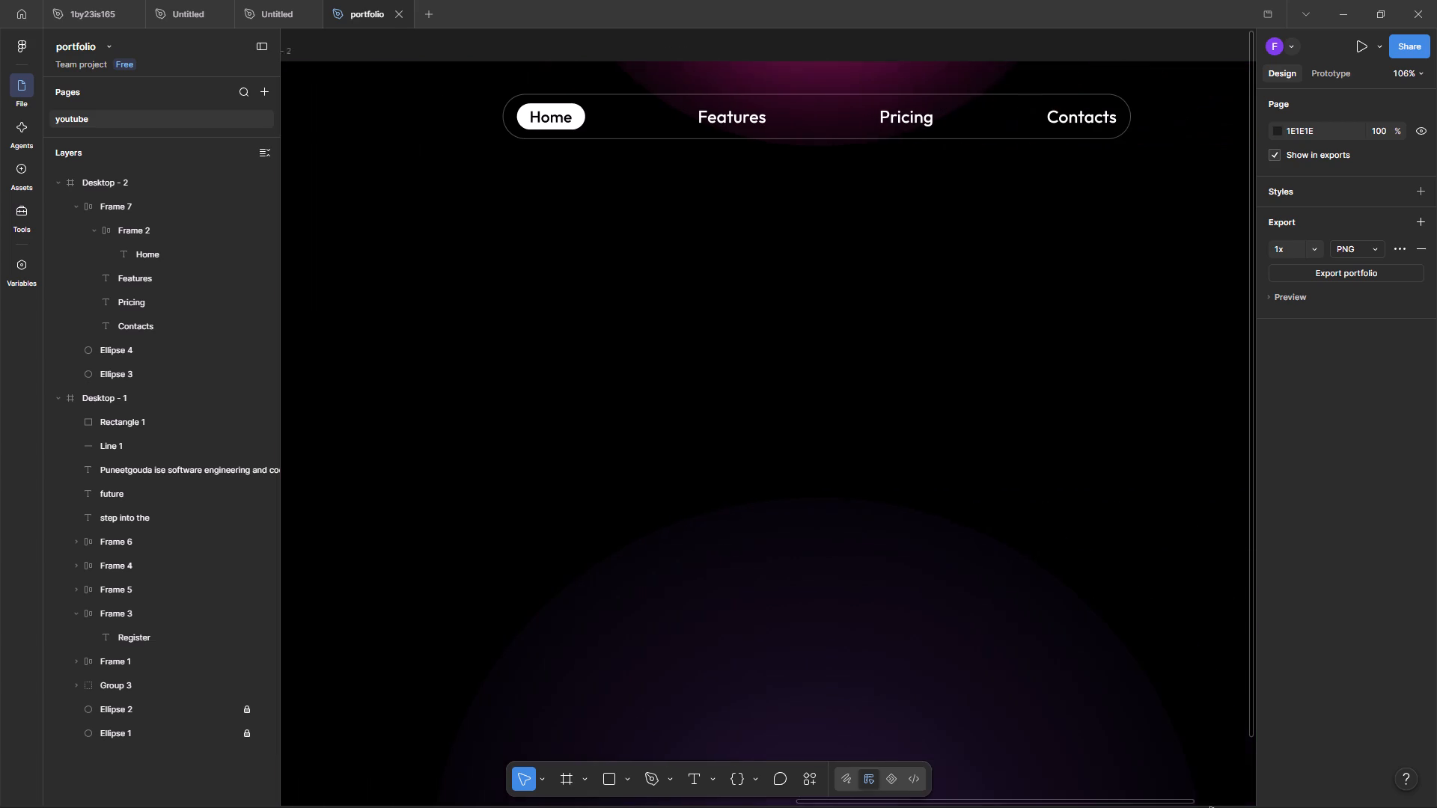
{"action": "left_click_drag", "start_coordinate": [1210, 807], "coordinate": [1143, 802]}
{"action": "scroll", "coordinate": [945, 519], "scroll_direction": "up", "scroll_amount": 7}
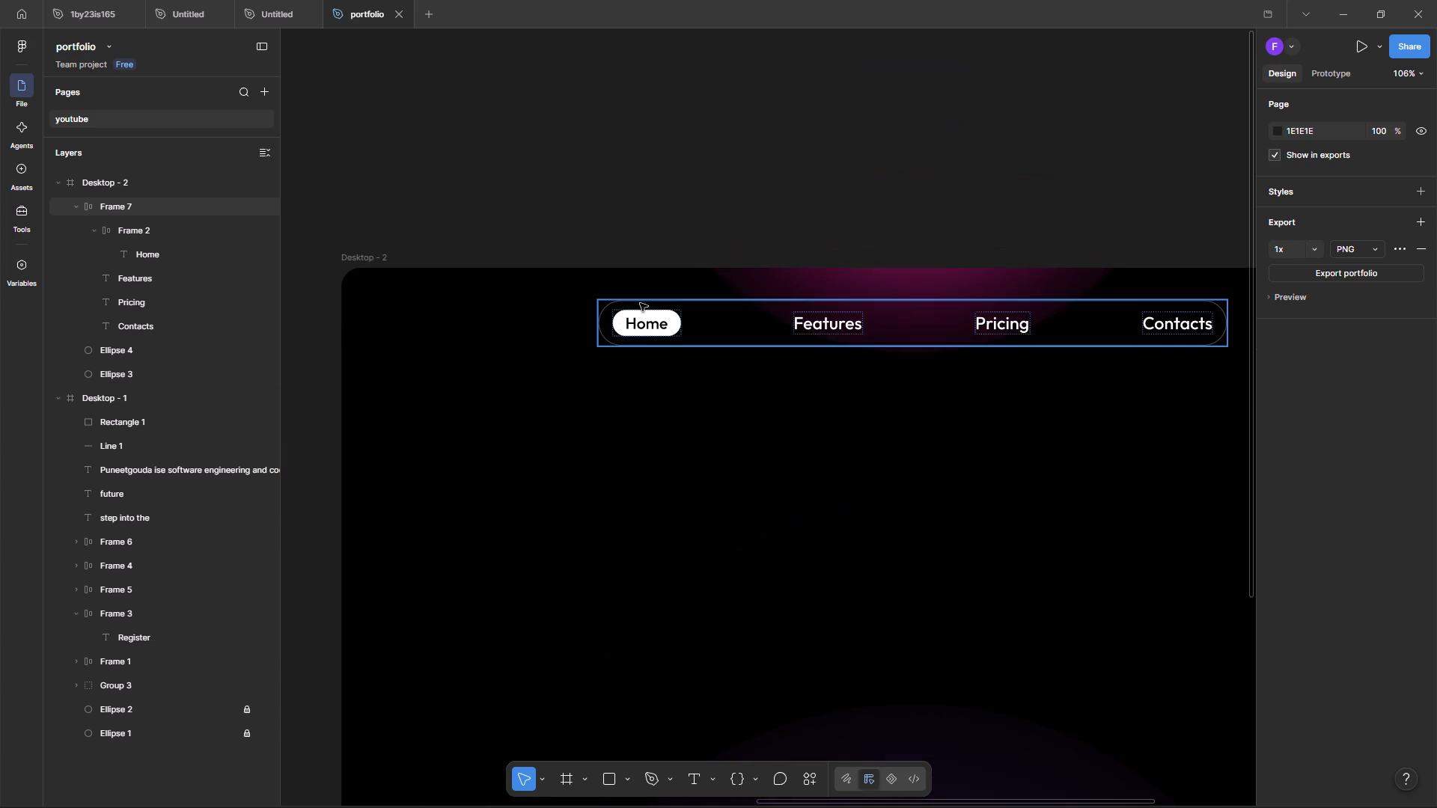
{"action": "left_click", "coordinate": [669, 319]}
{"action": "left_click", "coordinate": [669, 319]}
{"action": "double_click", "coordinate": [669, 319]}
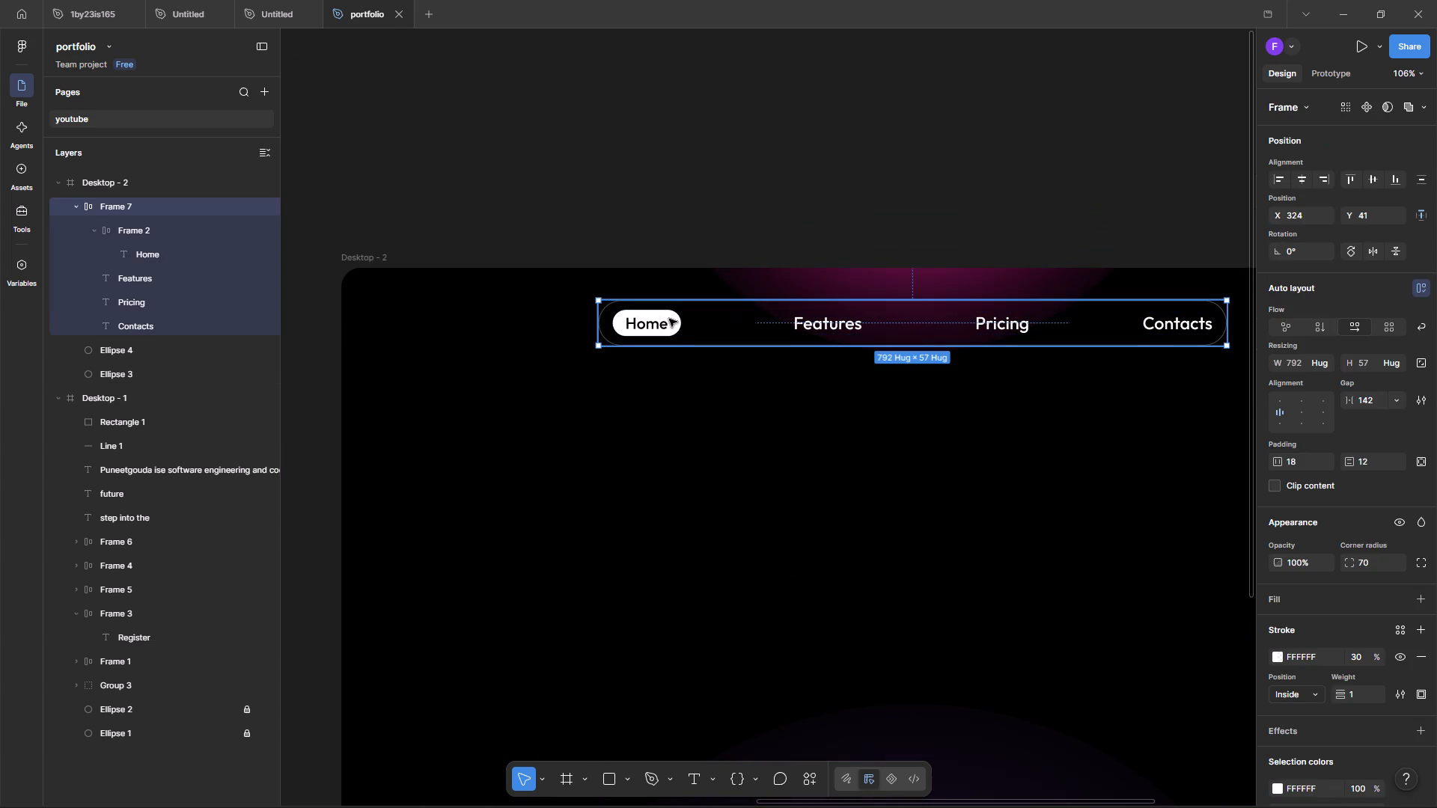
{"action": "left_click", "coordinate": [669, 319]}
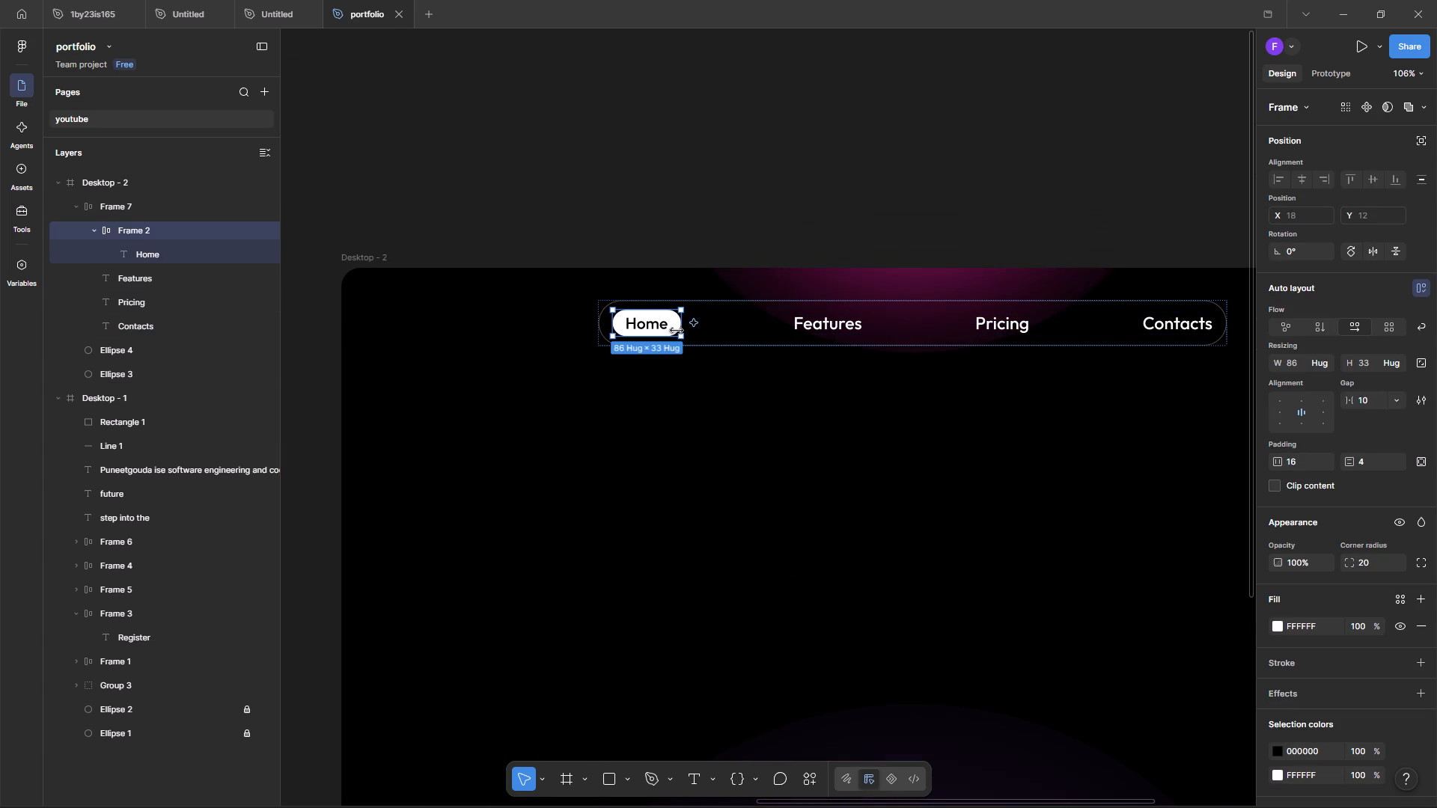
{"action": "left_click", "coordinate": [677, 331]}
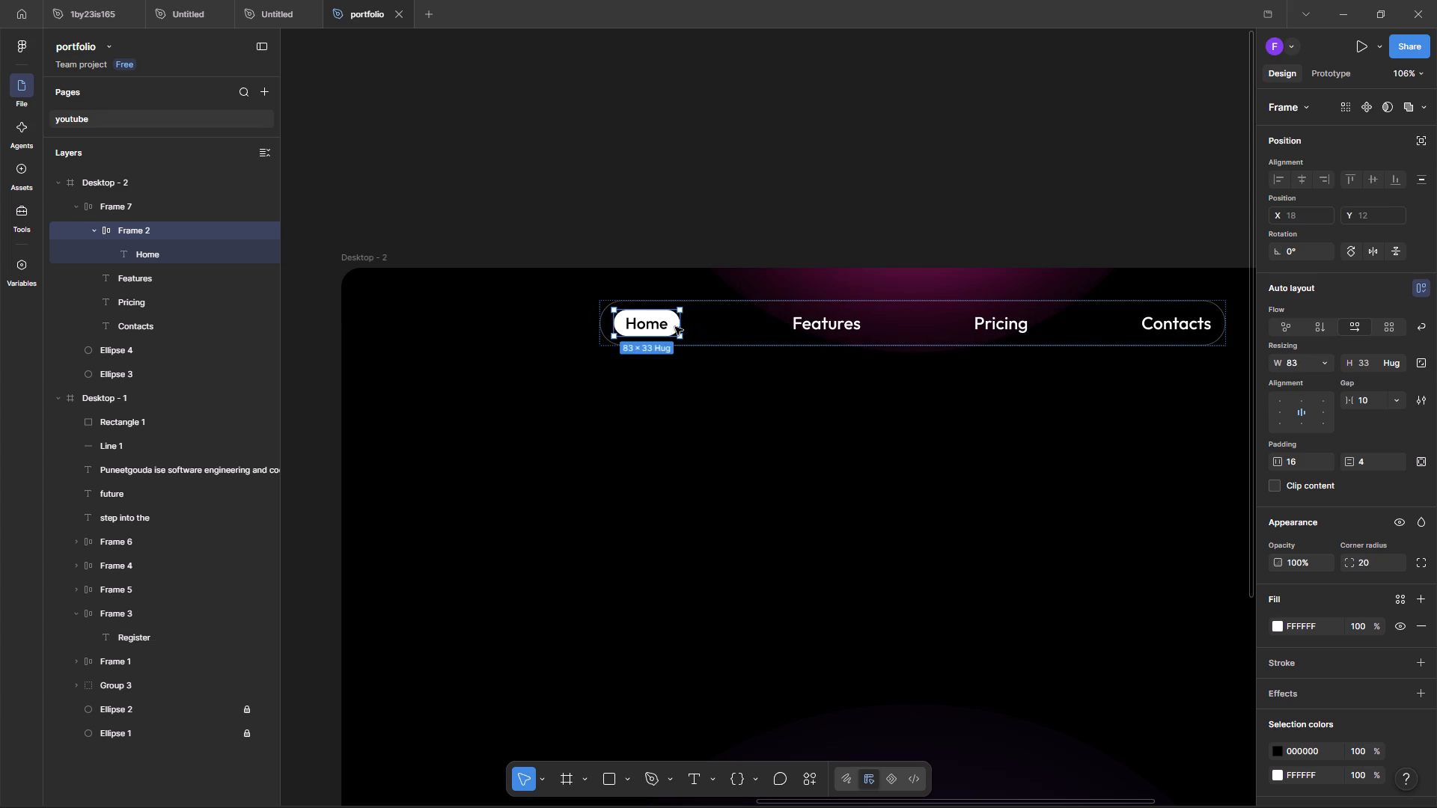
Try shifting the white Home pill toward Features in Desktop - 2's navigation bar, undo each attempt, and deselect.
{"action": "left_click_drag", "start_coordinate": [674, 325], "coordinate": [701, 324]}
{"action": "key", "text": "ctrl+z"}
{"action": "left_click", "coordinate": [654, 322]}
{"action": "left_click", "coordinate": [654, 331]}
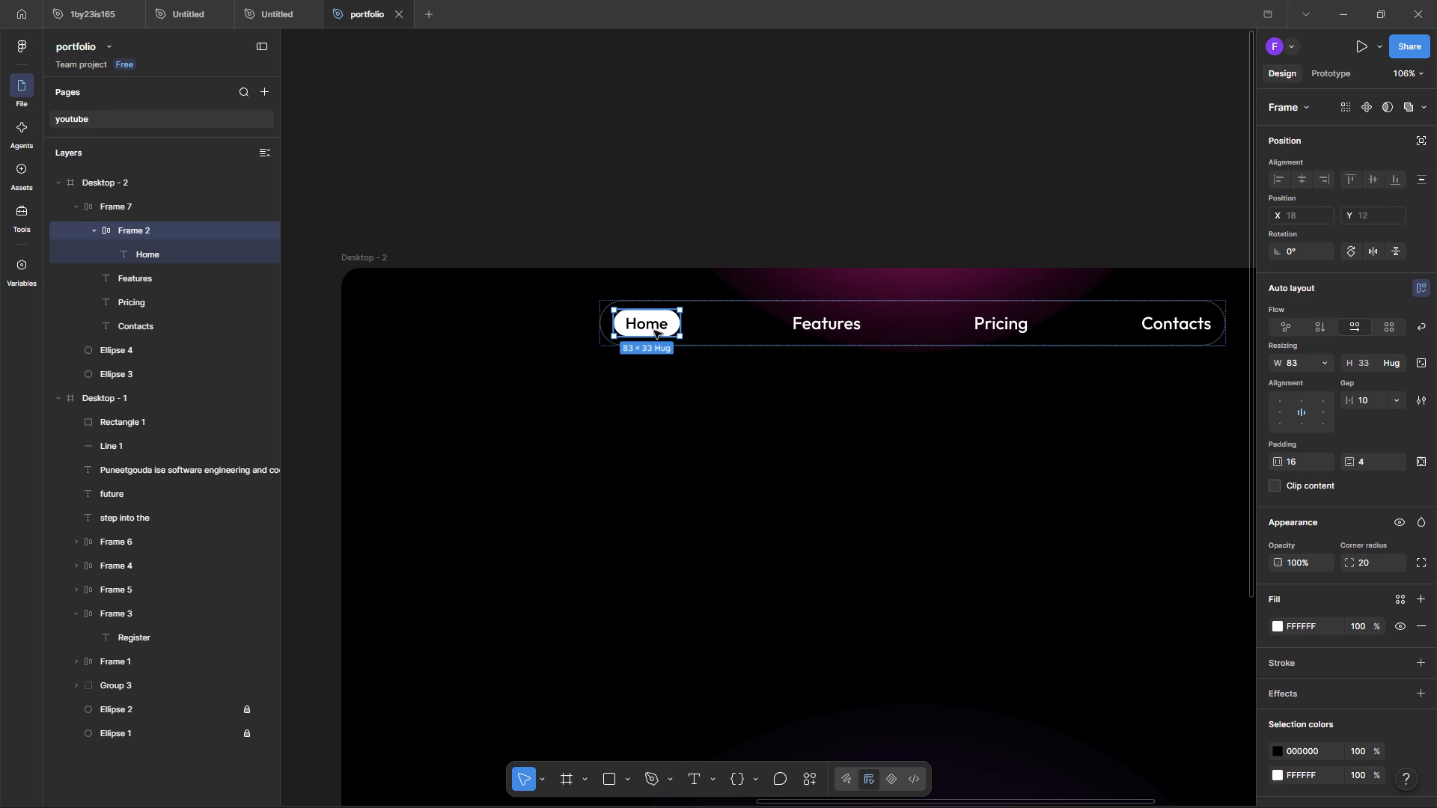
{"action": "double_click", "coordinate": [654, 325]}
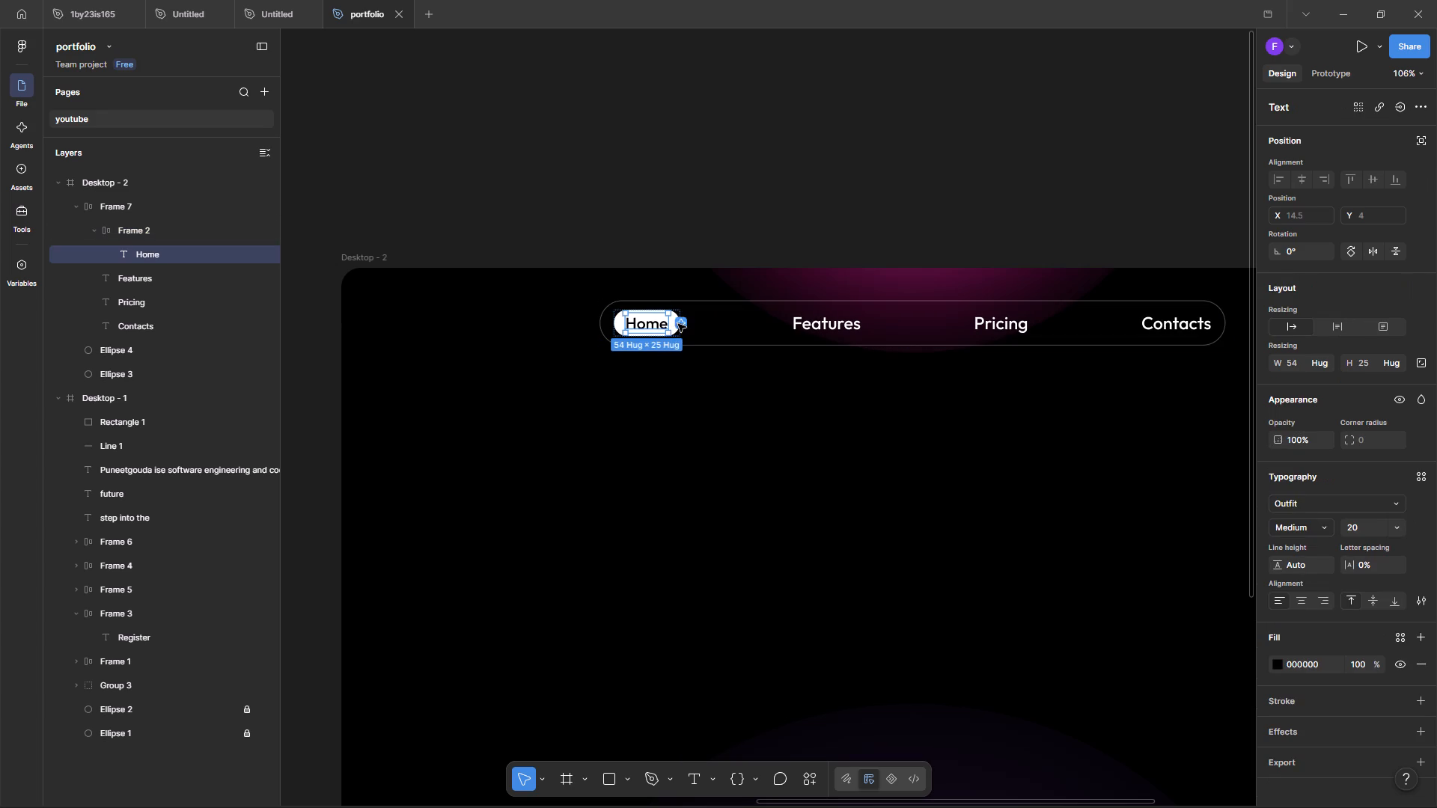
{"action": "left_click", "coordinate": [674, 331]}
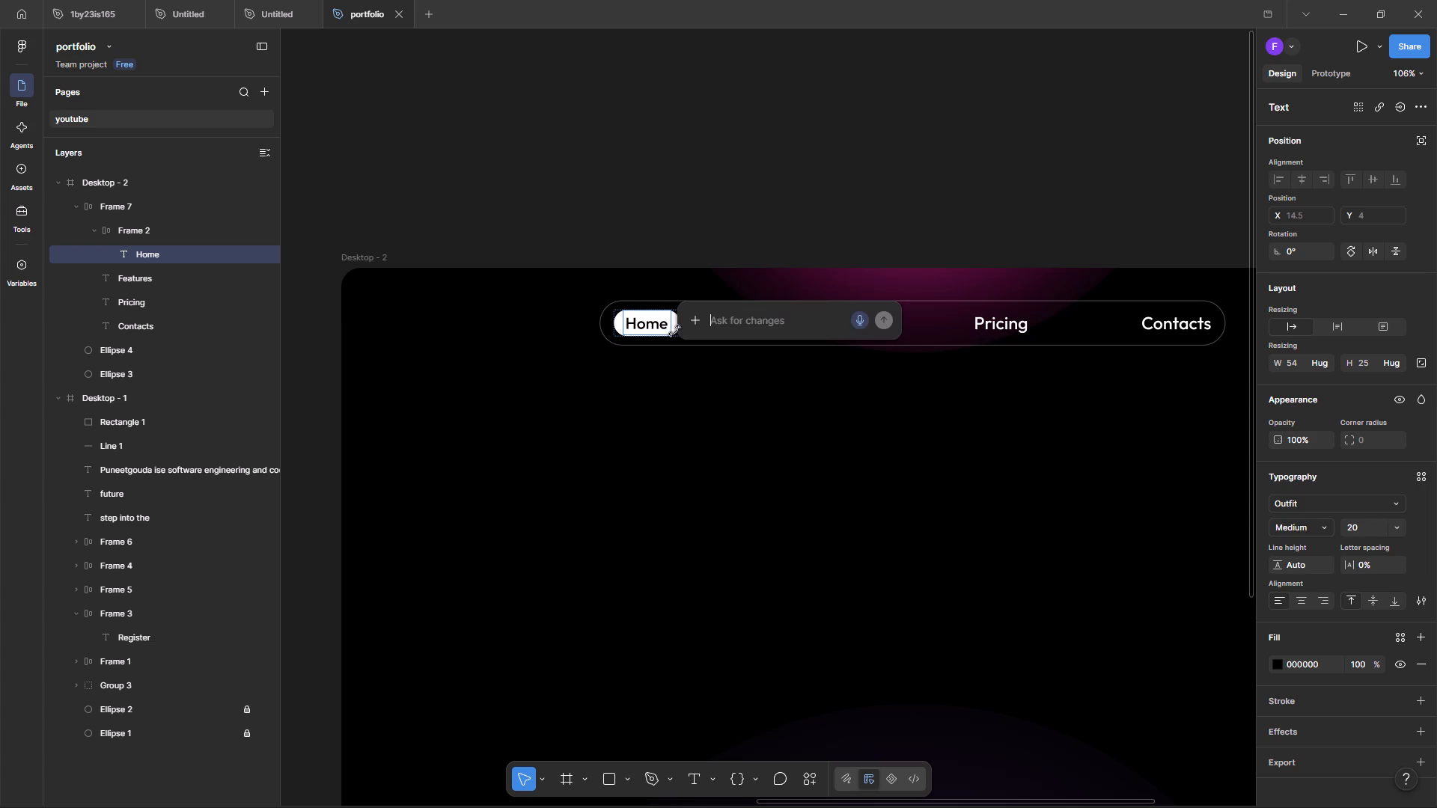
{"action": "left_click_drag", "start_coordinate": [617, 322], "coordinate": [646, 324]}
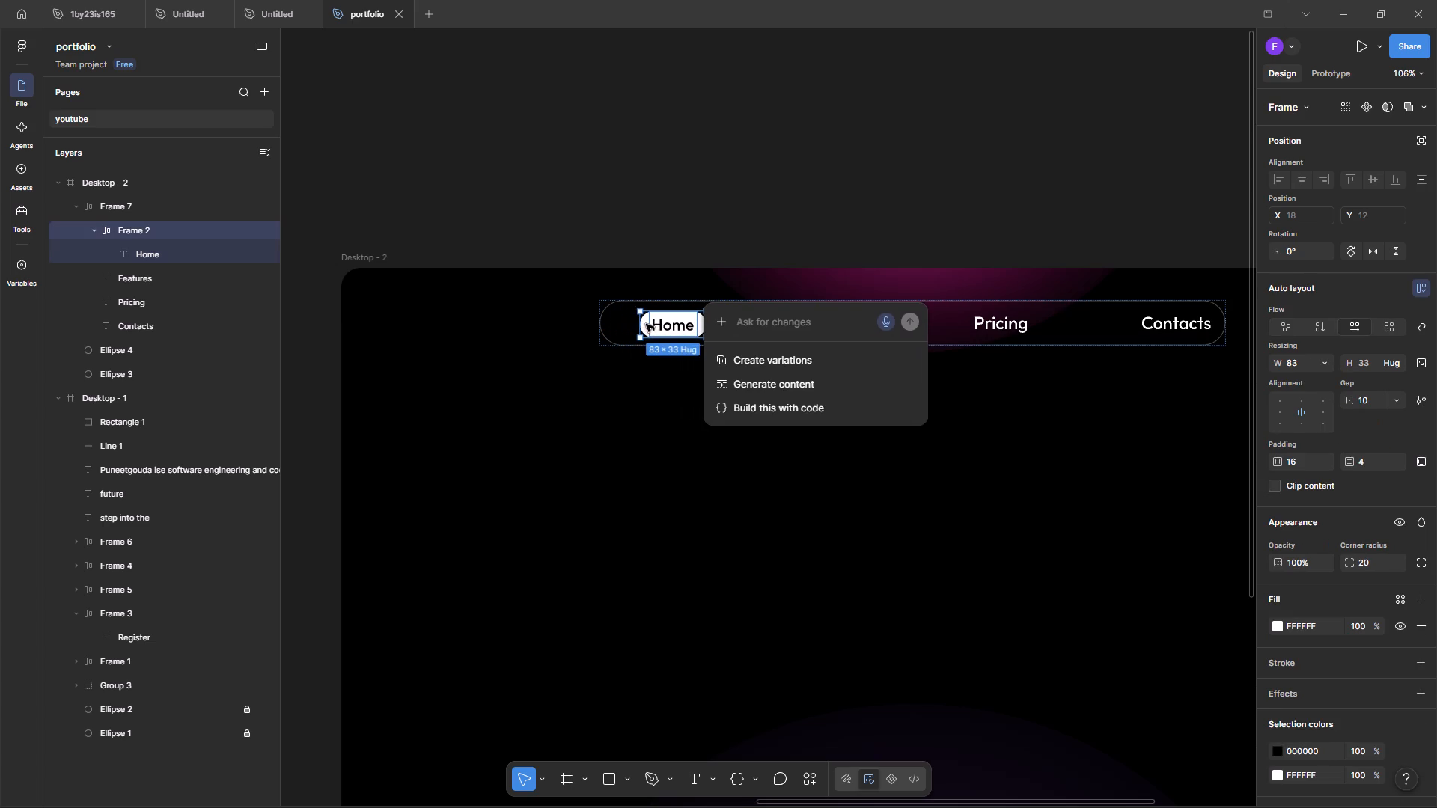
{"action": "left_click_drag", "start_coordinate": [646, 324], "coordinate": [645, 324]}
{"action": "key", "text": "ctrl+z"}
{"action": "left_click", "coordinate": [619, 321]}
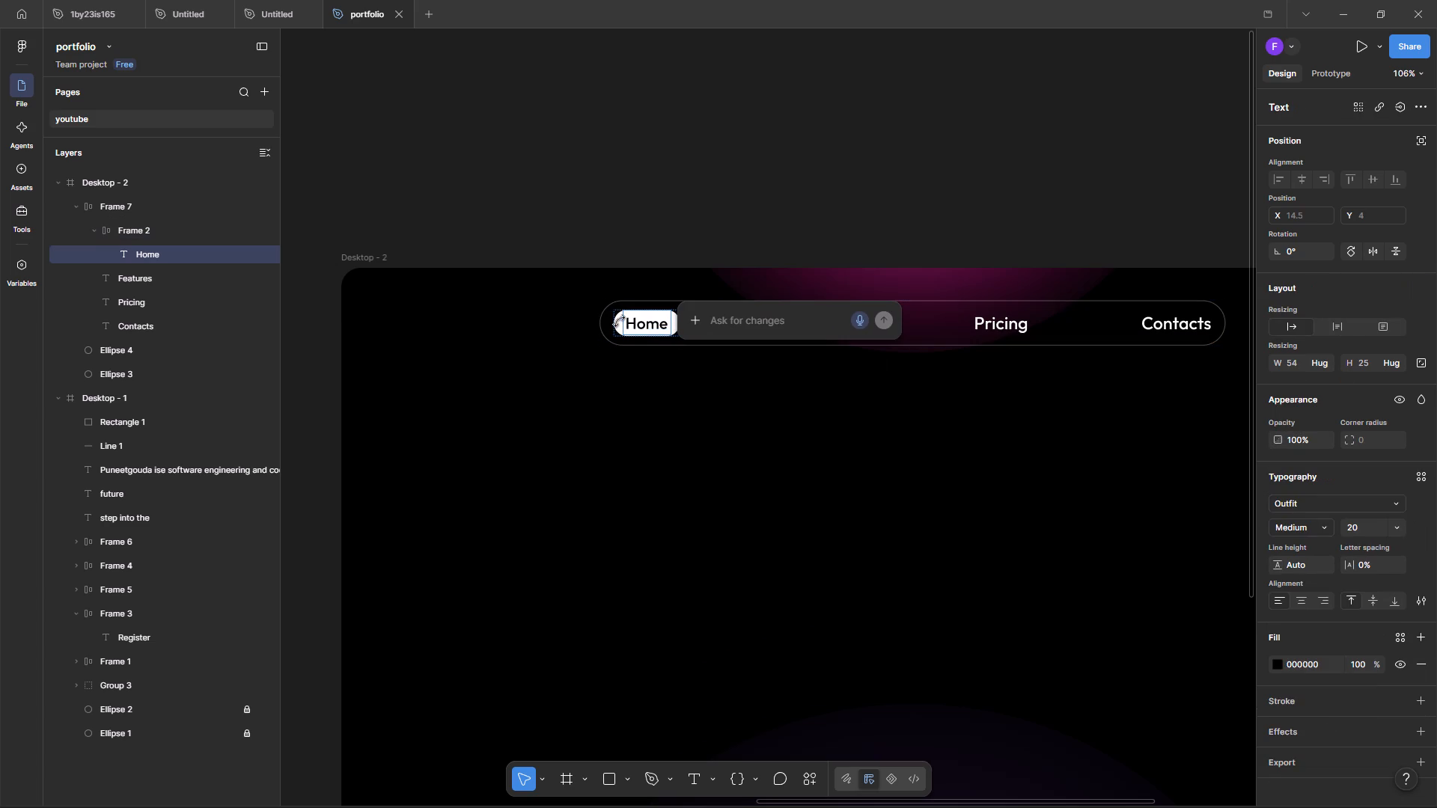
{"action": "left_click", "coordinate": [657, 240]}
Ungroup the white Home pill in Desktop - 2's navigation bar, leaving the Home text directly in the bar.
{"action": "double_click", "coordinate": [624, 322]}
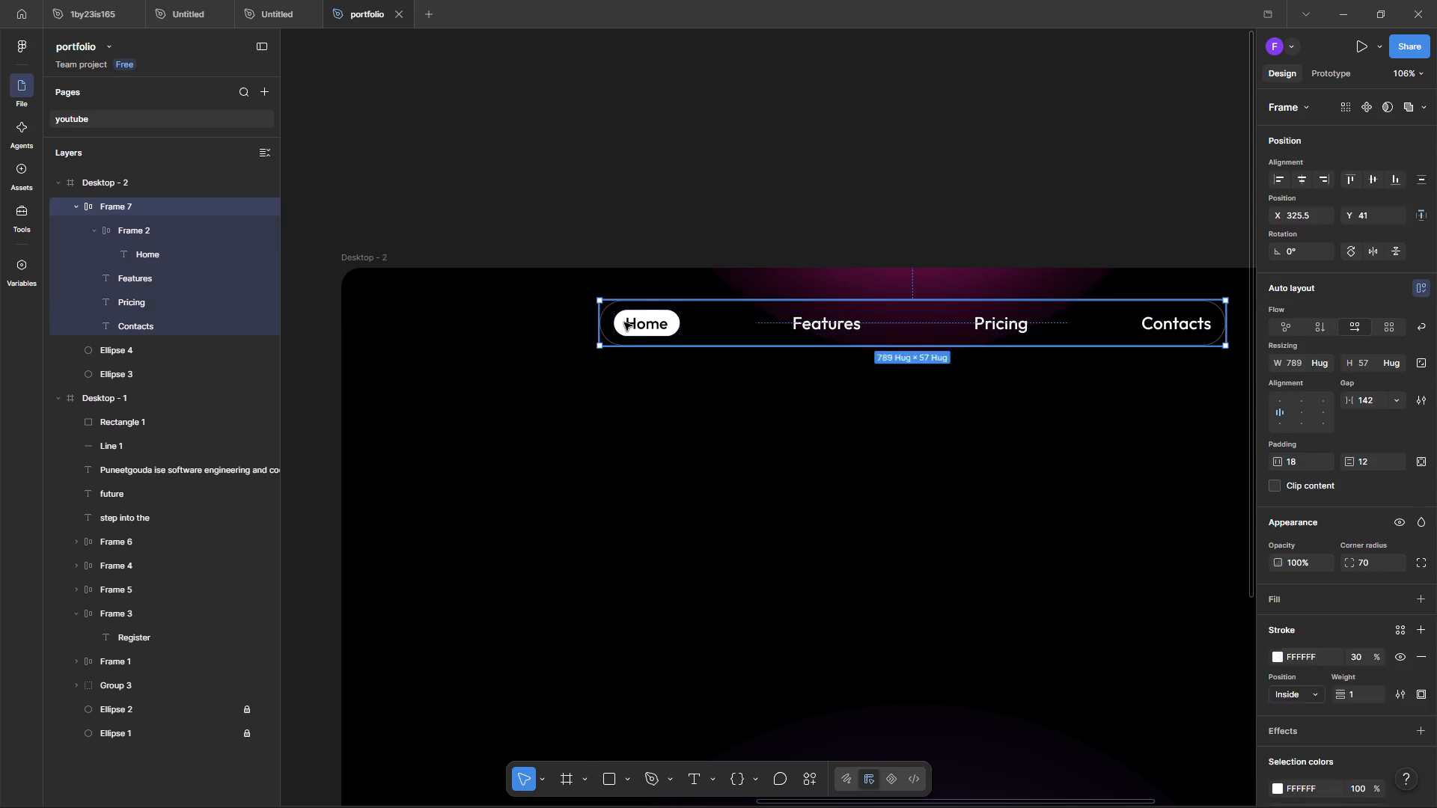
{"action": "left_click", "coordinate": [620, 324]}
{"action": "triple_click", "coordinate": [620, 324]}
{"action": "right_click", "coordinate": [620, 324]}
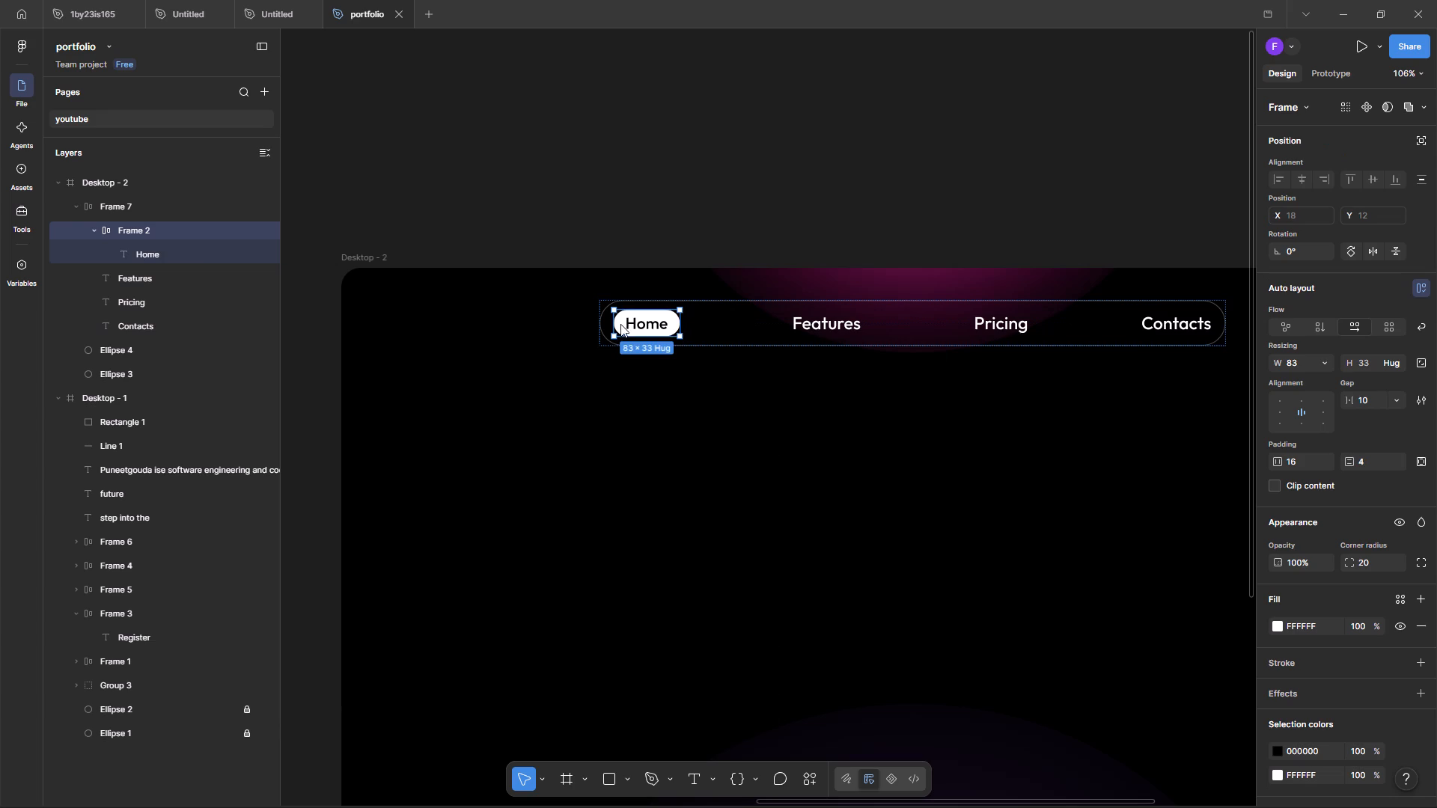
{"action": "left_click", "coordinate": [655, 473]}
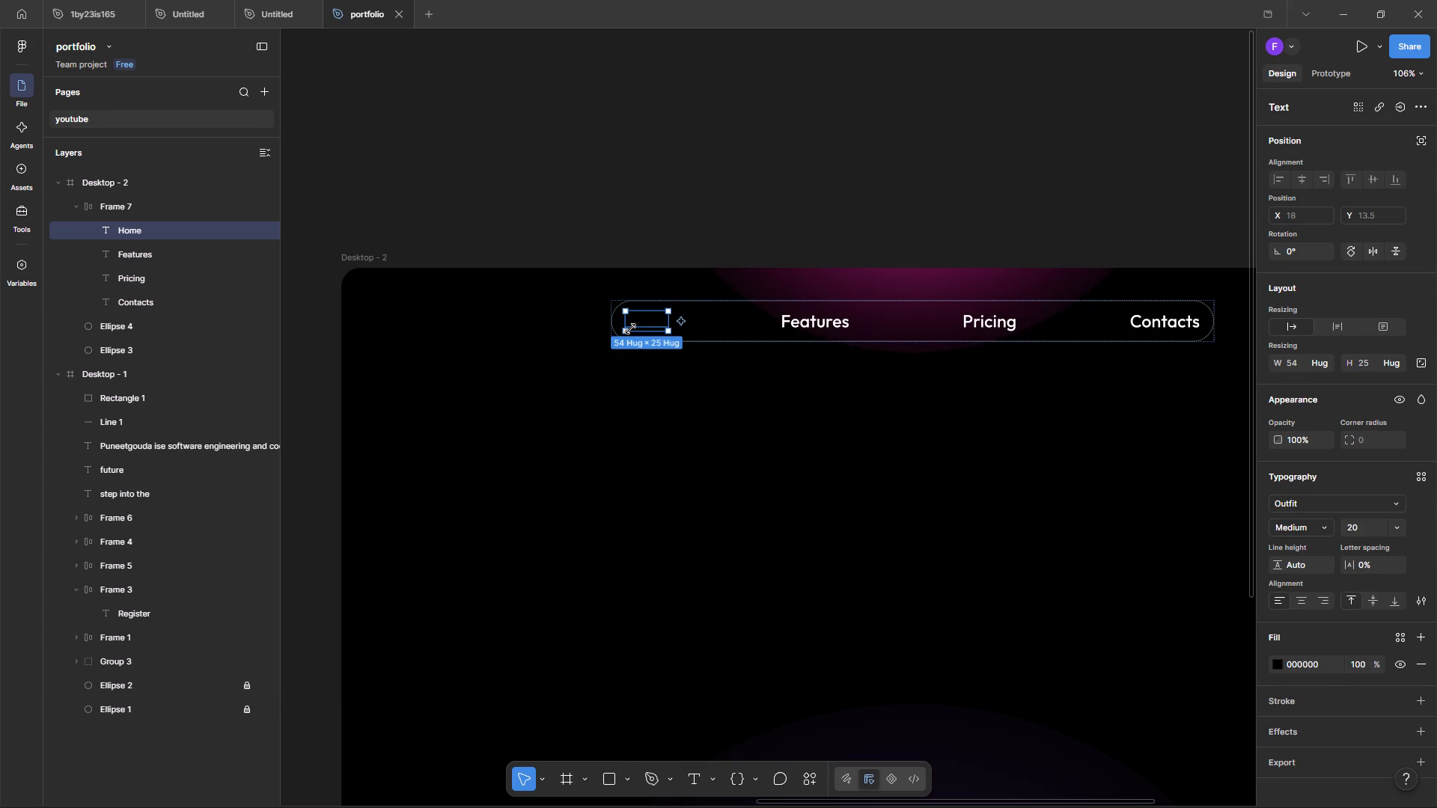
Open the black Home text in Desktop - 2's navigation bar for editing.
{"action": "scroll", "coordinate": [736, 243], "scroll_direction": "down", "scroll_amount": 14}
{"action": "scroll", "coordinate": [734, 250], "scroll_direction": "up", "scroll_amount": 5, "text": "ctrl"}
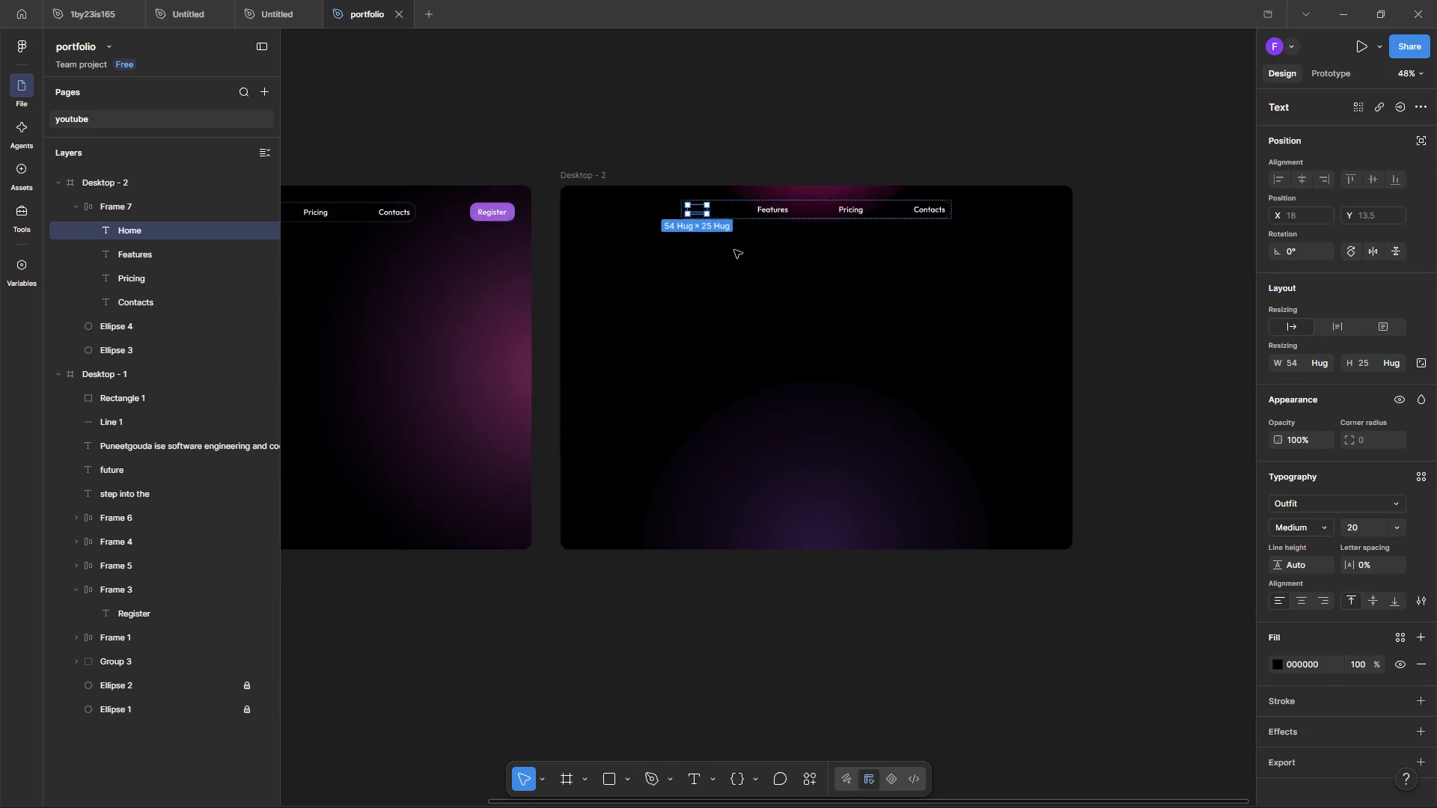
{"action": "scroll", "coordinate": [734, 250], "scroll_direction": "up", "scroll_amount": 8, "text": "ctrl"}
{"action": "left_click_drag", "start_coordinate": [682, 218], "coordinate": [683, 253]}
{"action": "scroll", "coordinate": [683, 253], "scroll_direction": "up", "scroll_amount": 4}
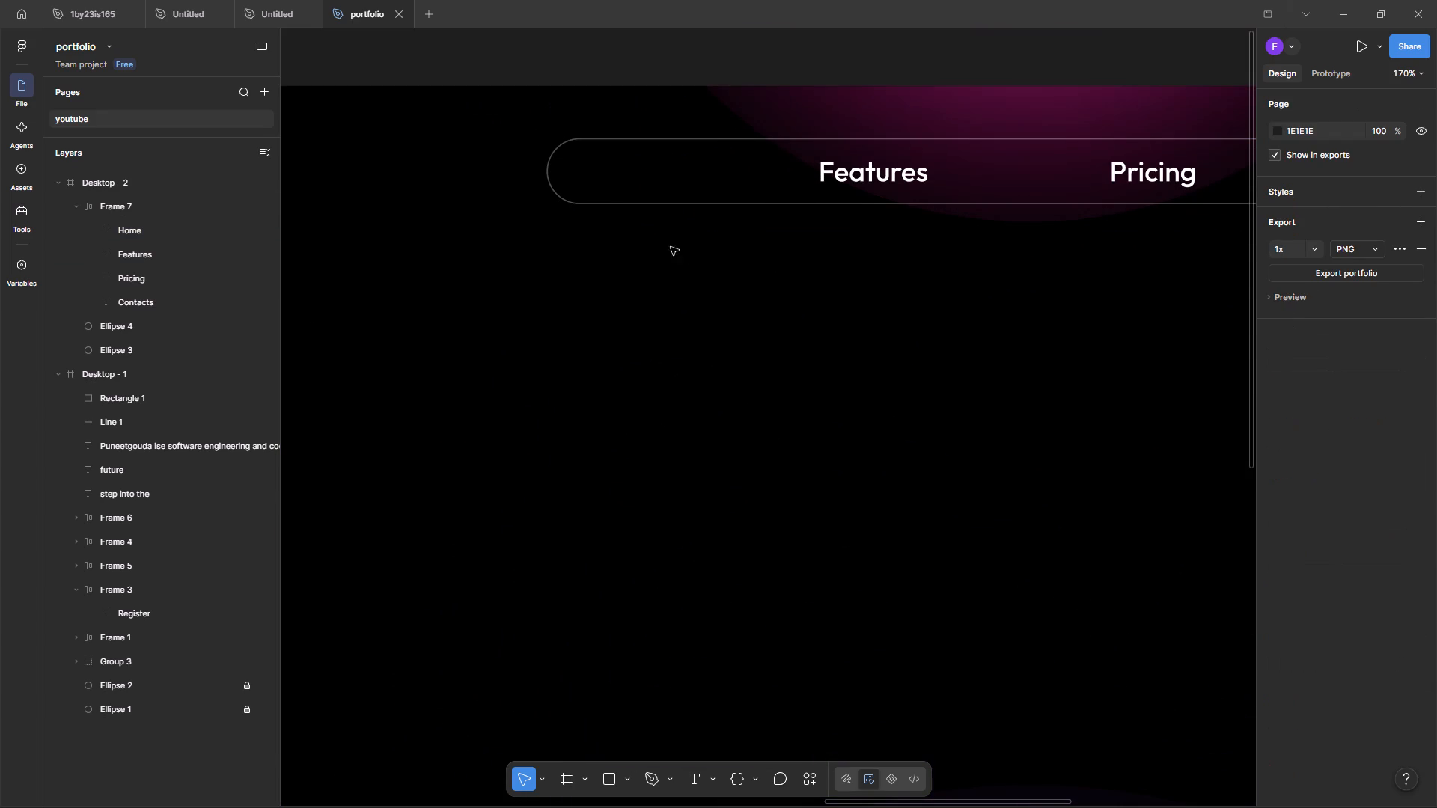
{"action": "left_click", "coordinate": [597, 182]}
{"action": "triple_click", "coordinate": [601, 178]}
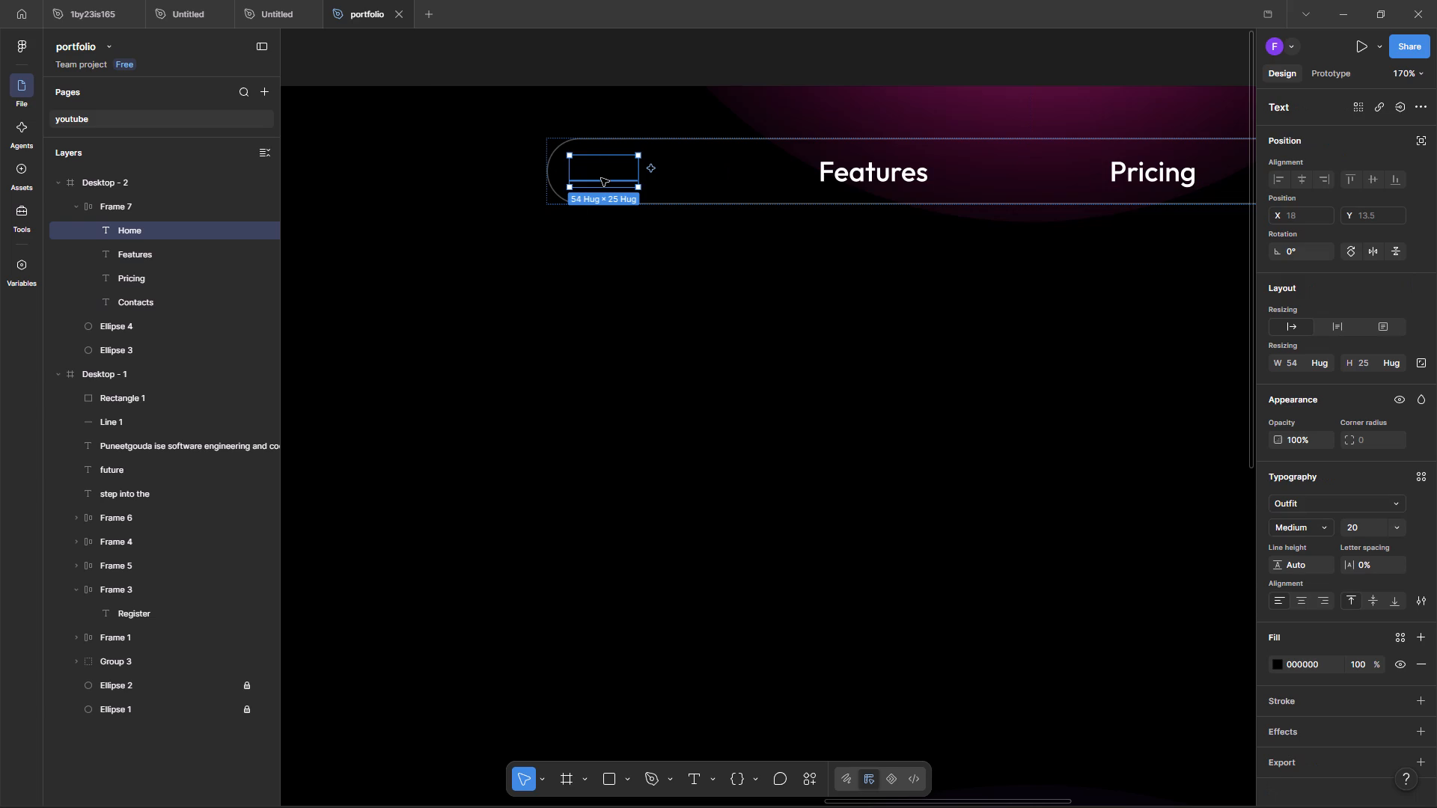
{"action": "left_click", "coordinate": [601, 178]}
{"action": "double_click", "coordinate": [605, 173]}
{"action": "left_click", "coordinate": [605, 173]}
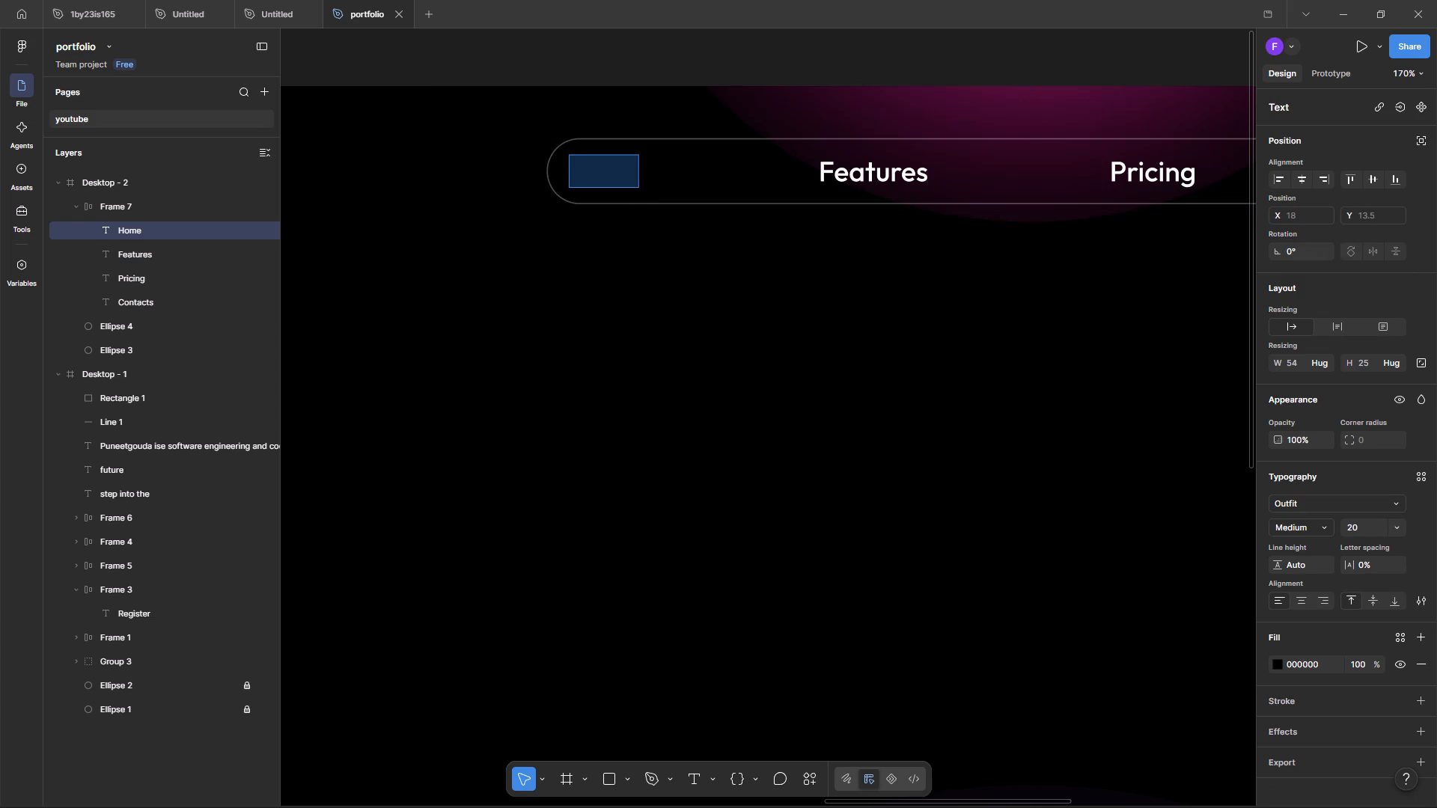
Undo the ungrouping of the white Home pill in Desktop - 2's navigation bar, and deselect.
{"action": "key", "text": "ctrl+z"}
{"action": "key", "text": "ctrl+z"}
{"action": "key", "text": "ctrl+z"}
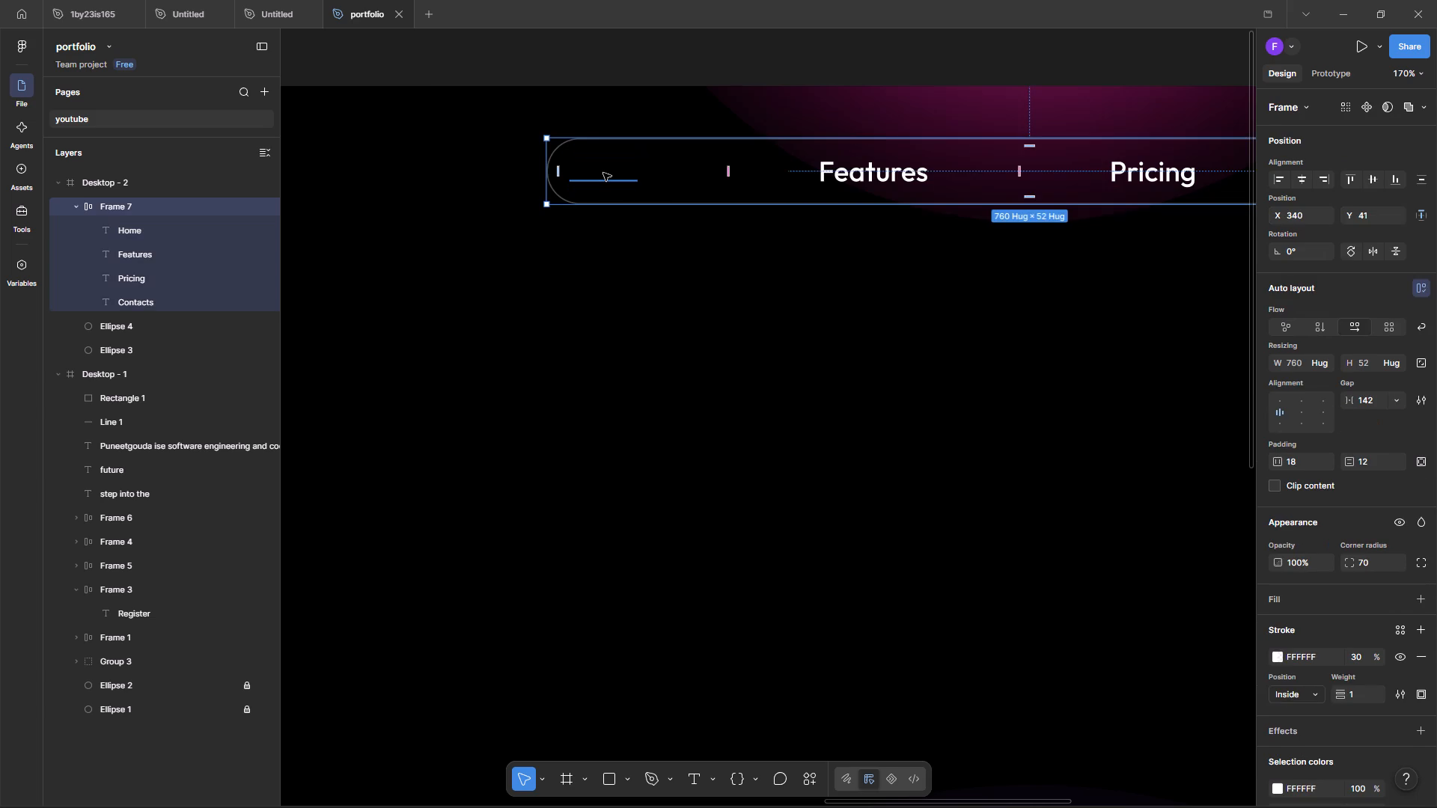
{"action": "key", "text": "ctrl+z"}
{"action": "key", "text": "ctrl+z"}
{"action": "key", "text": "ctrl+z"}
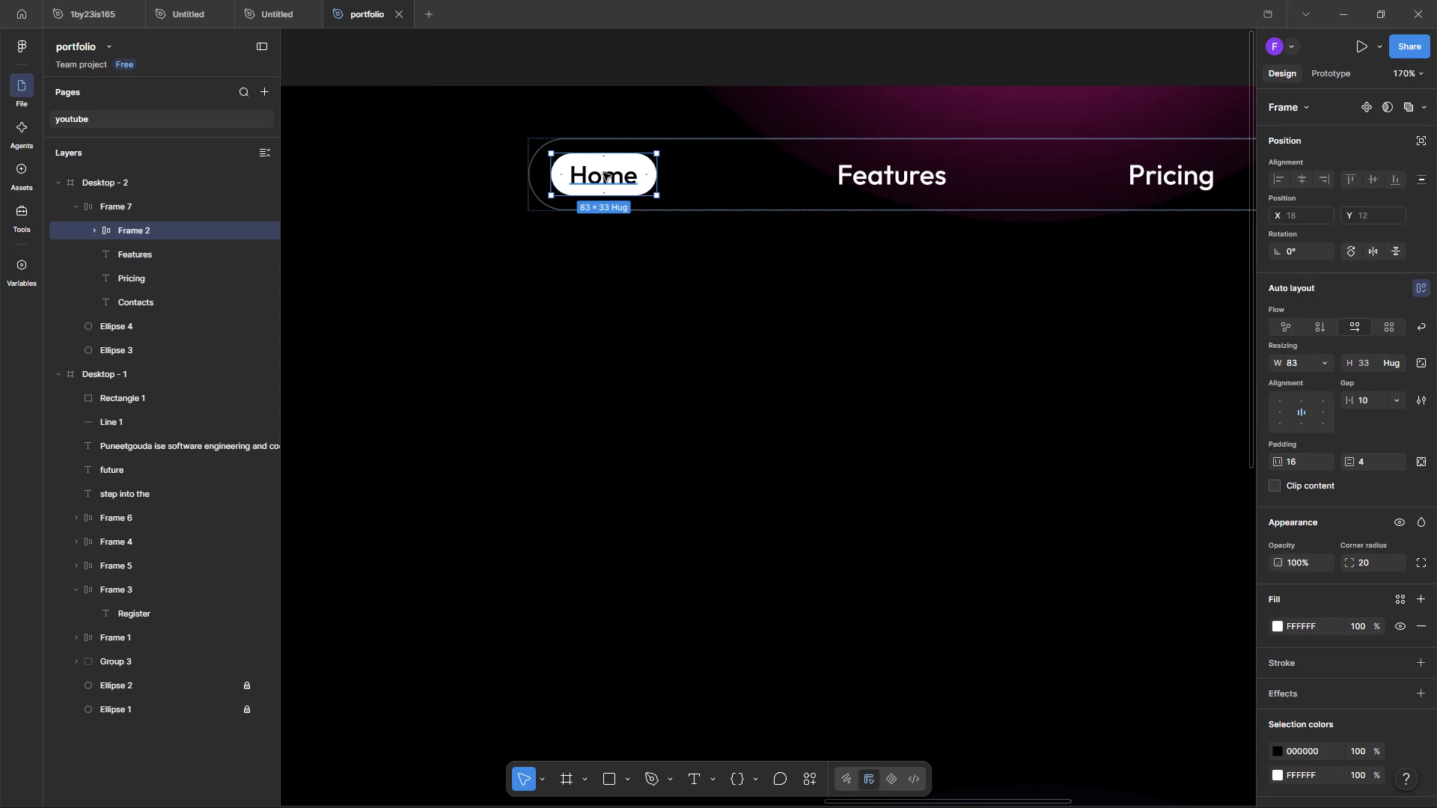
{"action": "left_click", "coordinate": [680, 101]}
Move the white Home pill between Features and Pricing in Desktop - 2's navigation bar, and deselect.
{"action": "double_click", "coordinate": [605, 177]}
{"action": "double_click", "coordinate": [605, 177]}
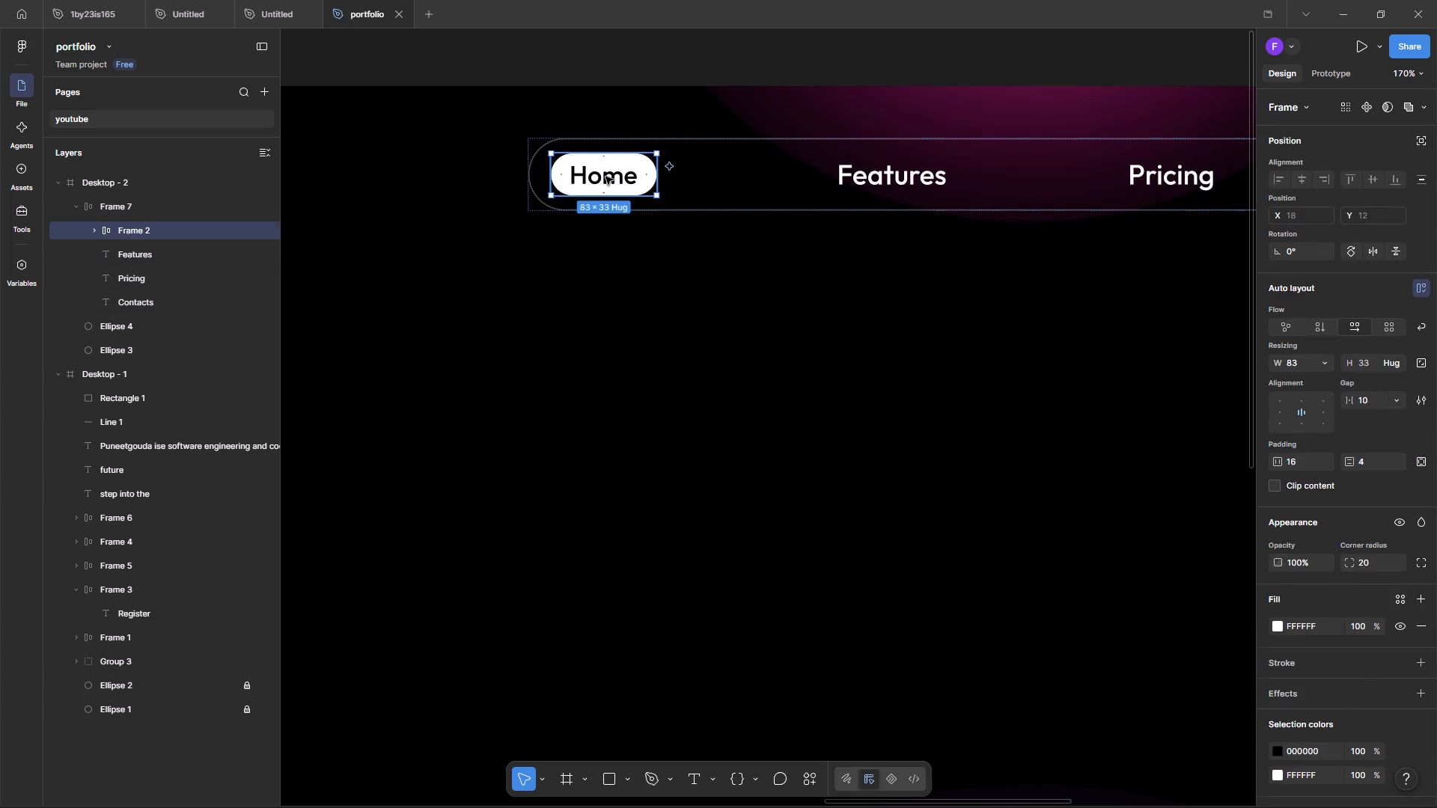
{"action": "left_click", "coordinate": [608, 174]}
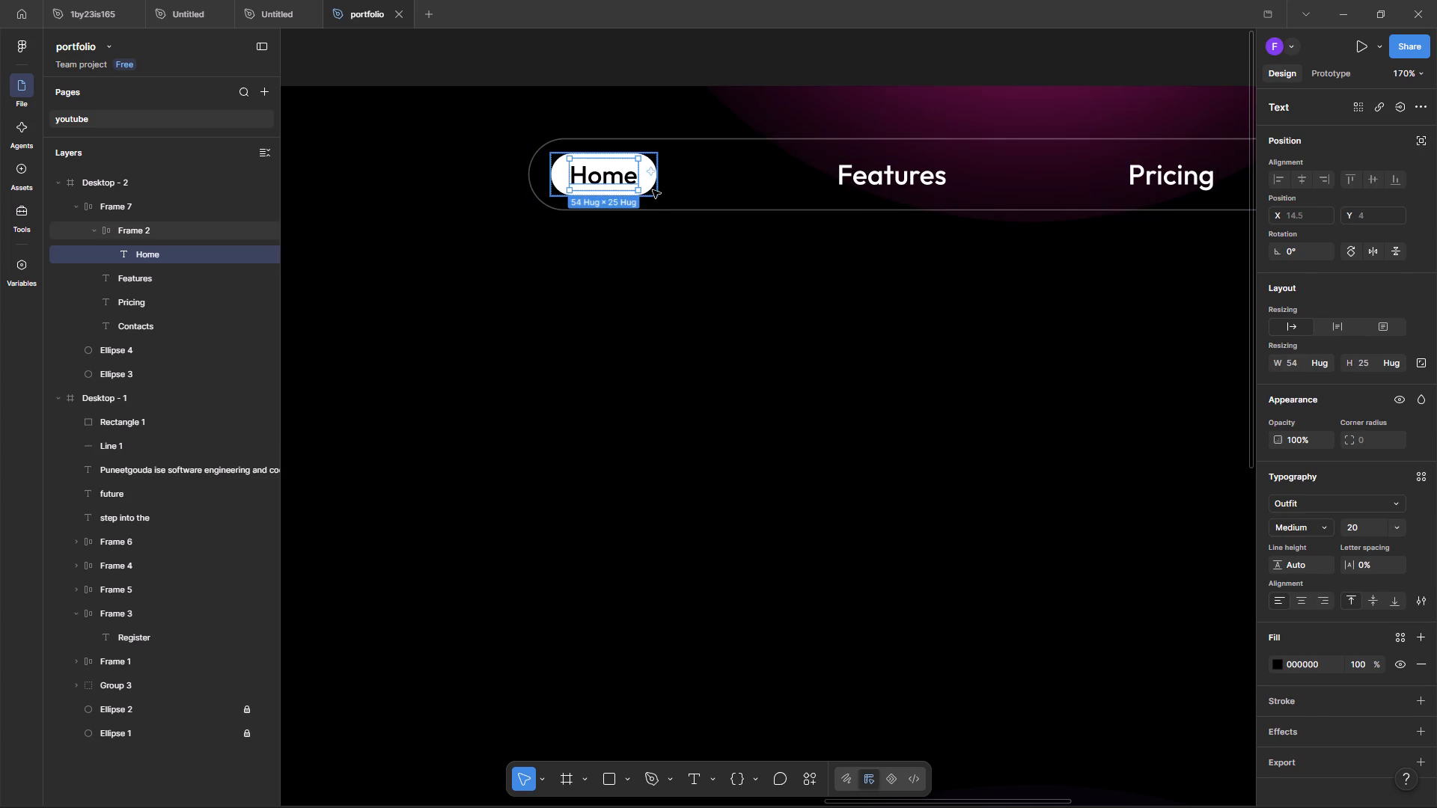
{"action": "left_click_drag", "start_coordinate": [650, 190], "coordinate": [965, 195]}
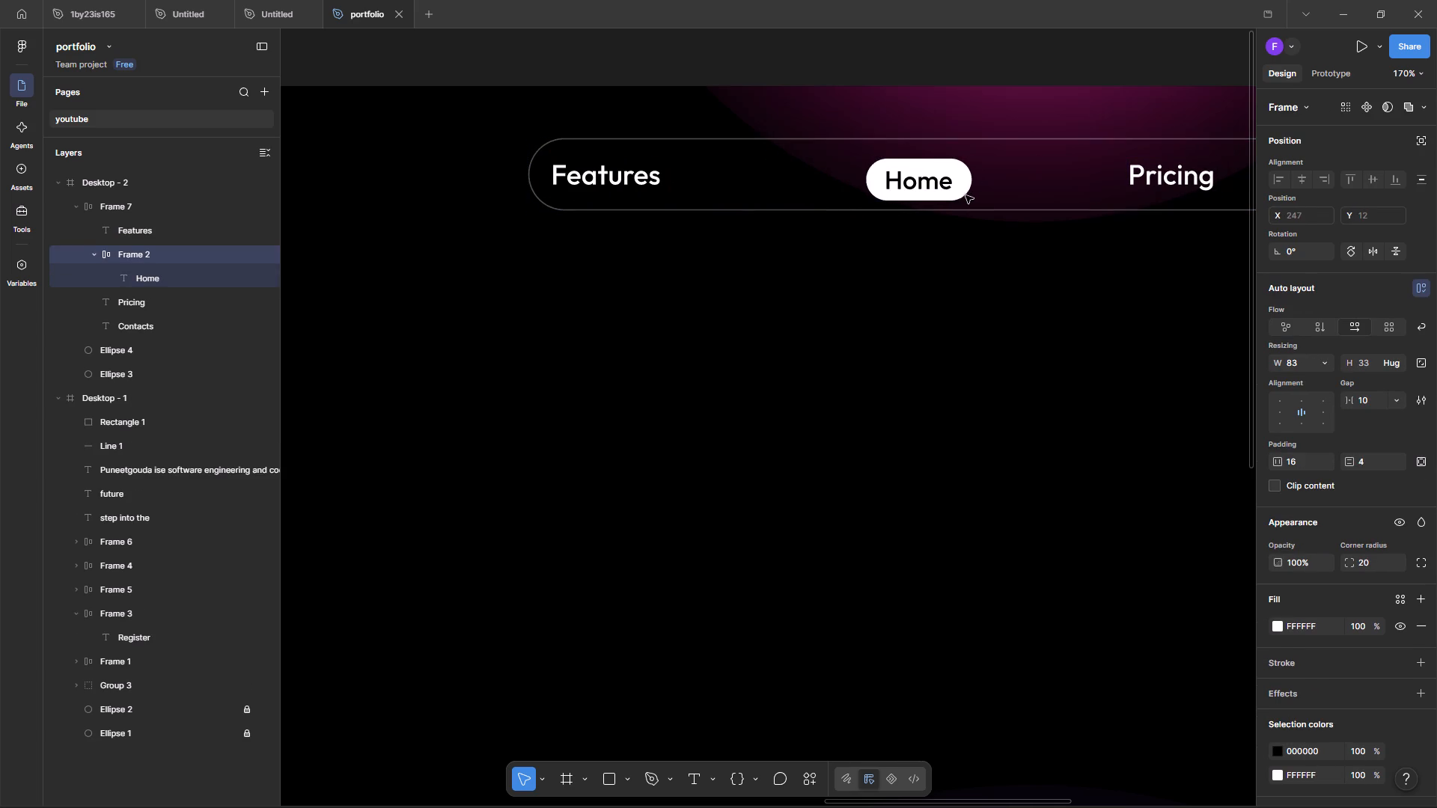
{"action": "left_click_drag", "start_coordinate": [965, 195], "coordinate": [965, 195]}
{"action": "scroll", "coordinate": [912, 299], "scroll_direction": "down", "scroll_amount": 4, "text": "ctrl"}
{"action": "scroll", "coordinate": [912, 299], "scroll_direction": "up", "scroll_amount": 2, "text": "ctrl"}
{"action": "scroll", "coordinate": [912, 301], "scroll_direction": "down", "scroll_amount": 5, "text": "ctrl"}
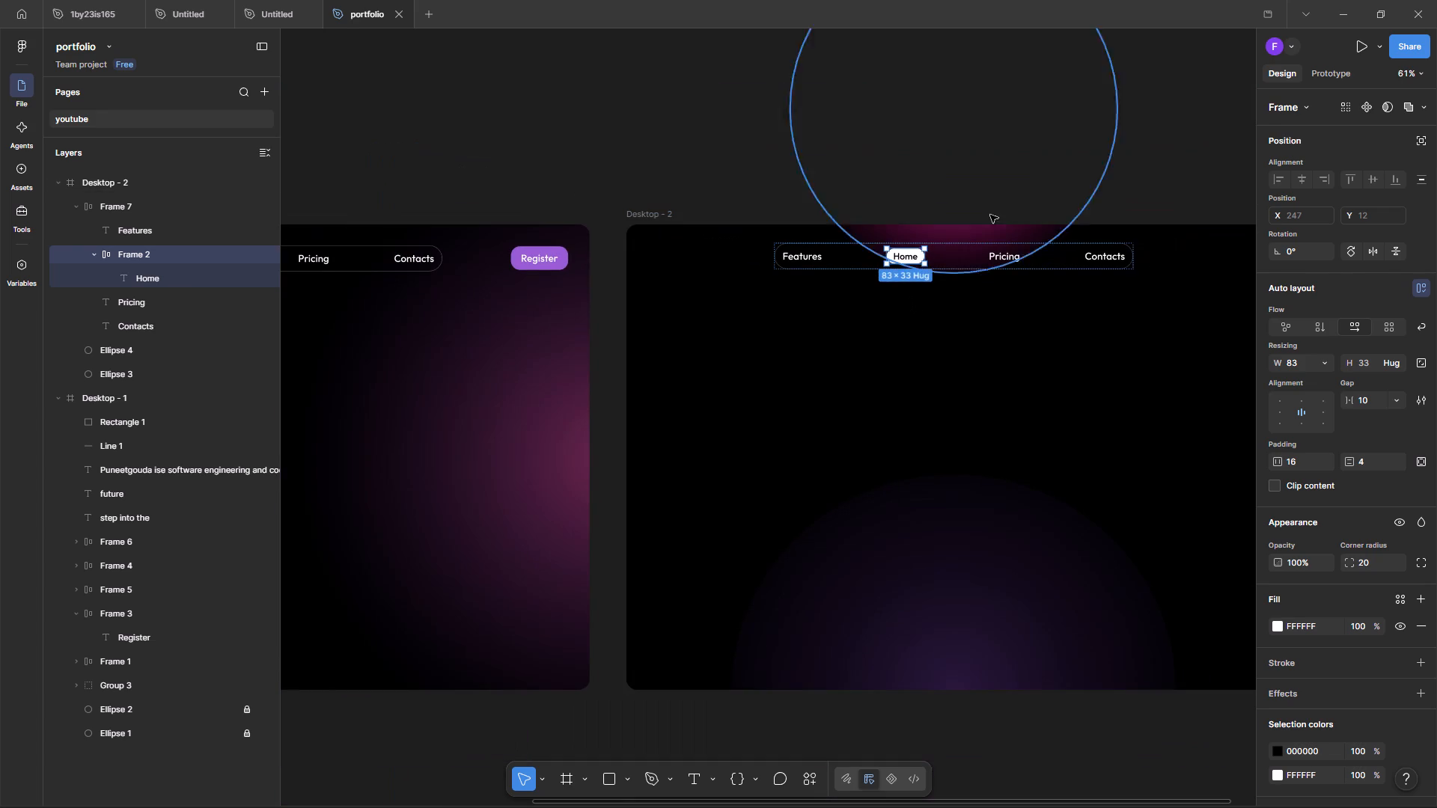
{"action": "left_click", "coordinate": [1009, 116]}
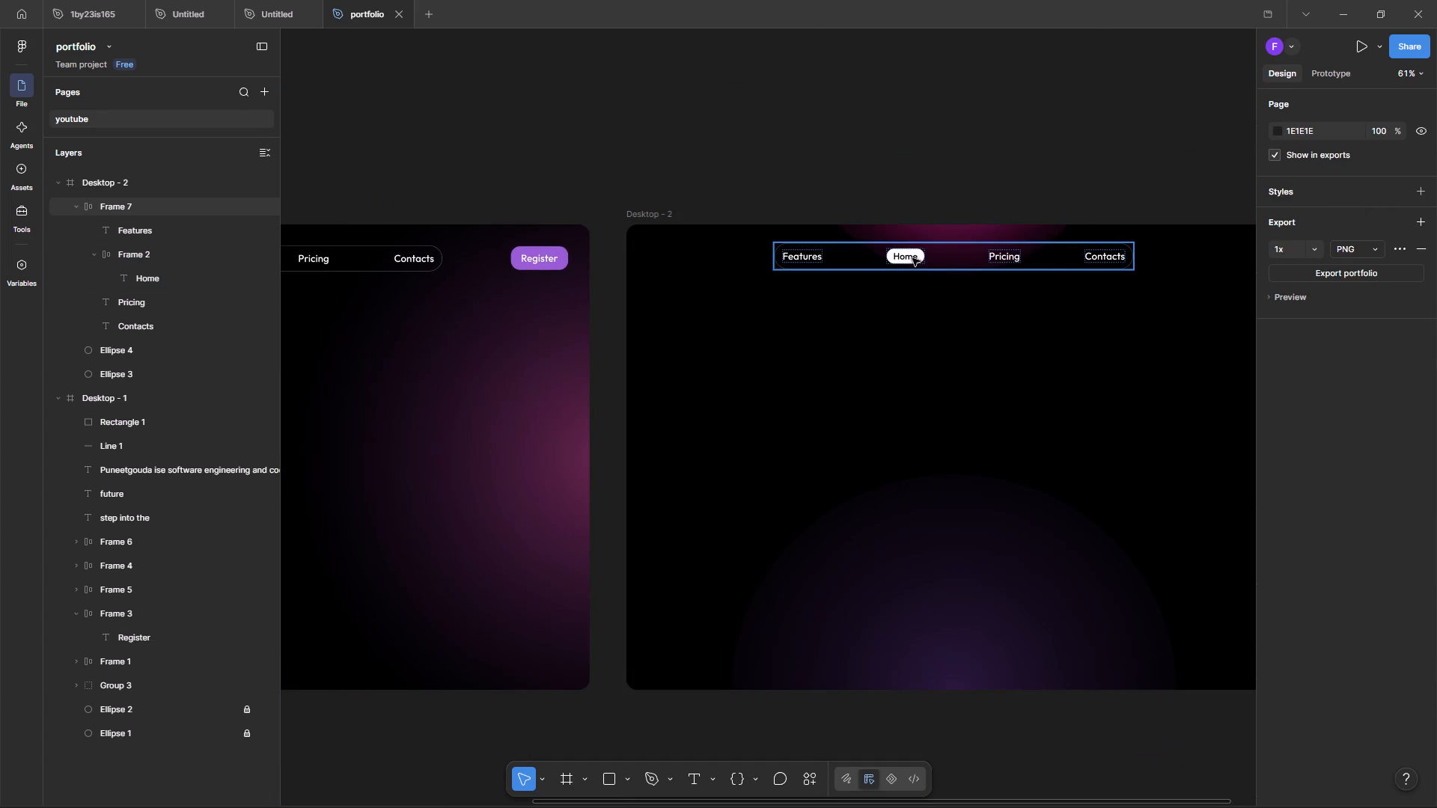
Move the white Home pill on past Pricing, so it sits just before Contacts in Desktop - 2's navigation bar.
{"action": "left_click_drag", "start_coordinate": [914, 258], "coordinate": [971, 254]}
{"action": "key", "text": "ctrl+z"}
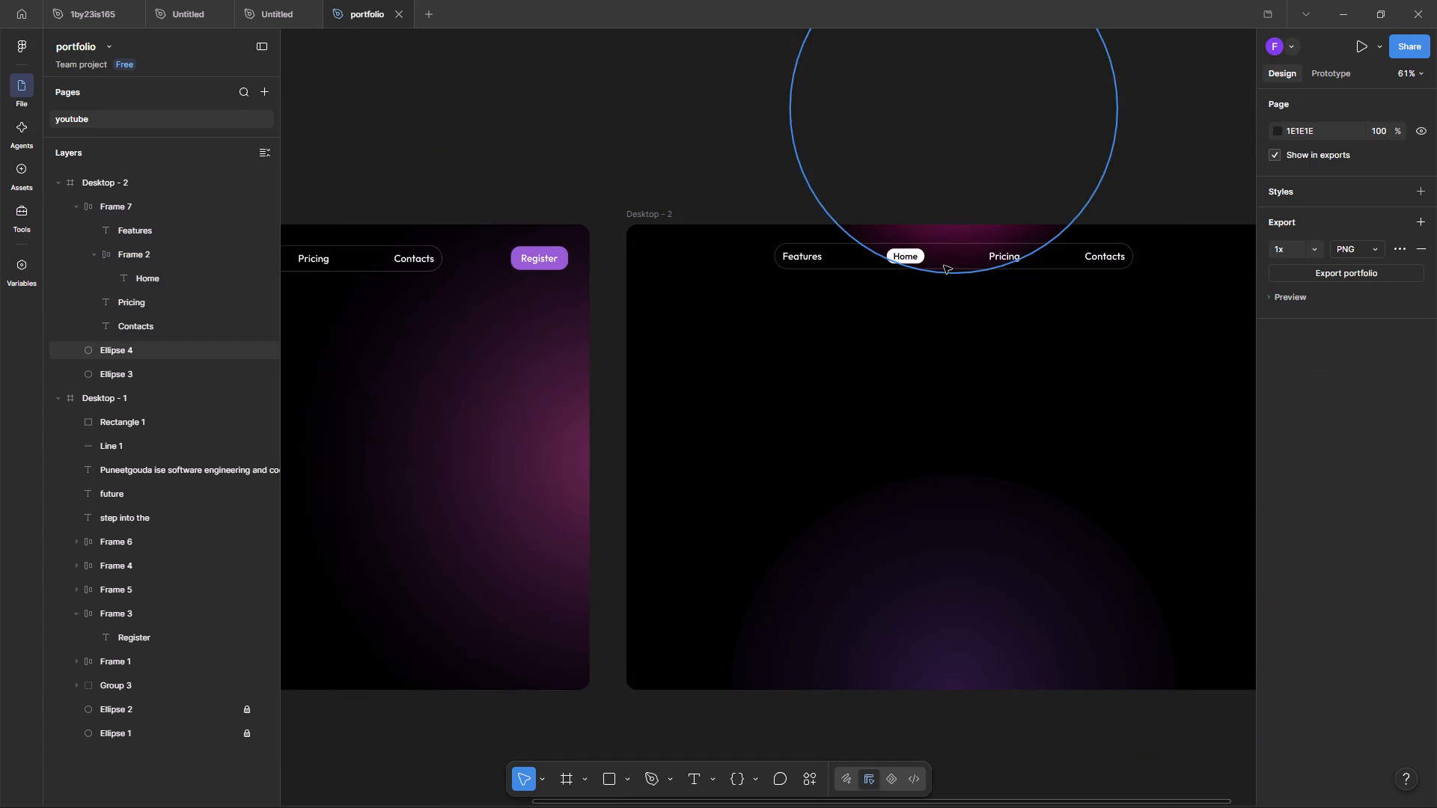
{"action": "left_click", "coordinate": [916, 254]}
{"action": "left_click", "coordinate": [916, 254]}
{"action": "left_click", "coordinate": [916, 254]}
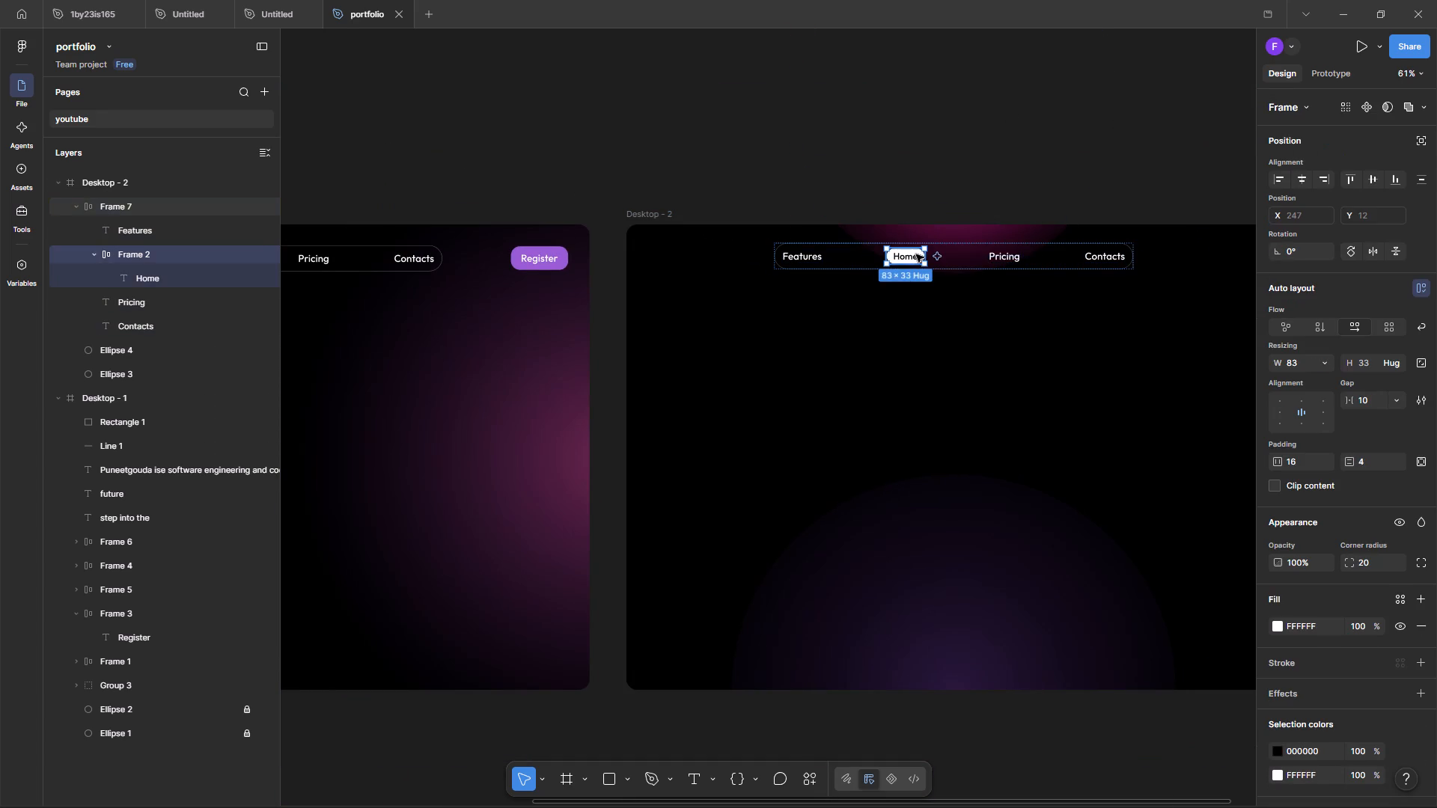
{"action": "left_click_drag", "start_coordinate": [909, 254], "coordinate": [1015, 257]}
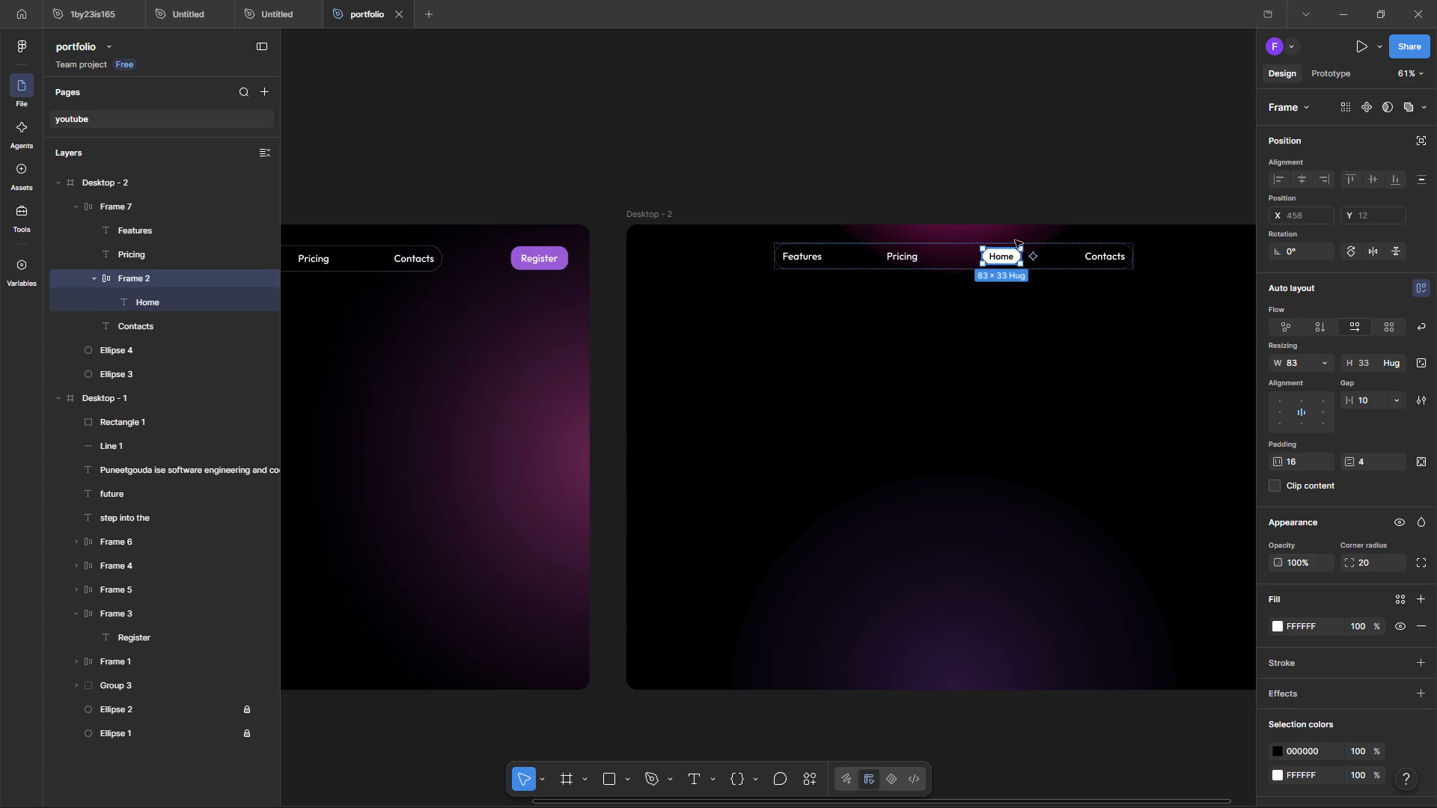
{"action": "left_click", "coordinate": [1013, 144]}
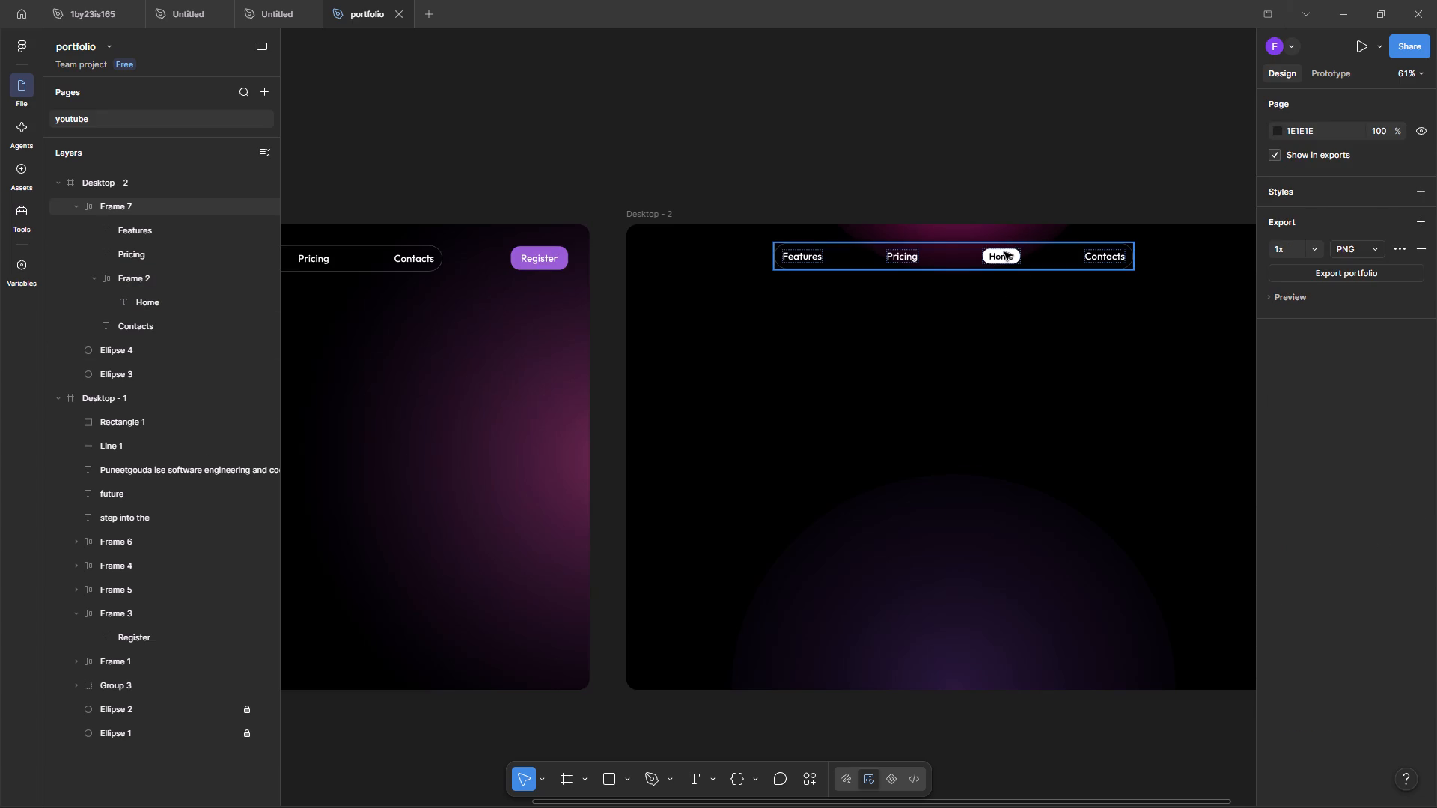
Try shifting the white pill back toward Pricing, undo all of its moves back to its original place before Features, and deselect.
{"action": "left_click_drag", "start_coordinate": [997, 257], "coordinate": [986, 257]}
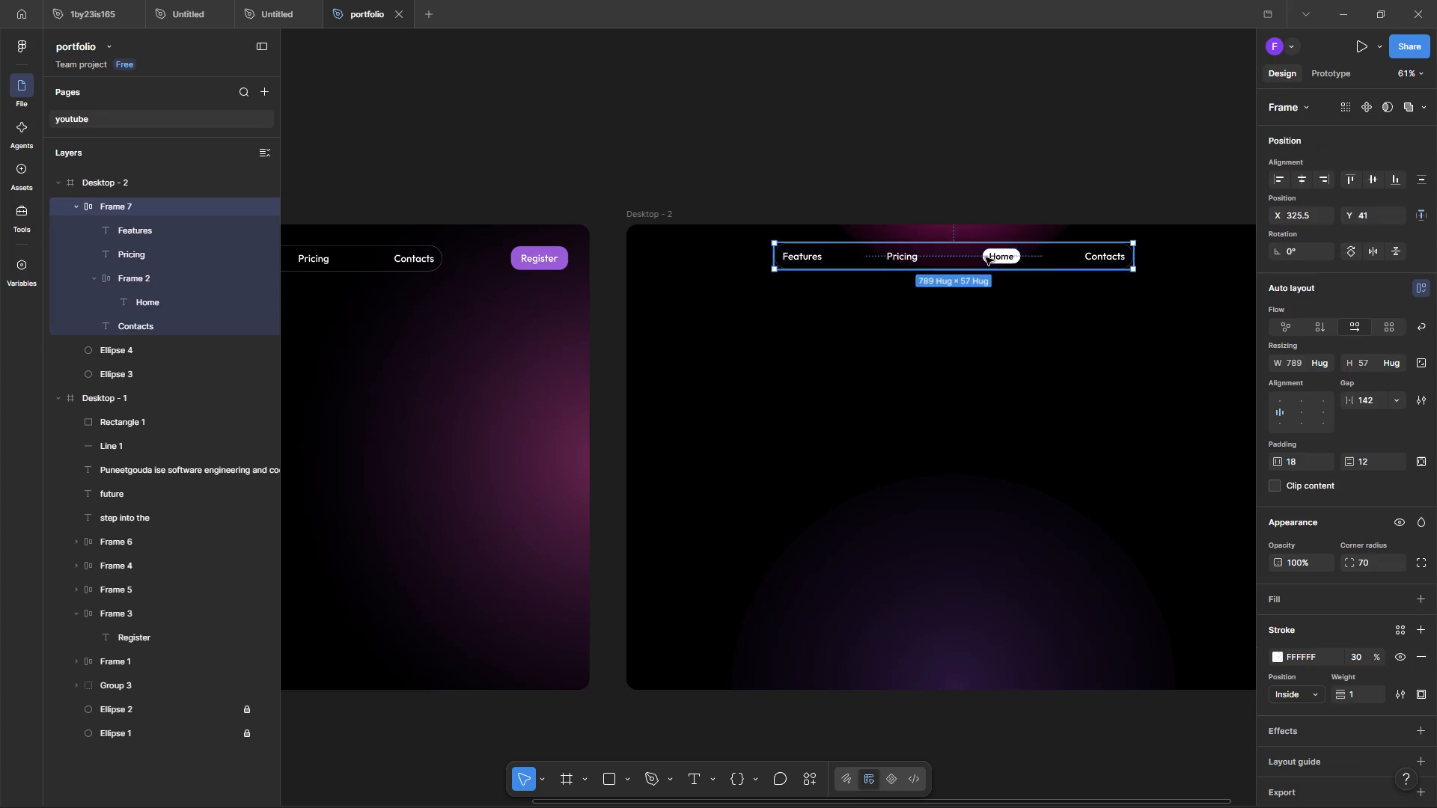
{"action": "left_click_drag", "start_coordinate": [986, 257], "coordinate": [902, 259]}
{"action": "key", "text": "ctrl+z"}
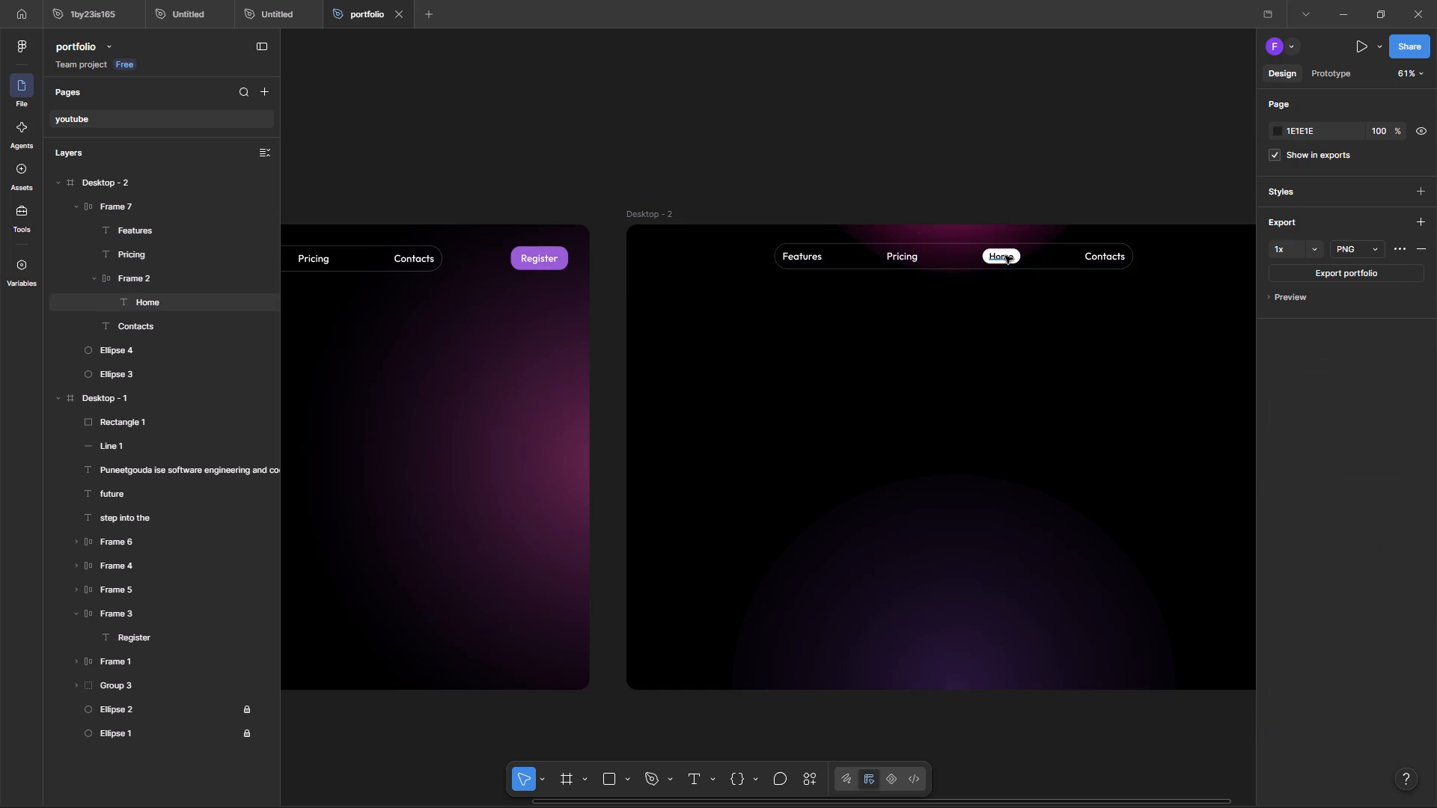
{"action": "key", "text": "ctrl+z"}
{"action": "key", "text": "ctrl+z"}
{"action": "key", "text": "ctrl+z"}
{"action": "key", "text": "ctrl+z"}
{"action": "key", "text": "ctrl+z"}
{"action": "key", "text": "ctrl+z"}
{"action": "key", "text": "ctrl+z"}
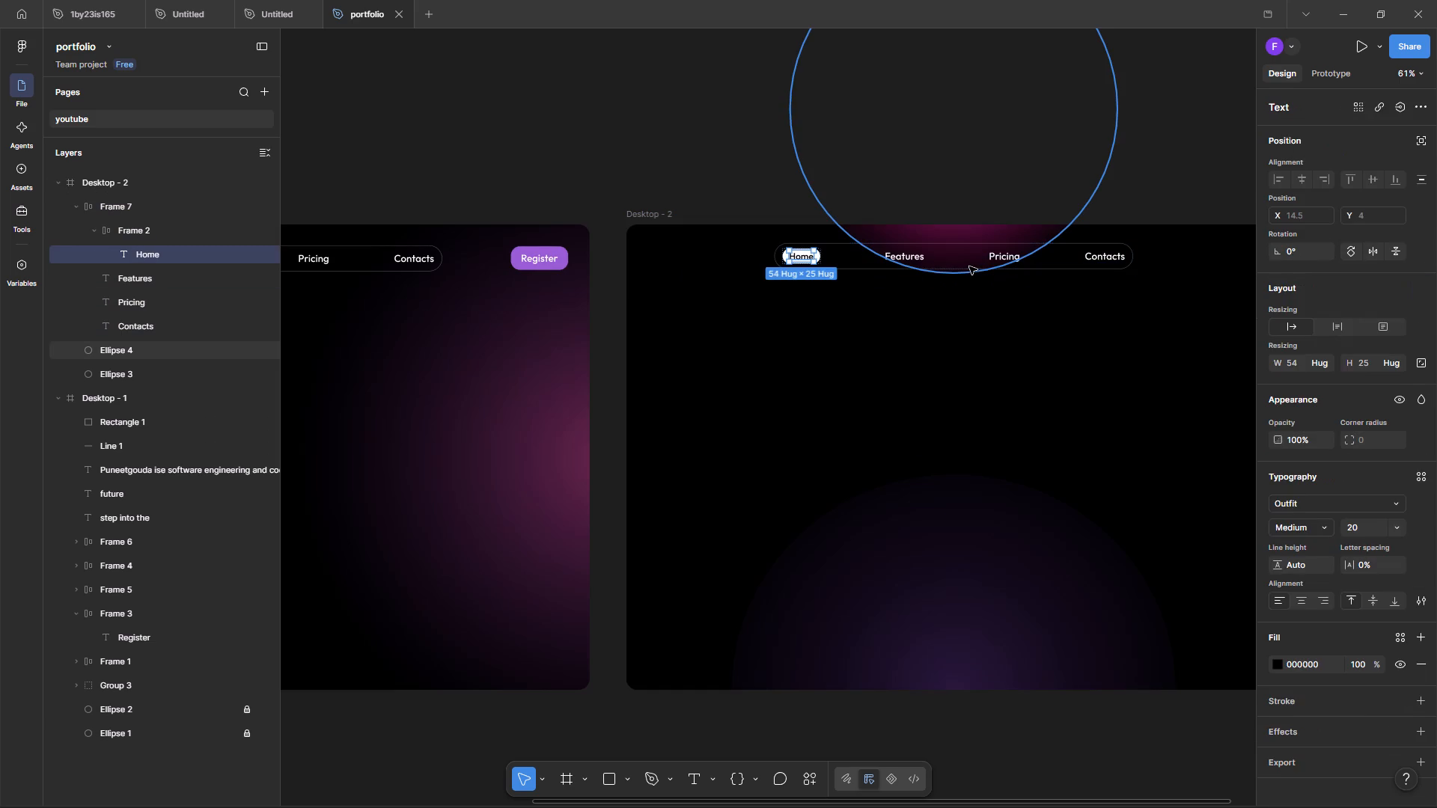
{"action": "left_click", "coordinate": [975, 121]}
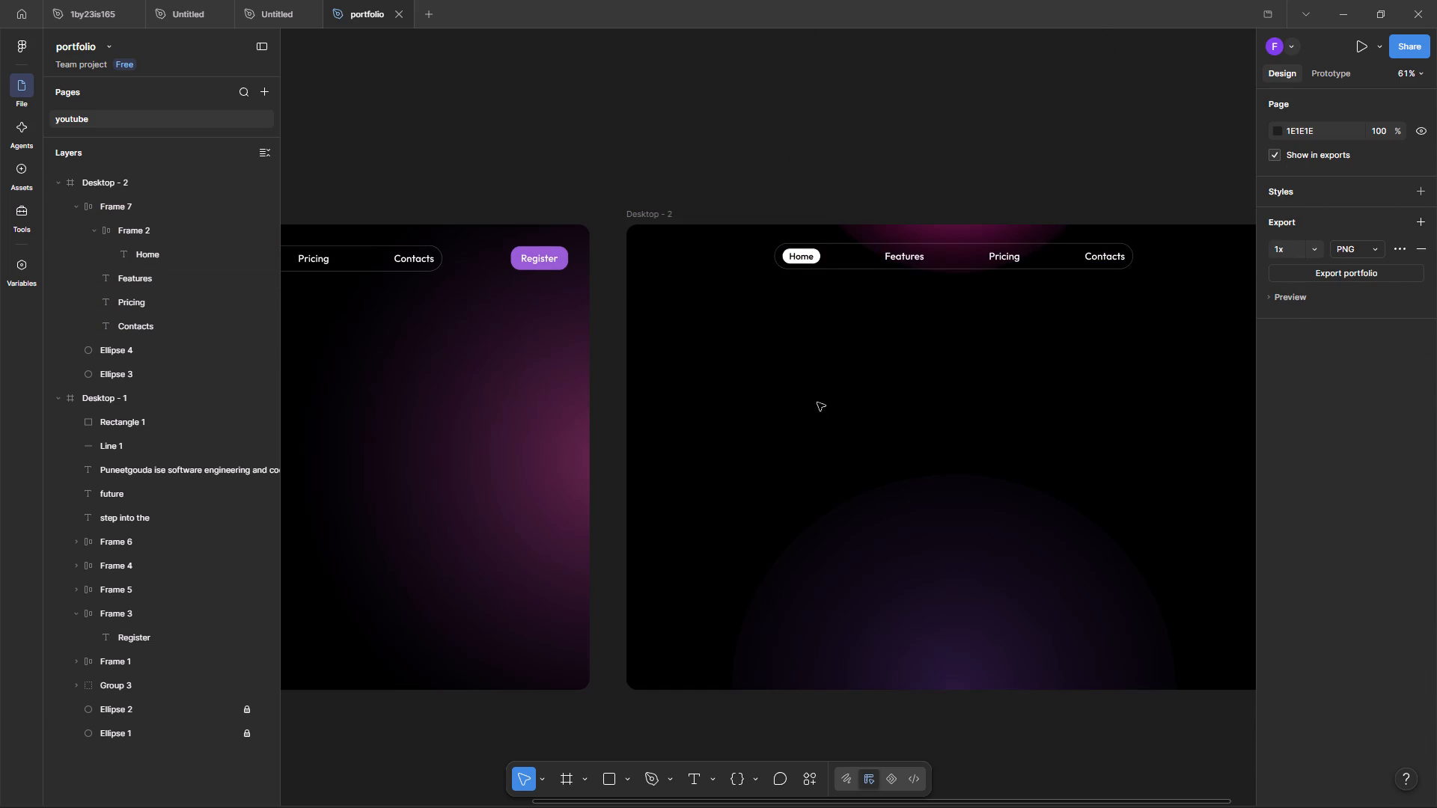
Examine Desktop - 1 and Desktop - 2 side by side, focusing on the layout of Desktop - 1.
{"action": "scroll", "coordinate": [787, 379], "scroll_direction": "down", "scroll_amount": 5, "text": "ctrl"}
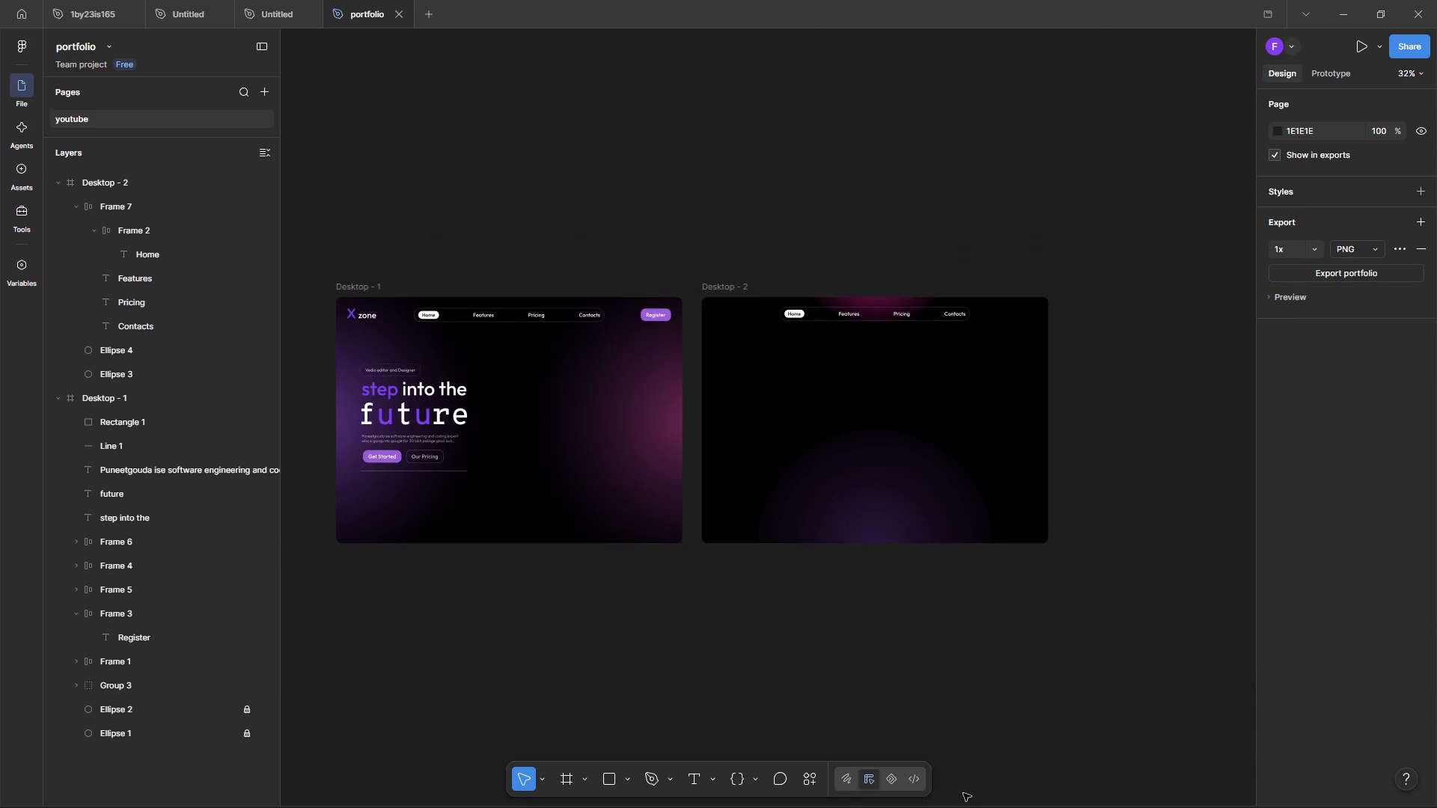
{"action": "scroll", "coordinate": [350, 569], "scroll_direction": "up", "scroll_amount": 4, "text": "ctrl"}
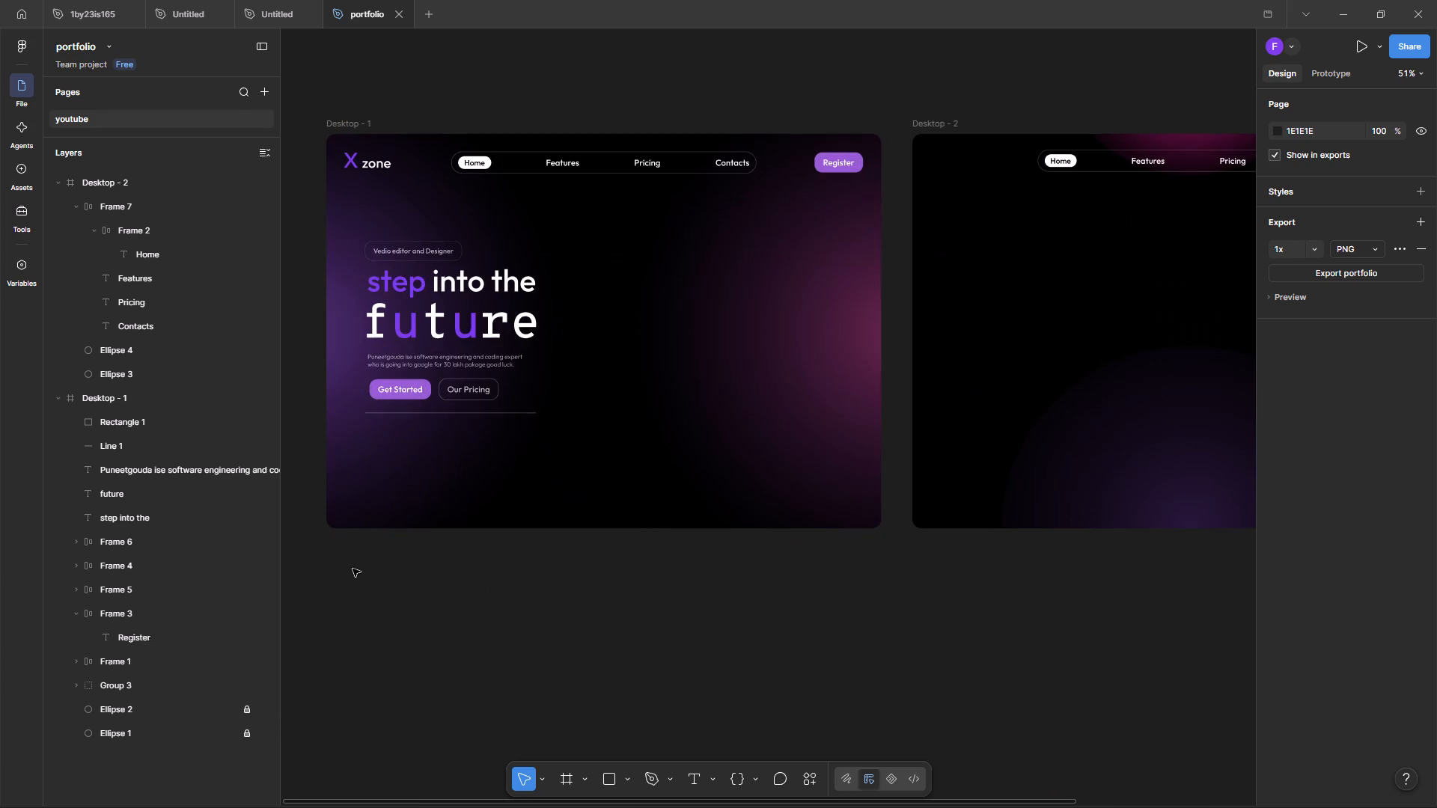
{"action": "scroll", "coordinate": [403, 536], "scroll_direction": "down", "scroll_amount": 3, "text": "ctrl"}
{"action": "scroll", "coordinate": [394, 529], "scroll_direction": "up", "scroll_amount": 5, "text": "ctrl"}
{"action": "left_click_drag", "start_coordinate": [315, 503], "coordinate": [322, 518]}
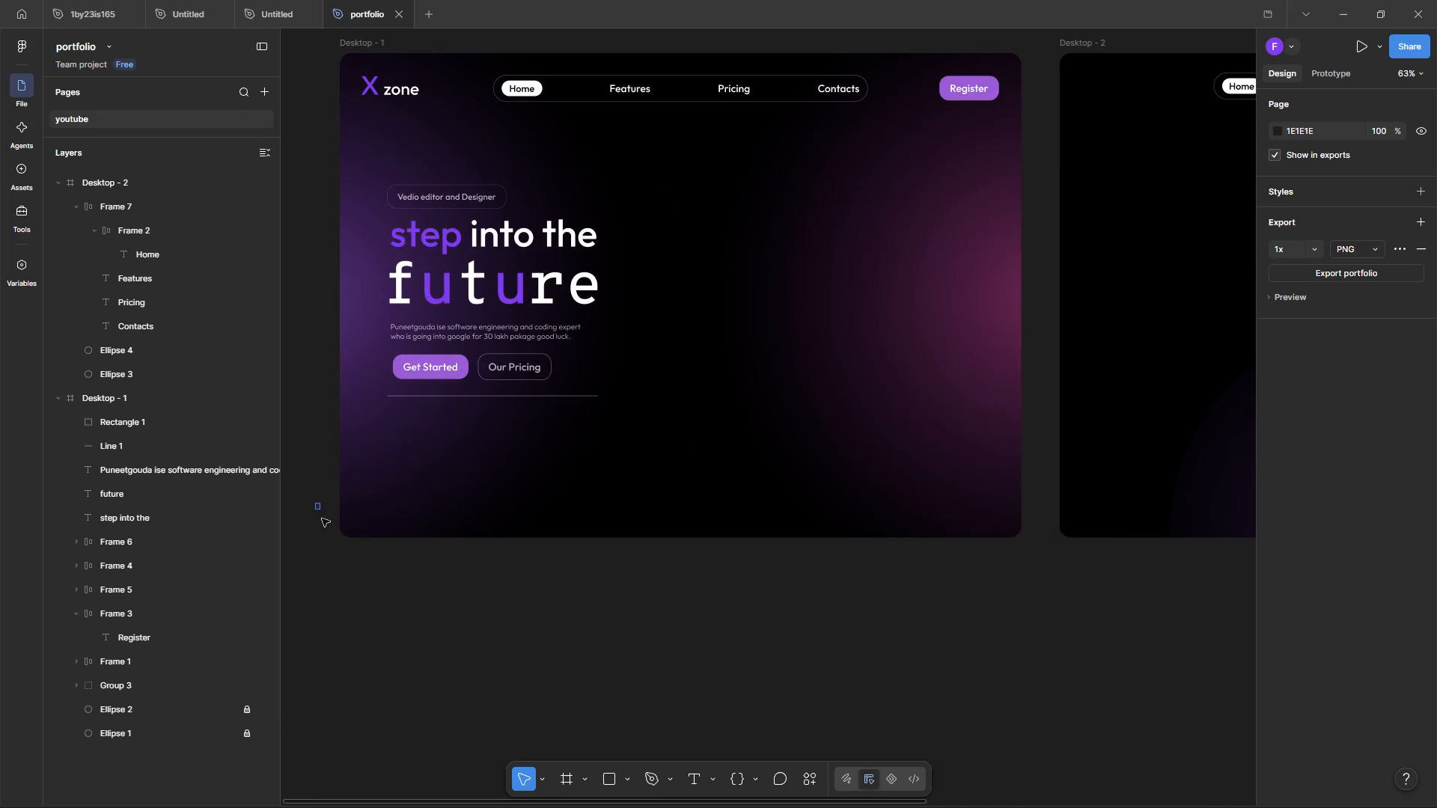
{"action": "left_click_drag", "start_coordinate": [322, 518], "coordinate": [329, 584]}
{"action": "scroll", "coordinate": [350, 584], "scroll_direction": "up", "scroll_amount": 5}
{"action": "scroll", "coordinate": [361, 580], "scroll_direction": "down", "scroll_amount": 1}
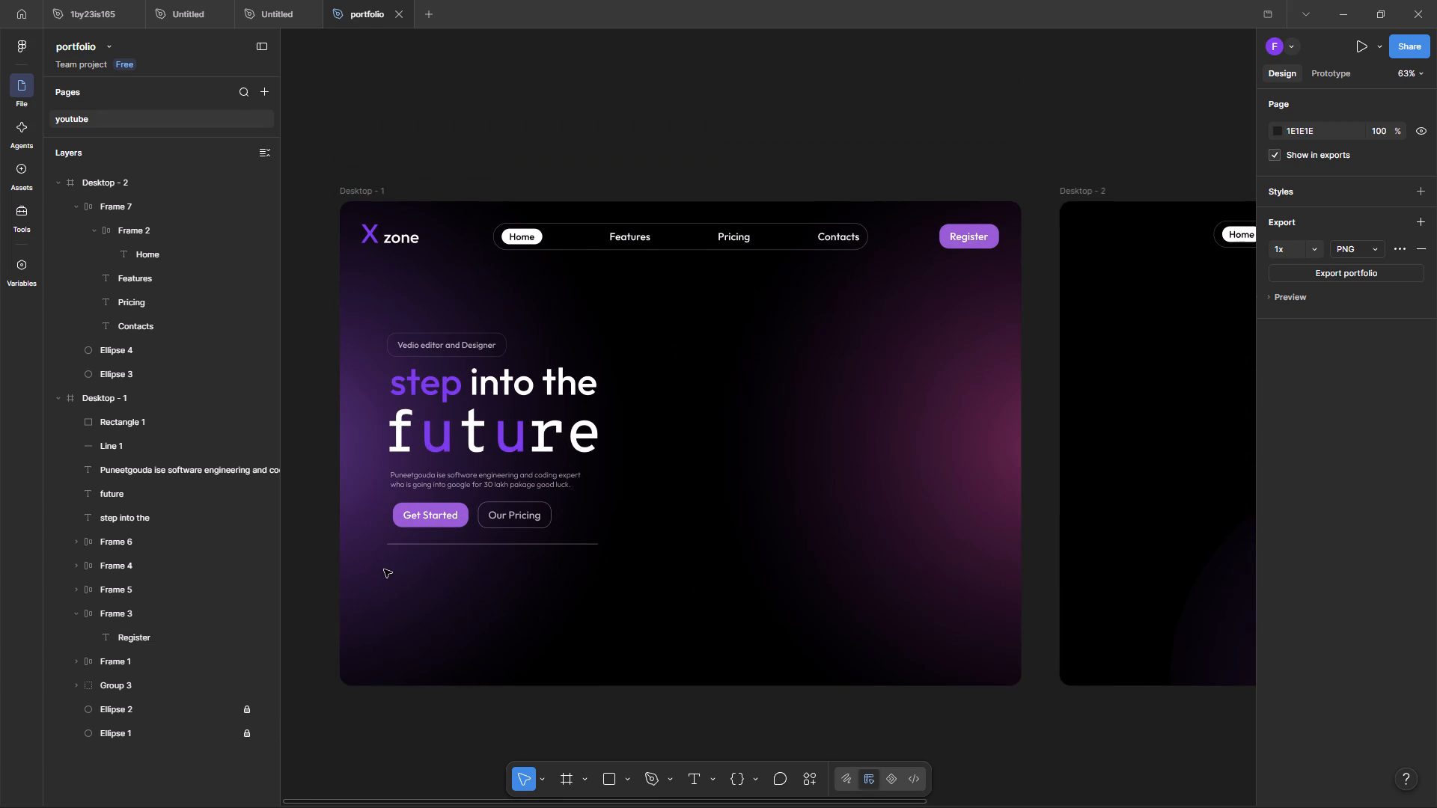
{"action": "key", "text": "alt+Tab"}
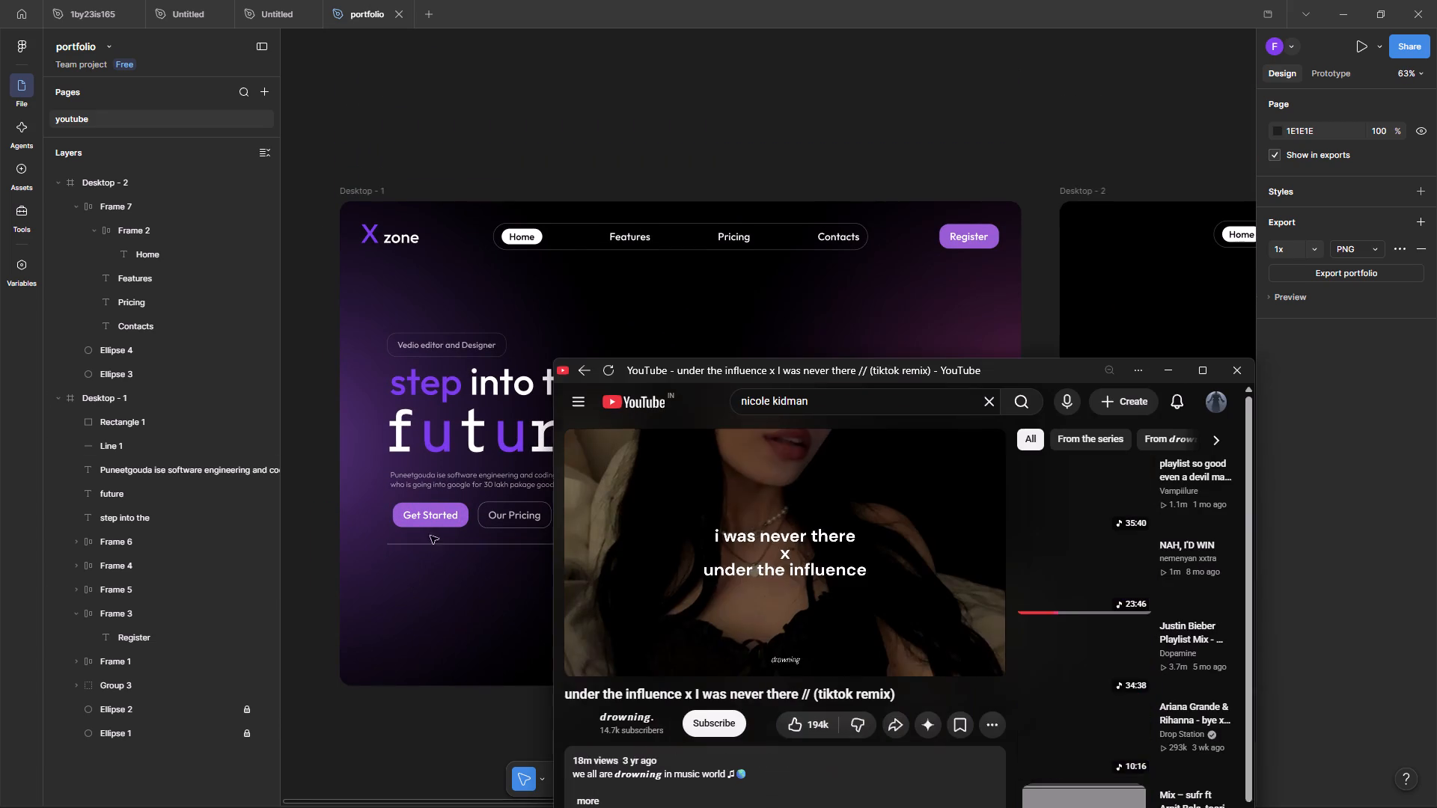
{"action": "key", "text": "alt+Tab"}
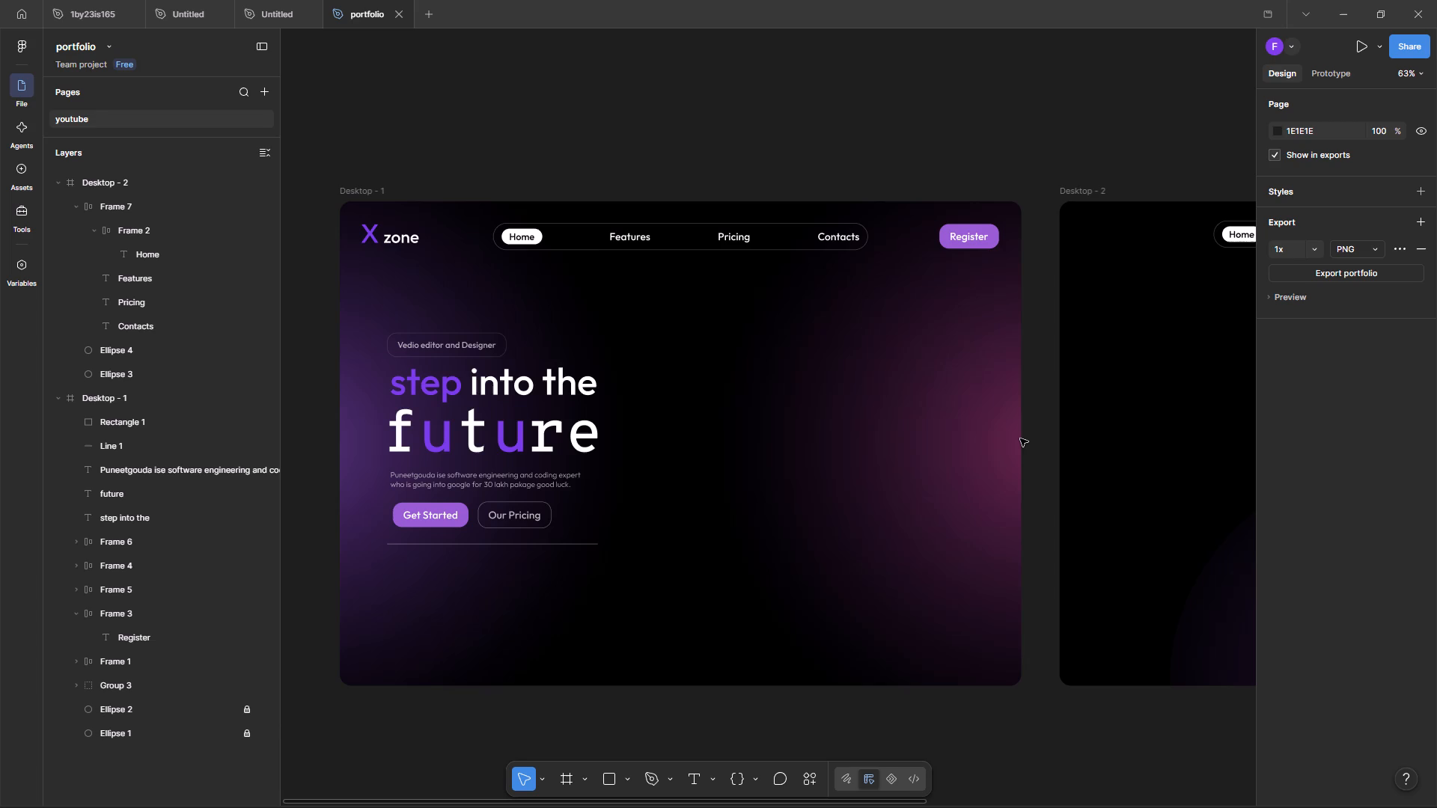
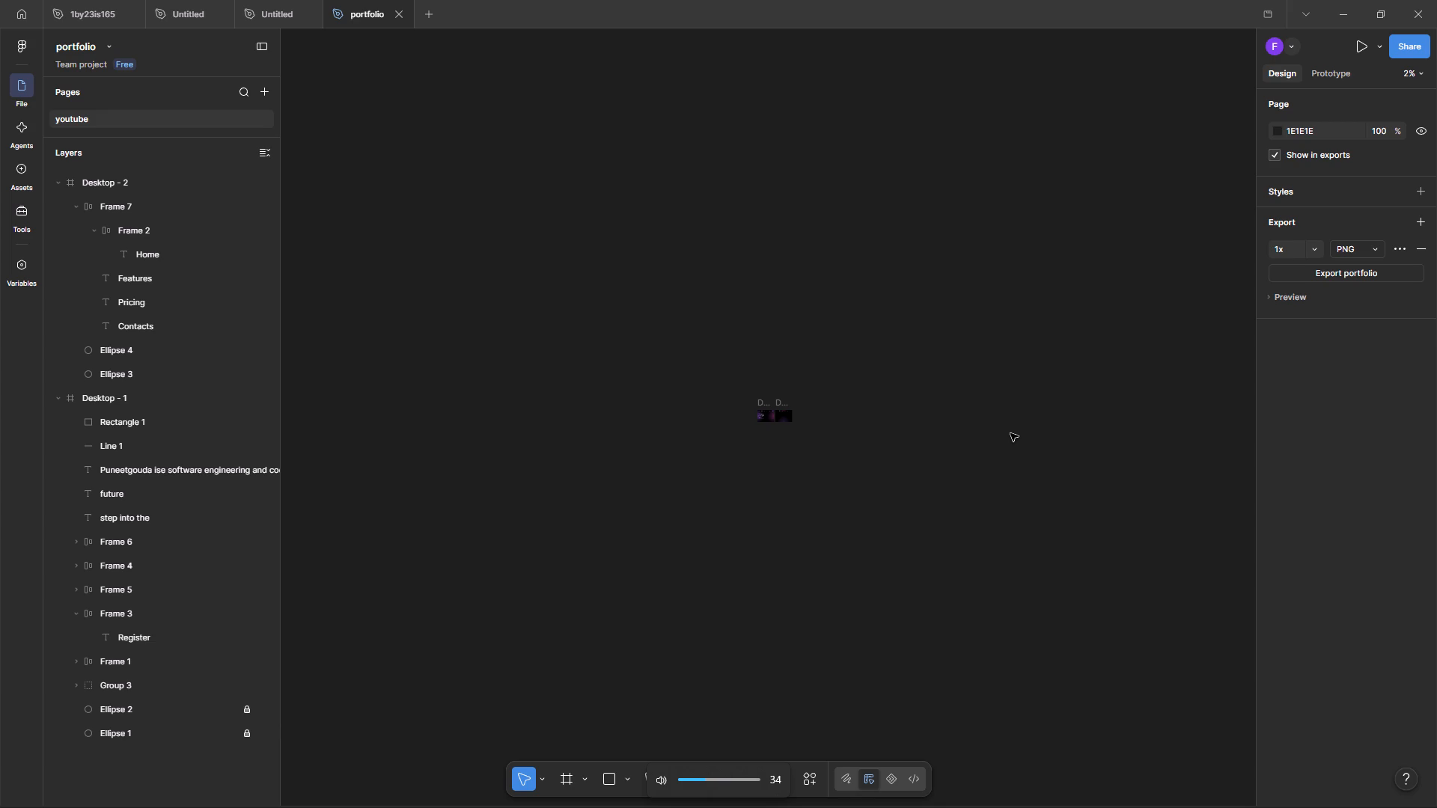
Compare Desktop - 1's layout and gradients with Desktop - 2's navigation bar and gradient ellipses.
{"action": "key", "text": "ctrl+equal"}
{"action": "key", "text": "ctrl+equal"}
{"action": "key", "text": "ctrl+equal"}
{"action": "key", "text": "ctrl+equal"}
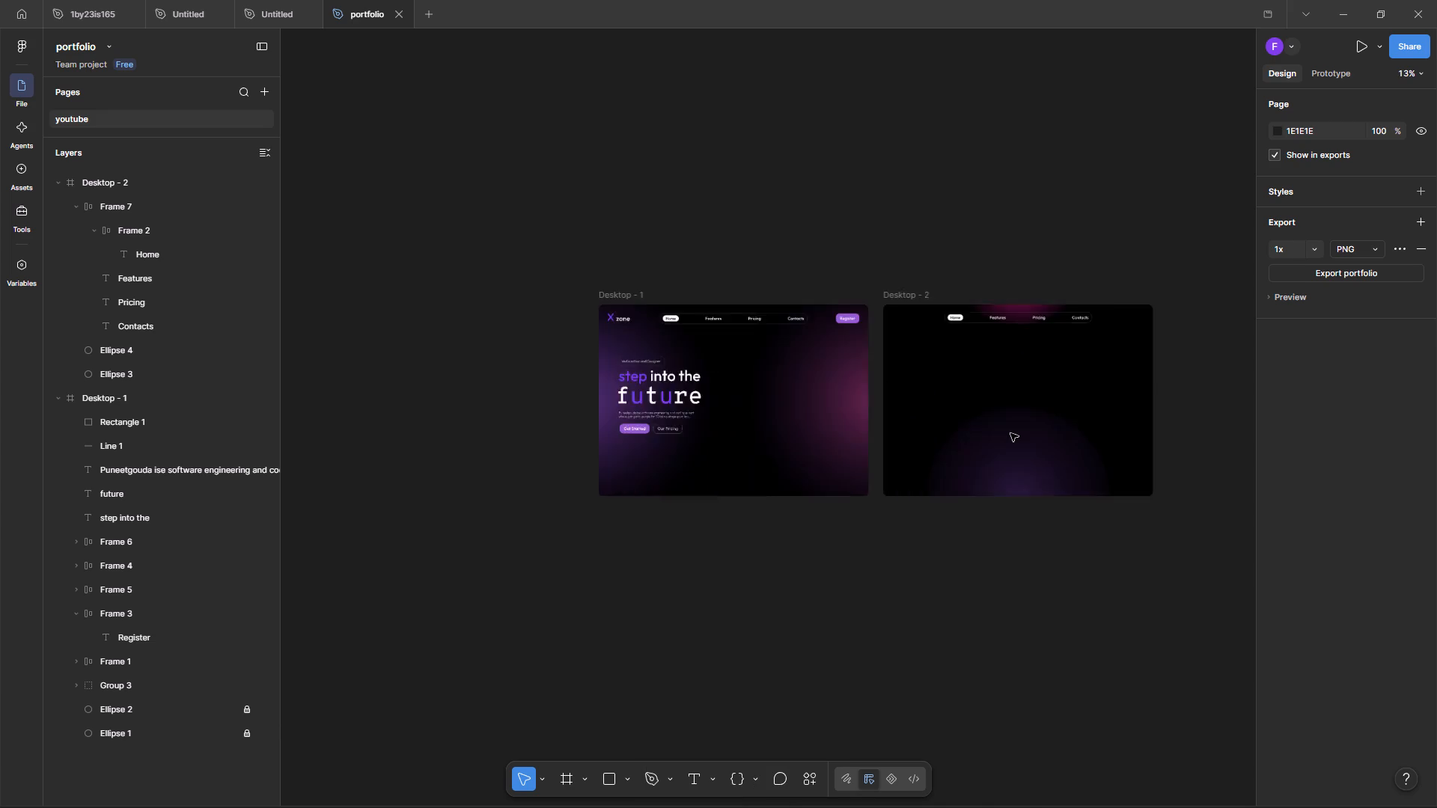
{"action": "key", "text": "ctrl+equal"}
{"action": "key", "text": "ctrl+minus"}
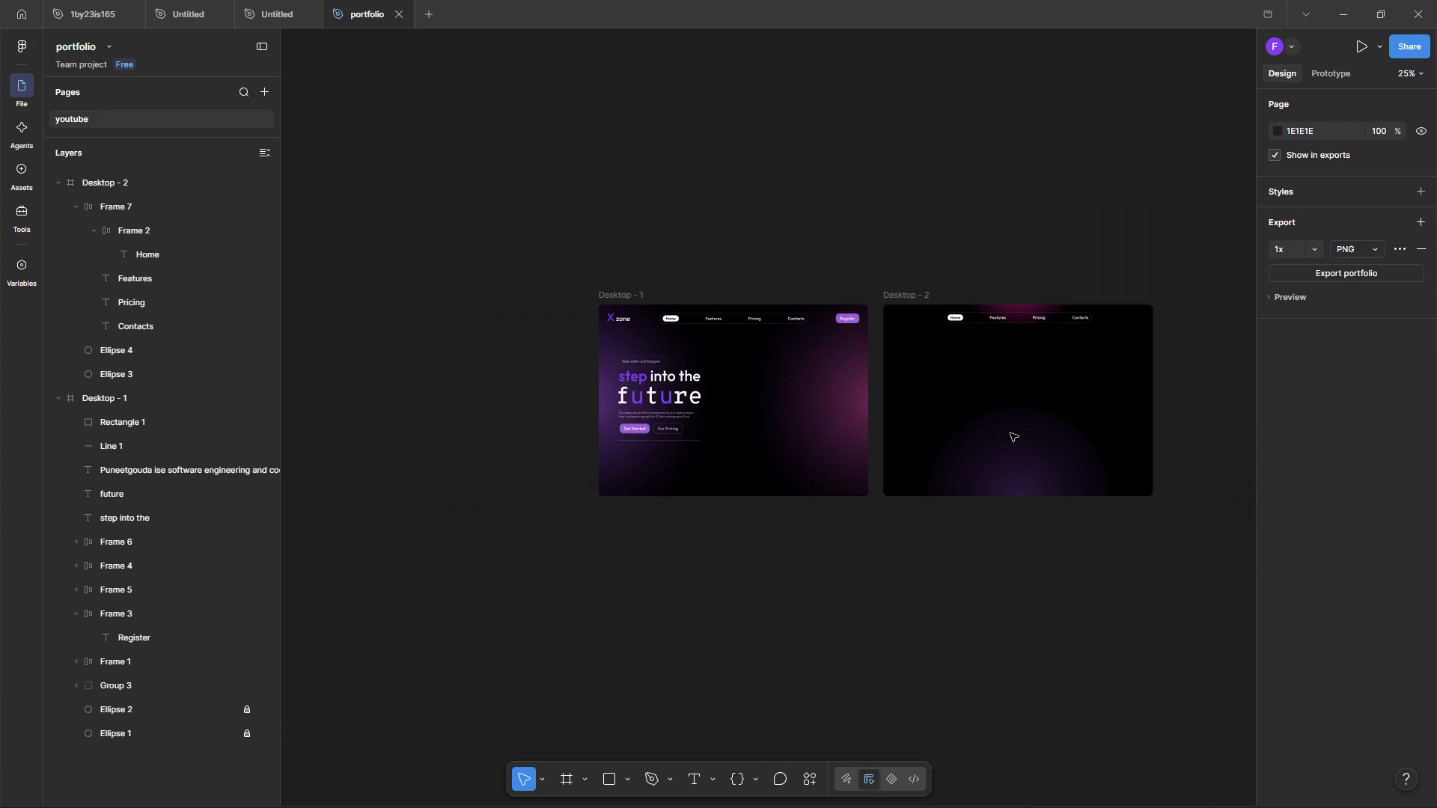
{"action": "left_click", "coordinate": [1206, 417]}
{"action": "key", "text": "ctrl+equal"}
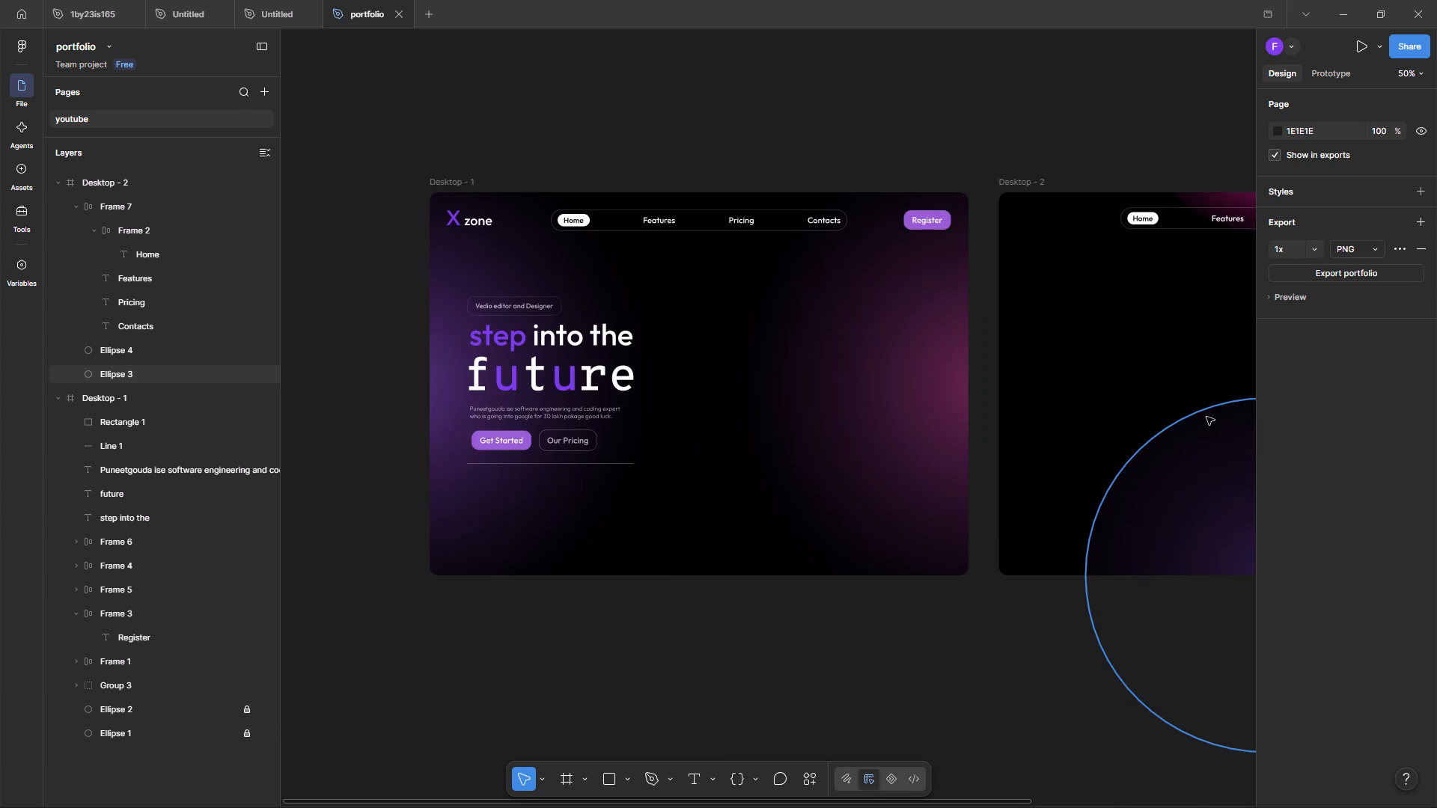
{"action": "left_click_drag", "start_coordinate": [1039, 681], "coordinate": [1038, 681]}
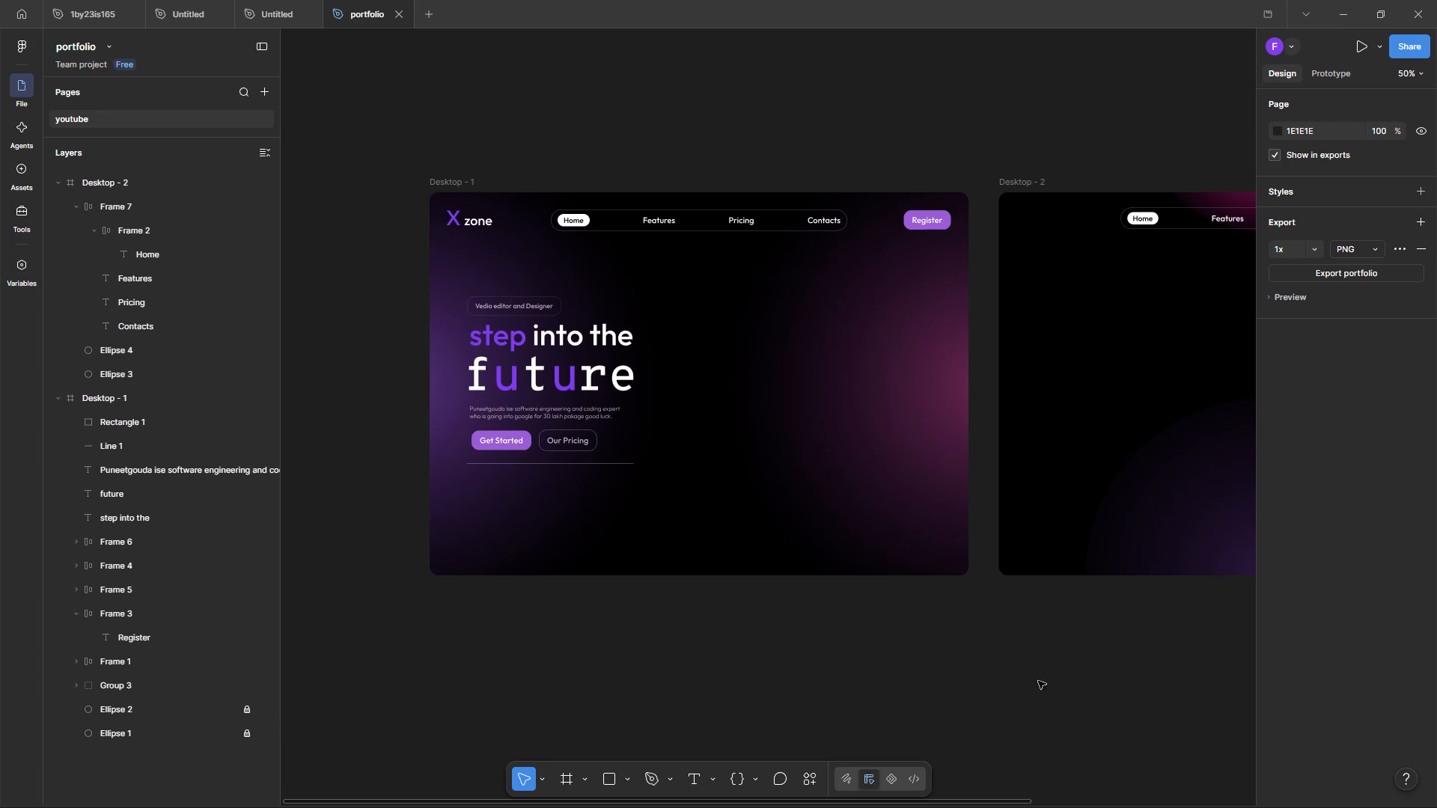
{"action": "left_click_drag", "start_coordinate": [1038, 681], "coordinate": [909, 669]}
{"action": "left_click_drag", "start_coordinate": [1027, 800], "coordinate": [1206, 788]}
{"action": "left_click_drag", "start_coordinate": [1138, 800], "coordinate": [947, 778]}
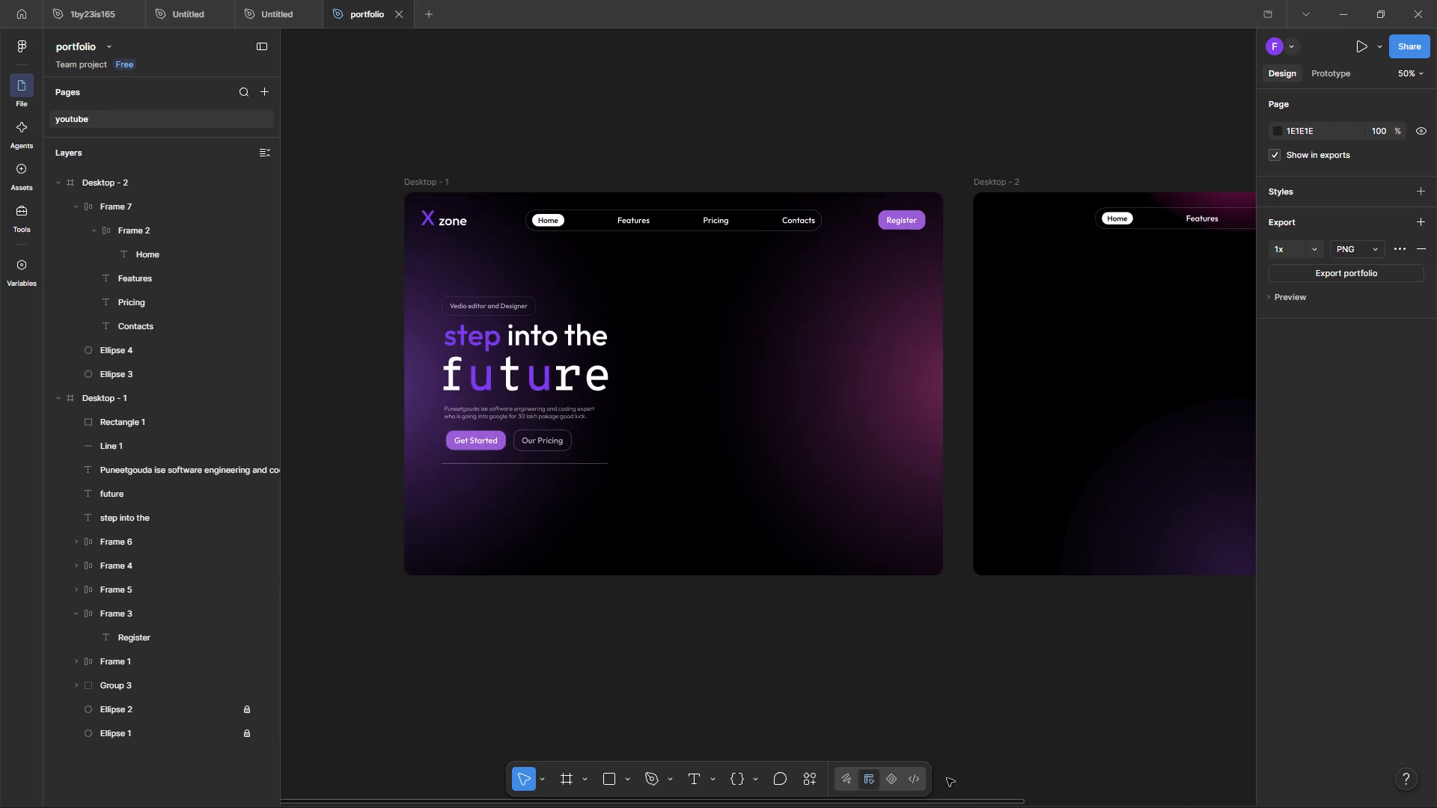
{"action": "left_click_drag", "start_coordinate": [947, 778], "coordinate": [1274, 697]}
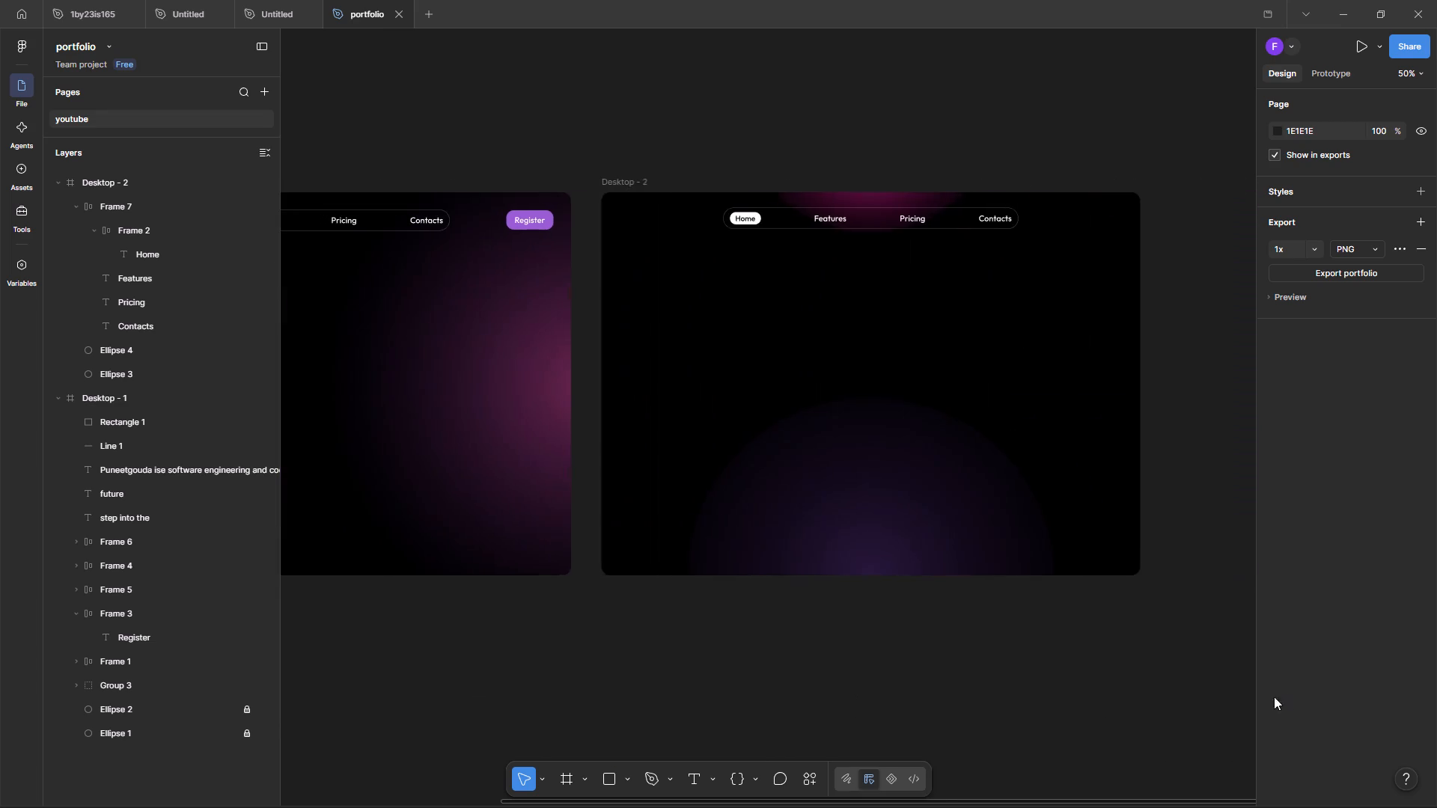
{"action": "left_click_drag", "start_coordinate": [1274, 697], "coordinate": [959, 667]}
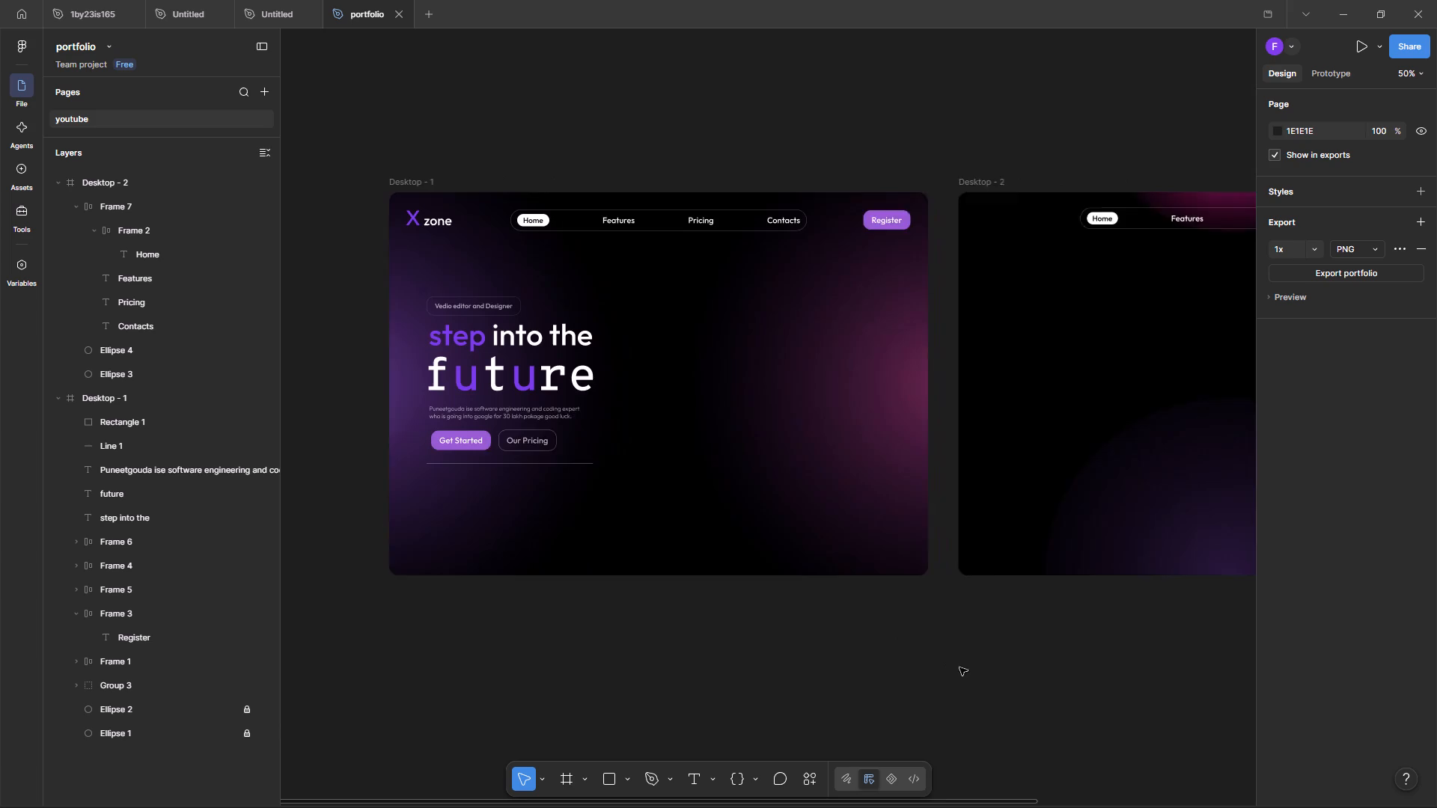
{"action": "left_click_drag", "start_coordinate": [959, 667], "coordinate": [1164, 603]}
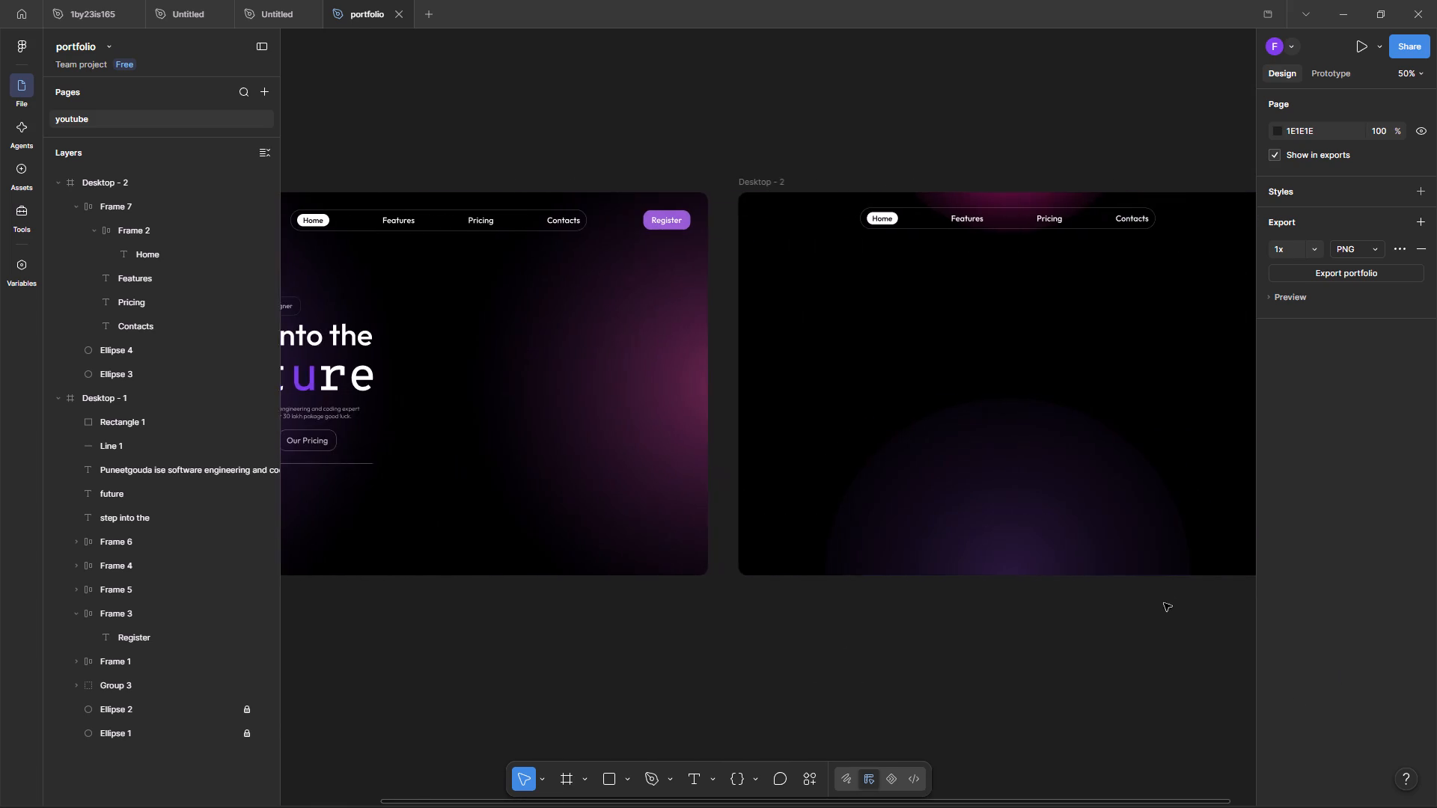
{"action": "left_click_drag", "start_coordinate": [1164, 603], "coordinate": [856, 575]}
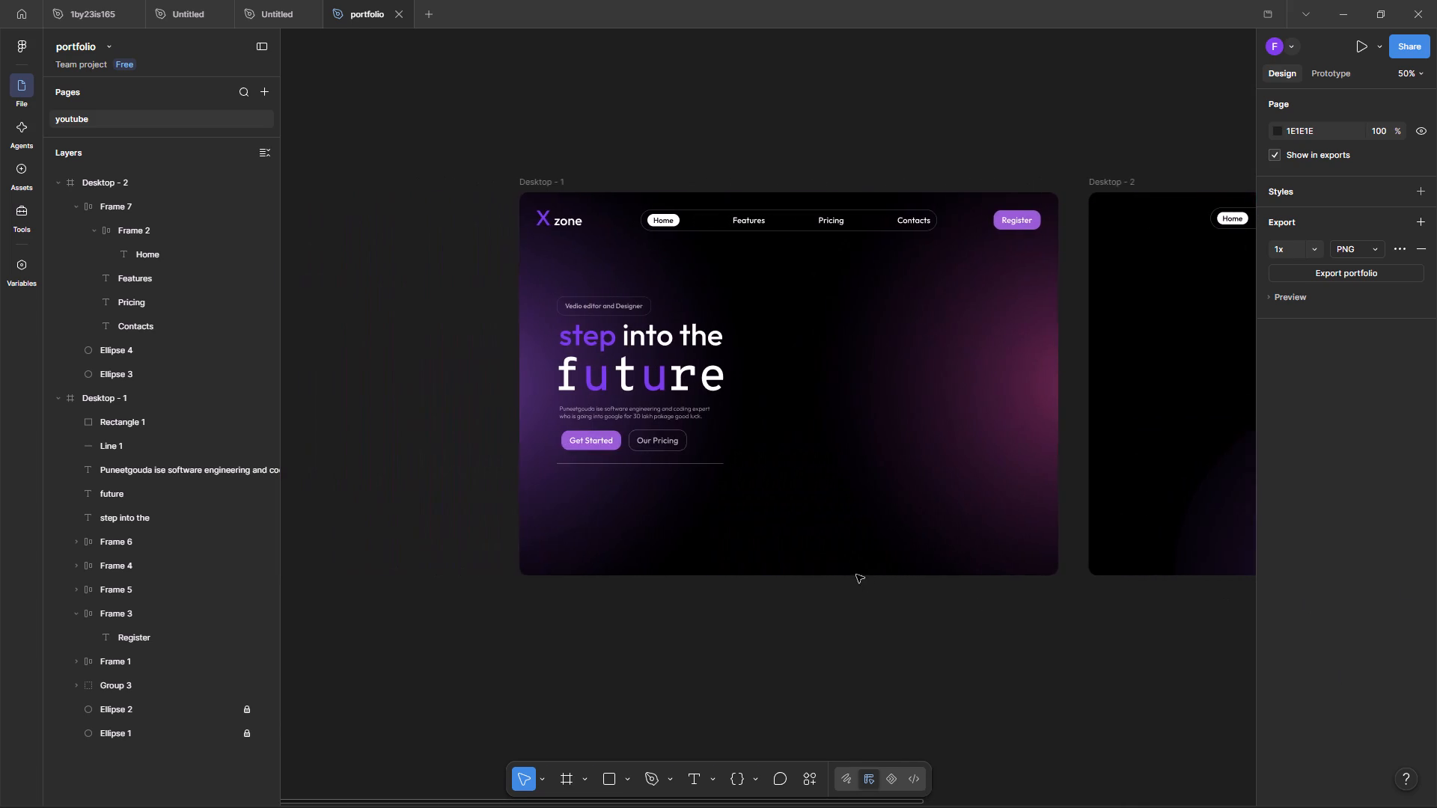
{"action": "left_click_drag", "start_coordinate": [856, 575], "coordinate": [1115, 578]}
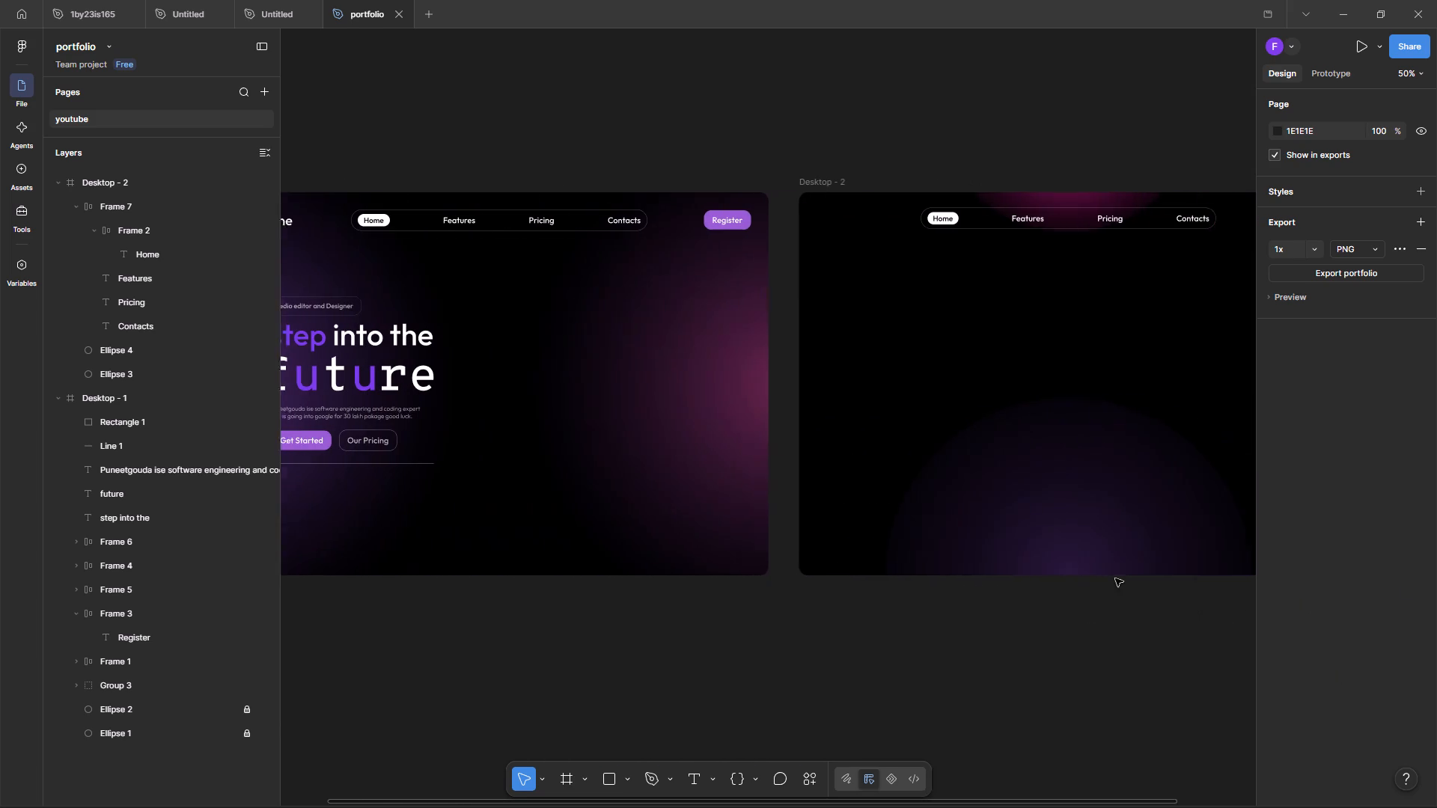
{"action": "left_click_drag", "start_coordinate": [1115, 578], "coordinate": [1209, 550]}
Enlarge the pink ellipse atop Desktop - 2 to about 1019 × 841 and reposition it near the frame's top centre, about X 189, Y -589.
{"action": "left_click", "coordinate": [971, 192]}
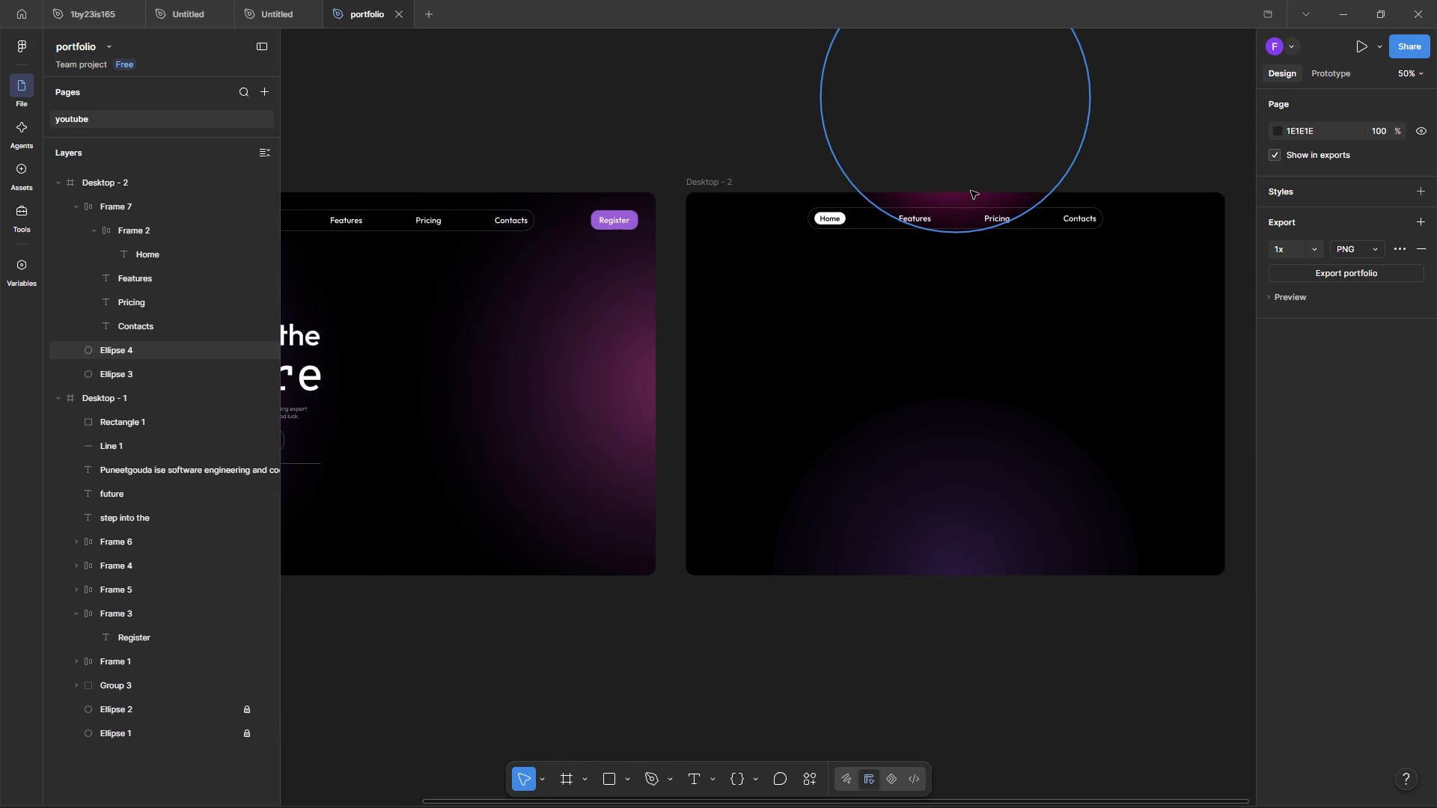
{"action": "left_click_drag", "start_coordinate": [1087, 233], "coordinate": [1189, 260]}
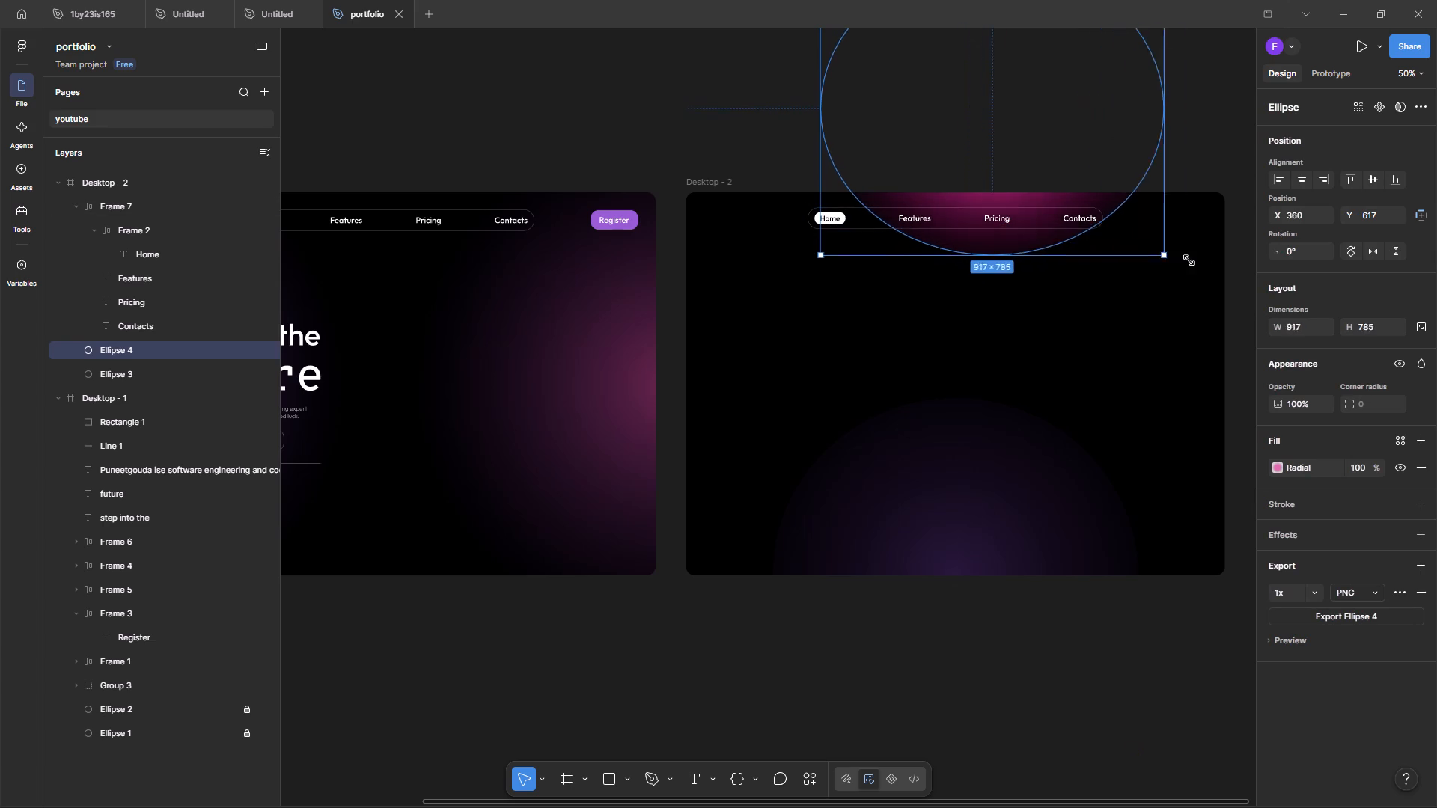
{"action": "left_click_drag", "start_coordinate": [1189, 260], "coordinate": [1029, 276]}
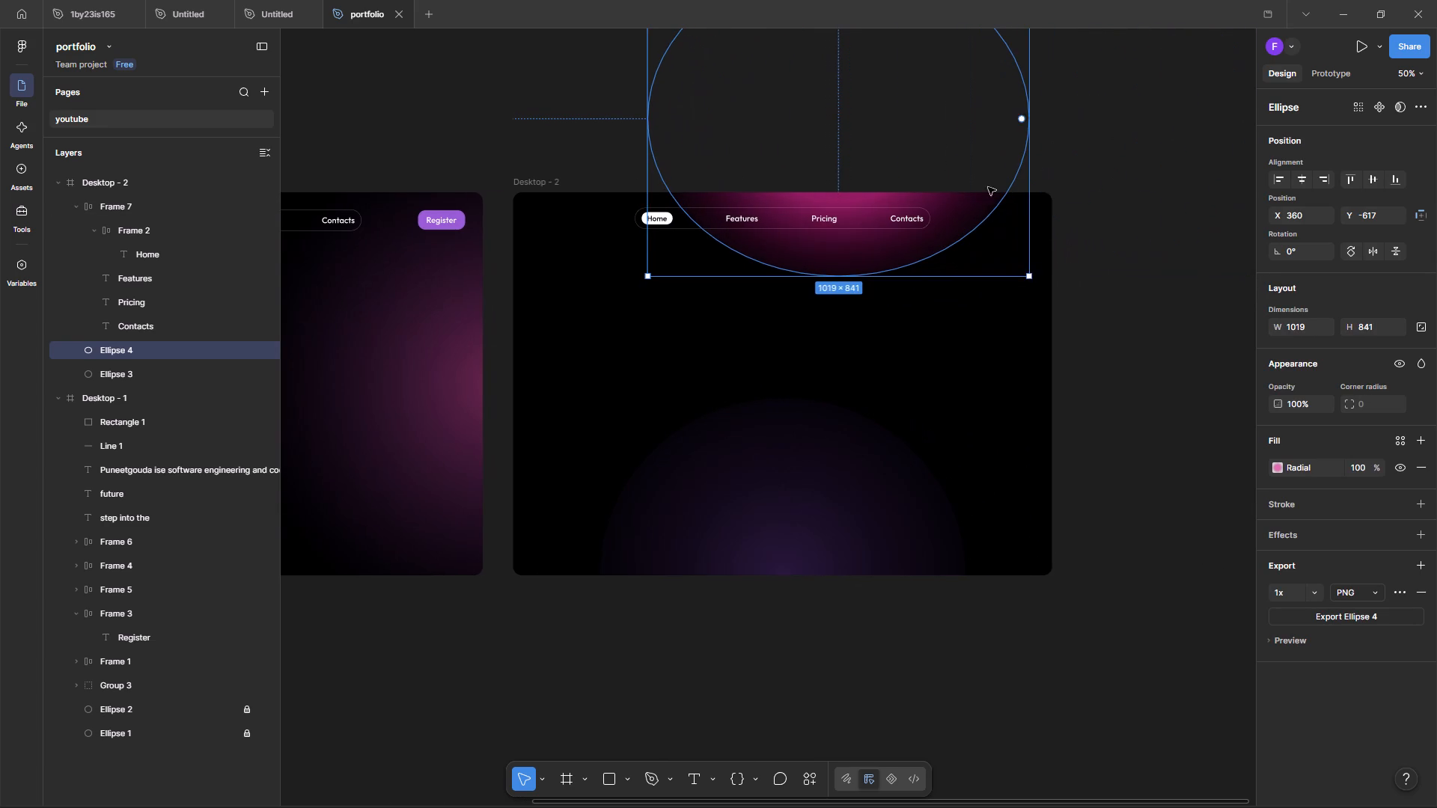
{"action": "left_click_drag", "start_coordinate": [916, 119], "coordinate": [860, 119]}
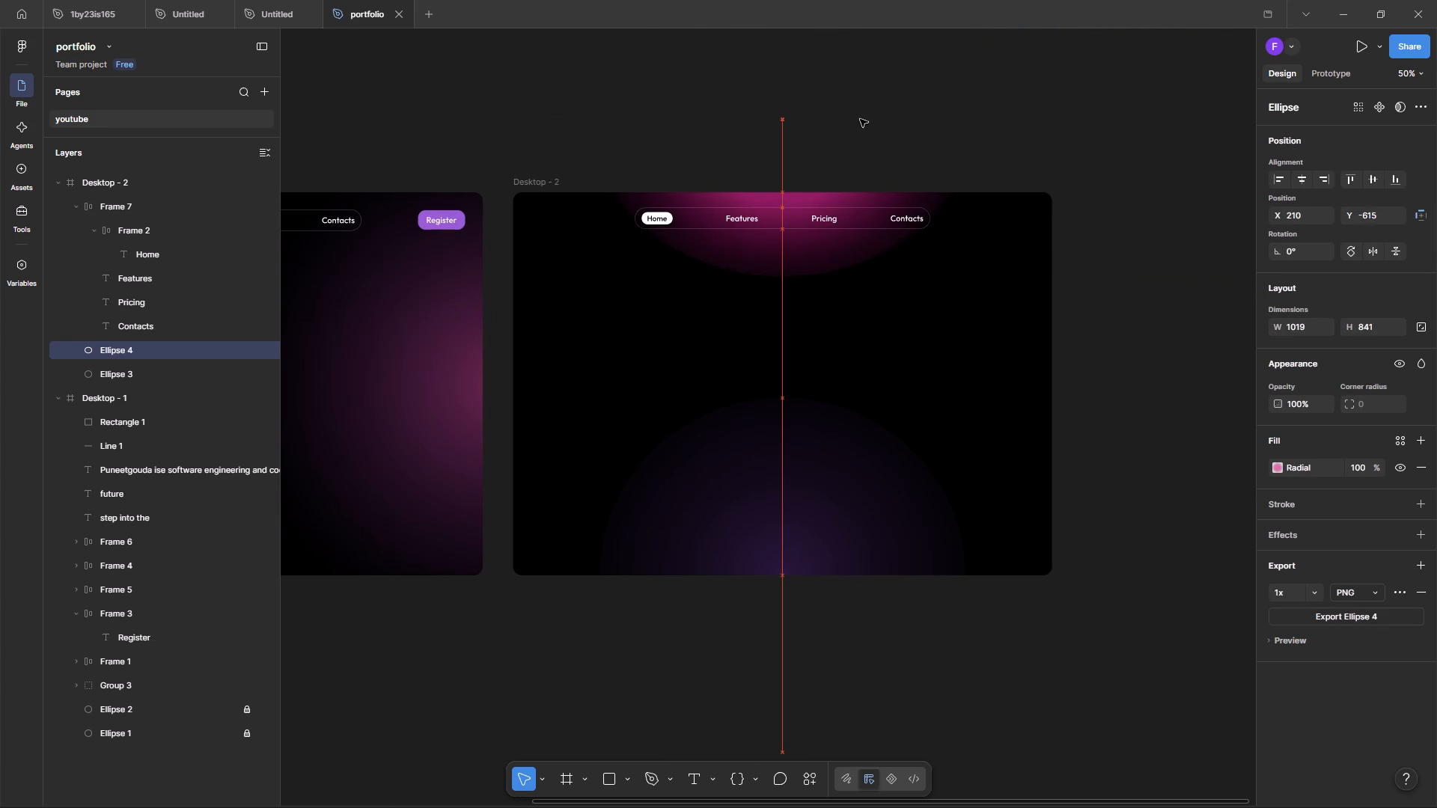
{"action": "left_click_drag", "start_coordinate": [860, 119], "coordinate": [849, 135]}
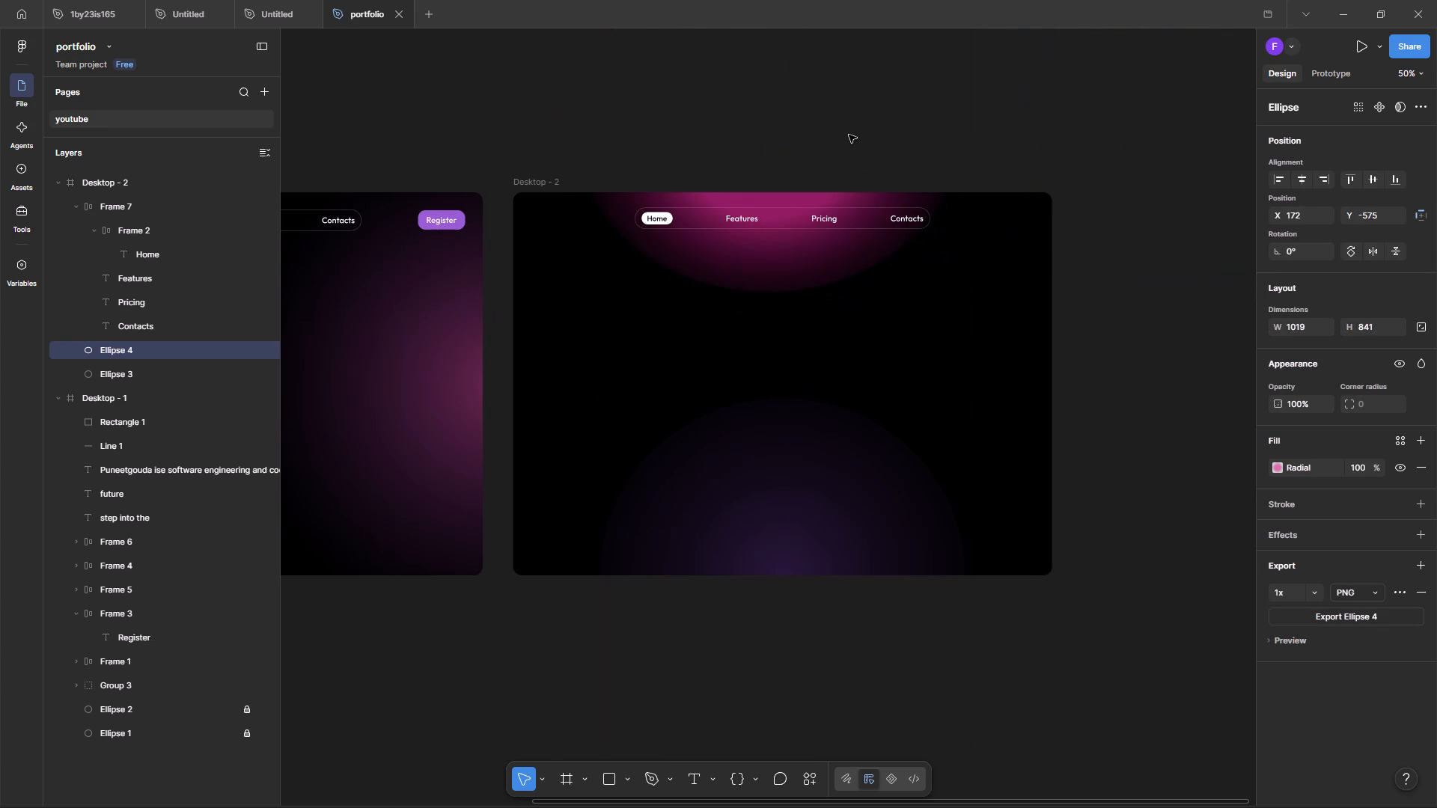
{"action": "left_click_drag", "start_coordinate": [849, 135], "coordinate": [849, 114]}
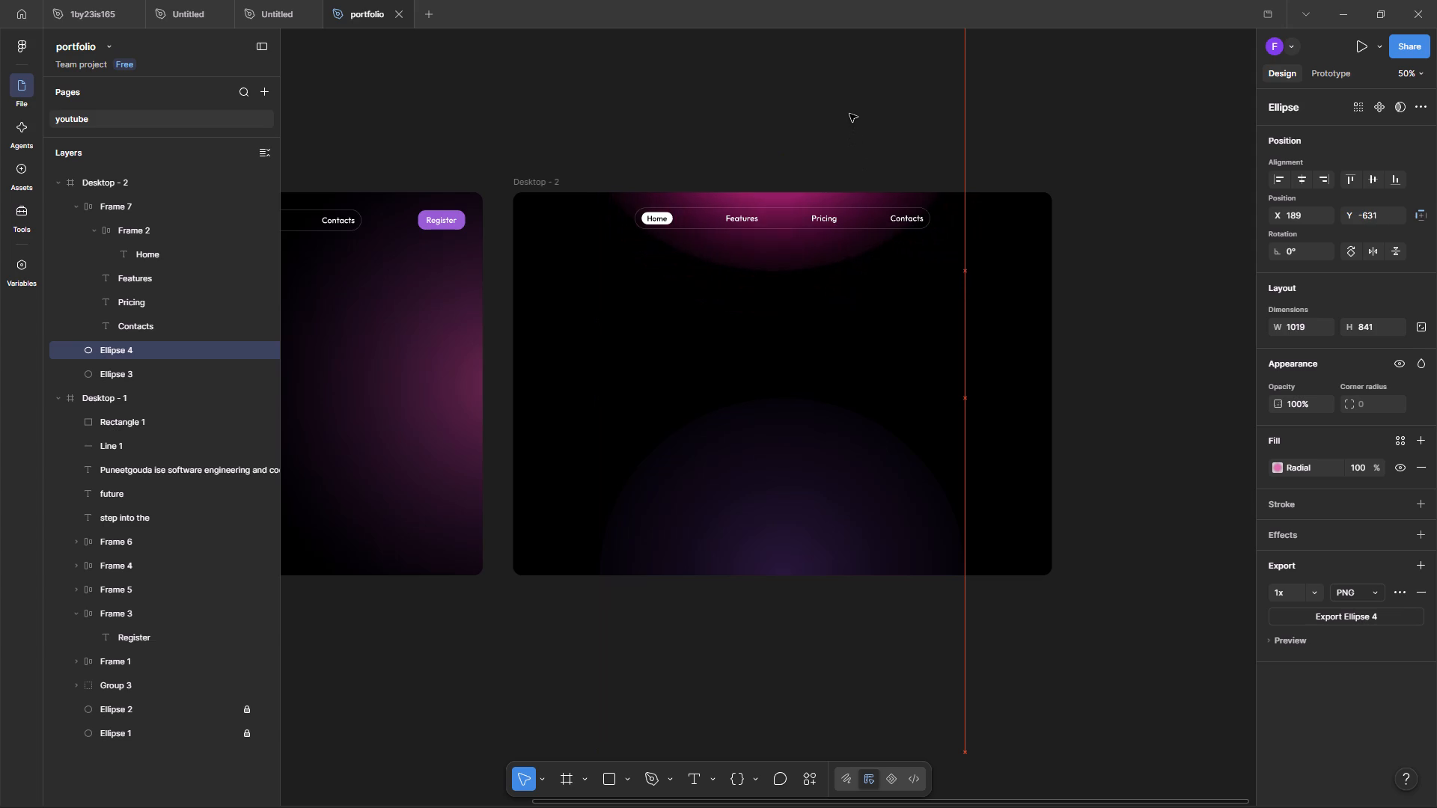
{"action": "left_click_drag", "start_coordinate": [849, 114], "coordinate": [854, 129]}
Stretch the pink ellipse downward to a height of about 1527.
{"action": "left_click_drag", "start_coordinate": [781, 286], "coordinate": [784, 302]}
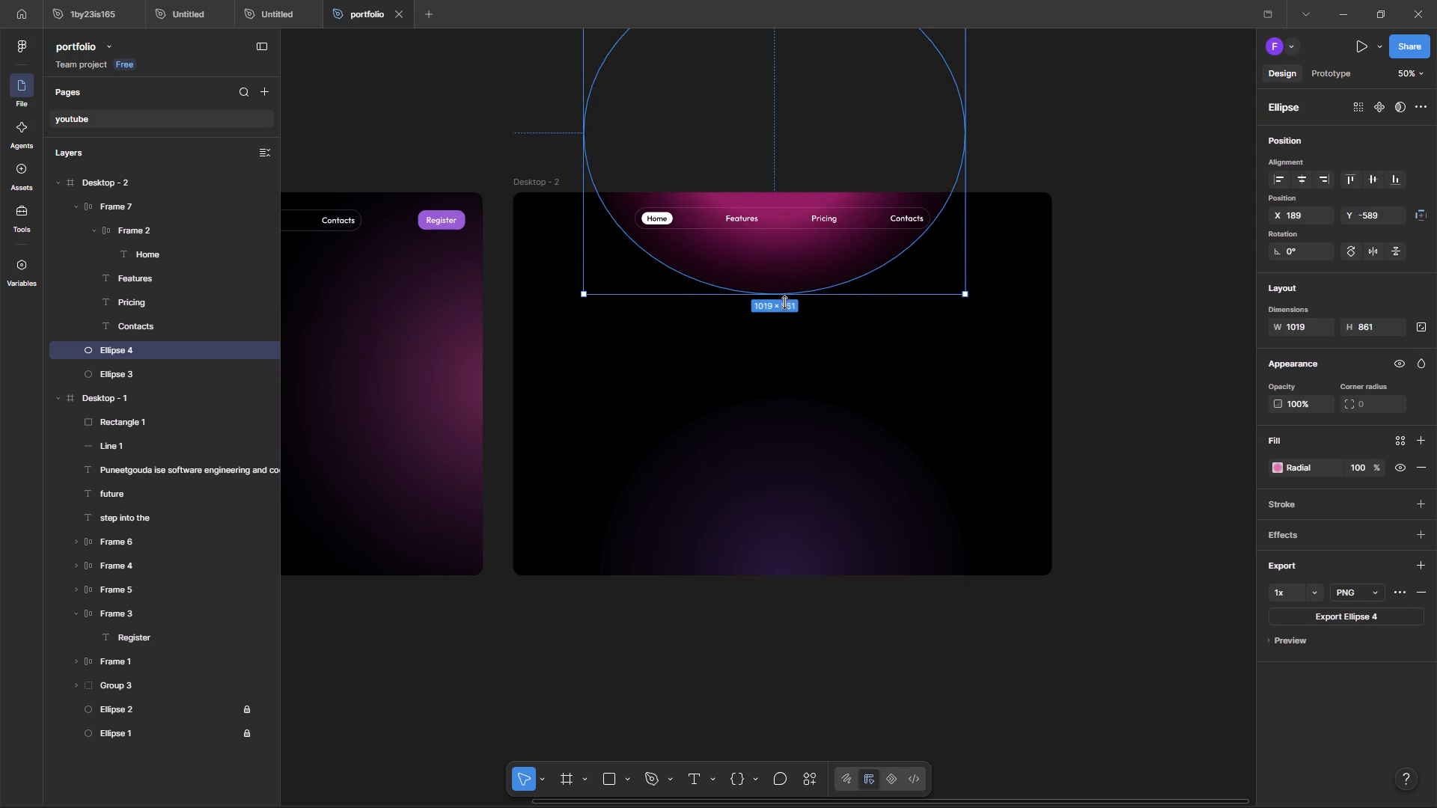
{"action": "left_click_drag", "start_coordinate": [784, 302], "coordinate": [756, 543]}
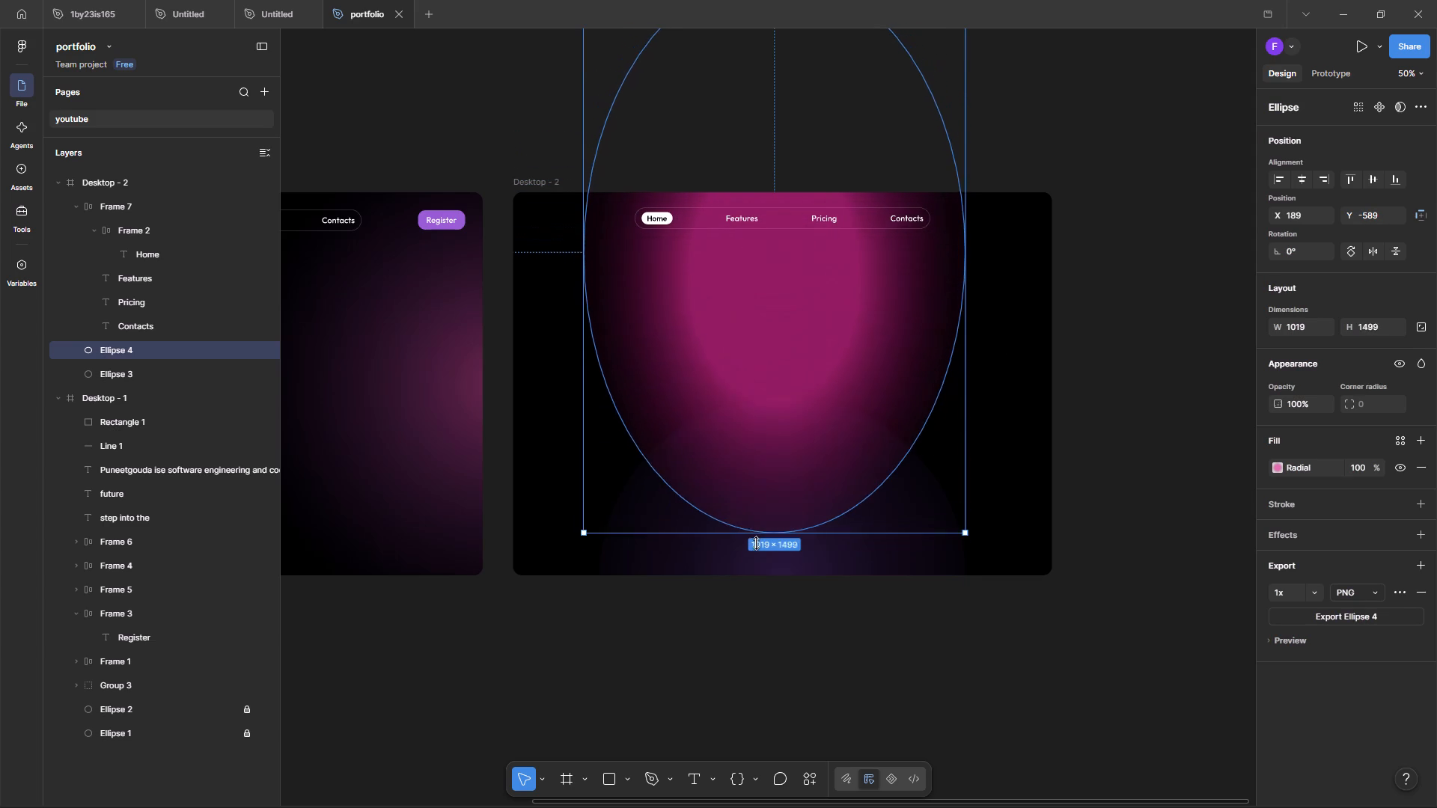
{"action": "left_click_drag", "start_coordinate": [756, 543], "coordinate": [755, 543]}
Reposition the pink ellipse inside Desktop - 2, in front of the navigation bar, at about X 189, Y -787.
{"action": "left_click_drag", "start_coordinate": [820, 366], "coordinate": [820, 177]}
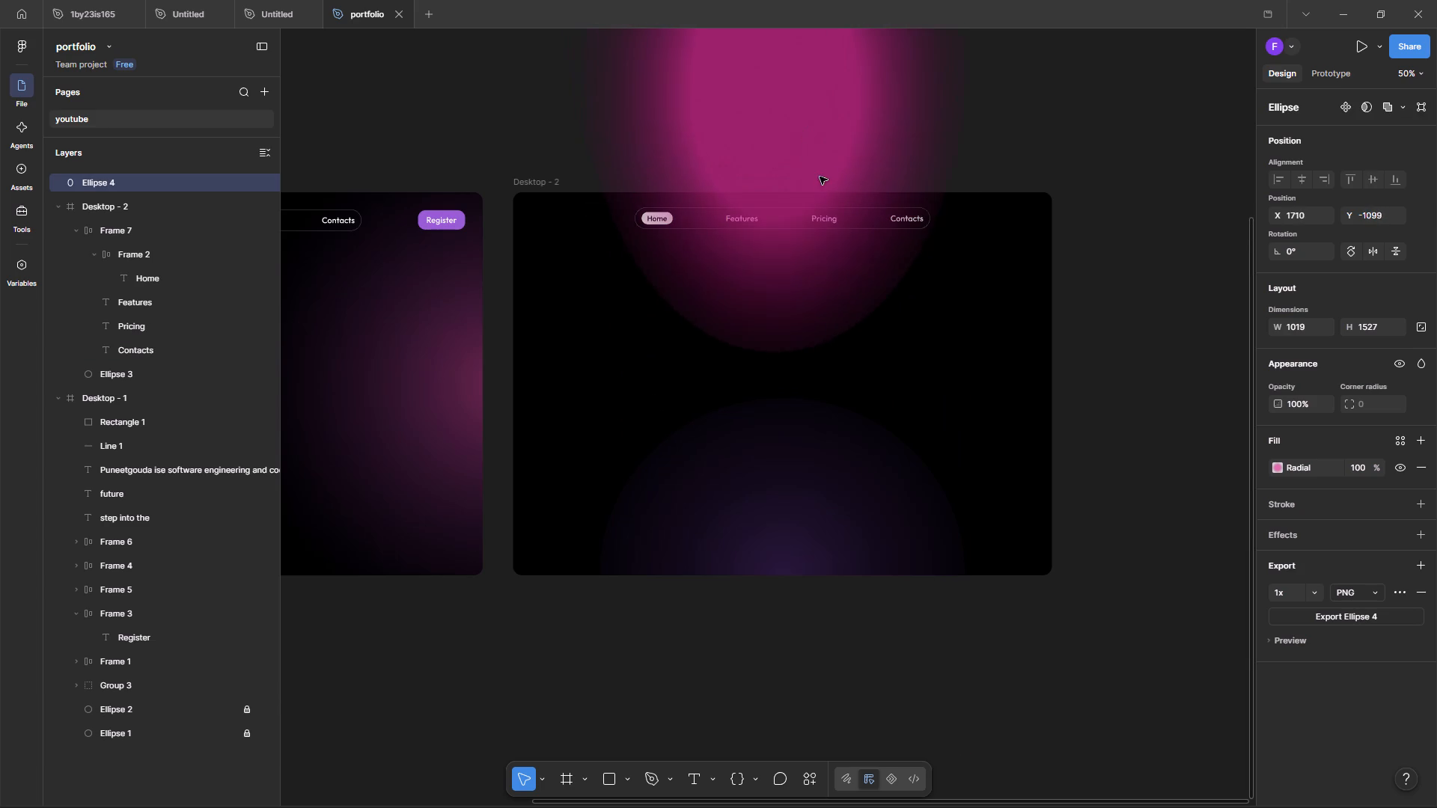
{"action": "left_click_drag", "start_coordinate": [820, 177], "coordinate": [820, 181]}
{"action": "left_click", "coordinate": [1090, 163]}
{"action": "left_click_drag", "start_coordinate": [787, 128], "coordinate": [804, 165]}
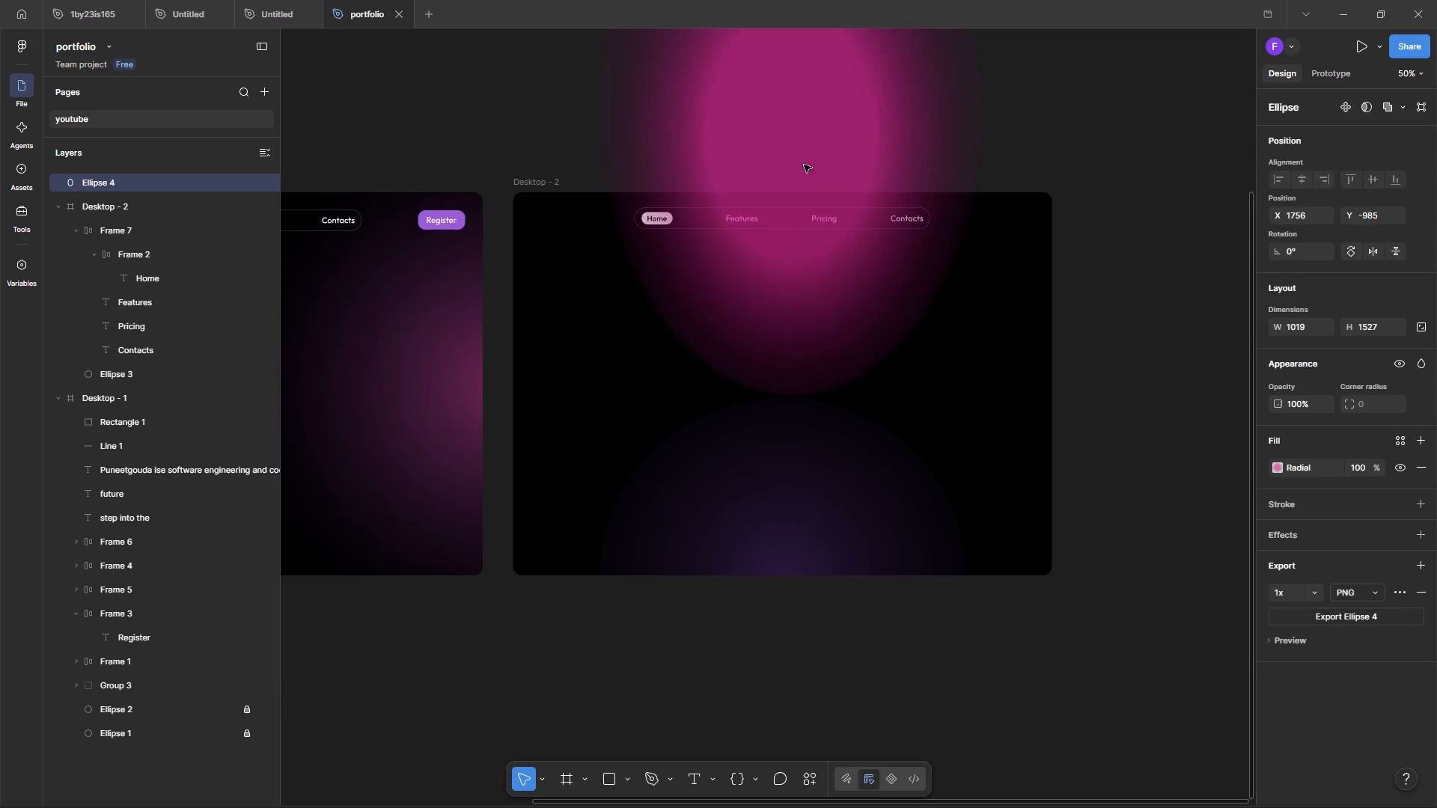
{"action": "left_click_drag", "start_coordinate": [804, 165], "coordinate": [795, 260]}
{"action": "left_click_drag", "start_coordinate": [802, 272], "coordinate": [796, 215]}
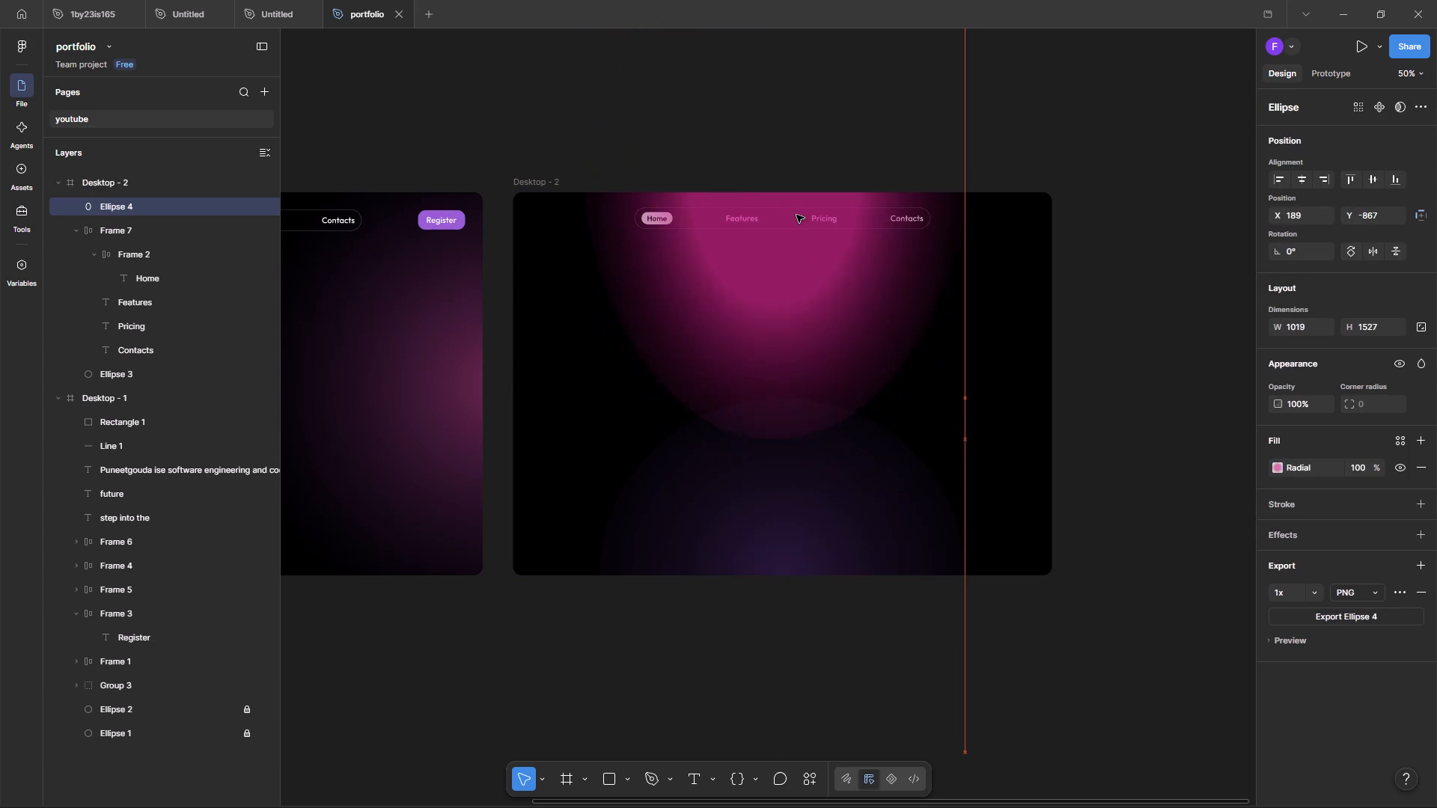
{"action": "left_click_drag", "start_coordinate": [796, 215], "coordinate": [792, 243]}
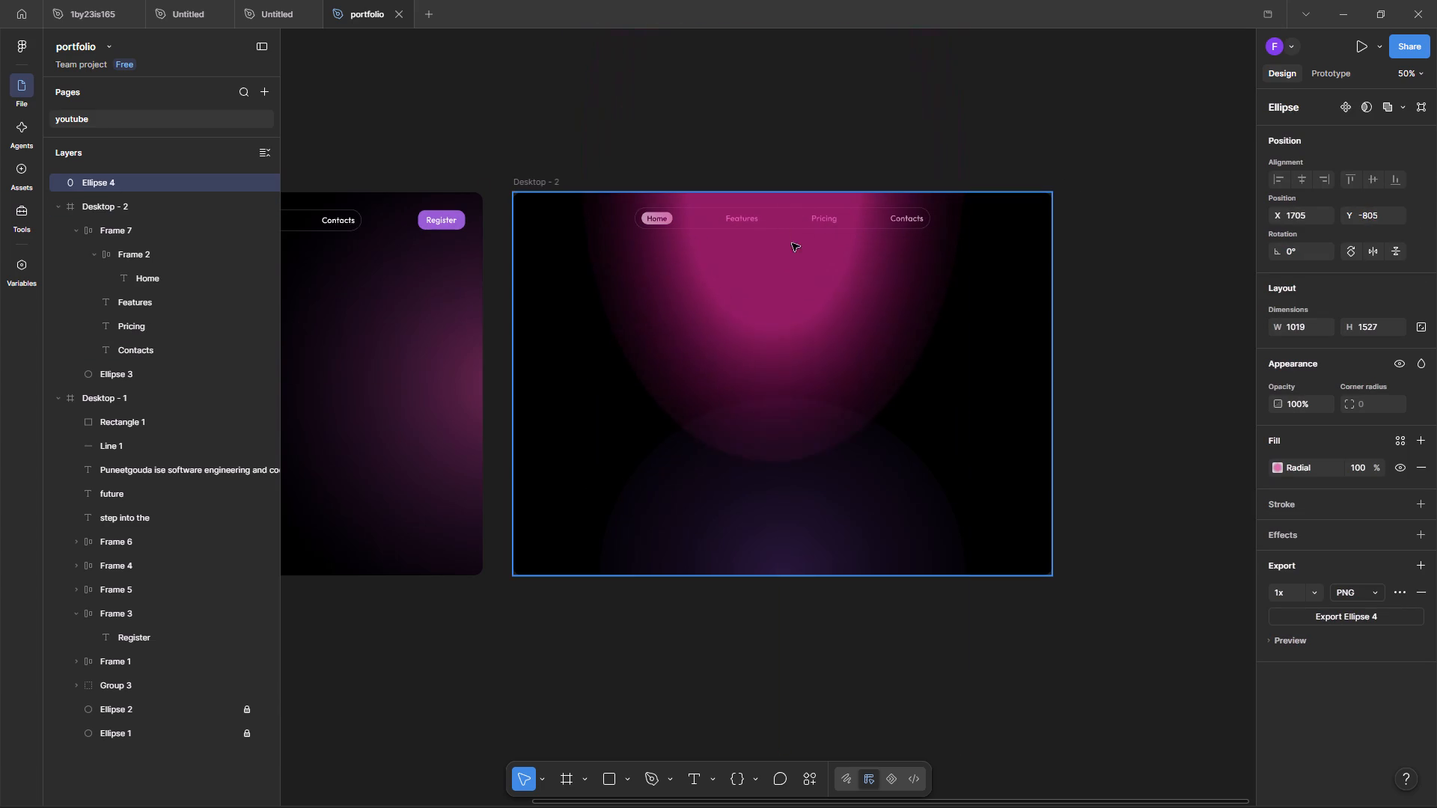
{"action": "left_click_drag", "start_coordinate": [792, 243], "coordinate": [790, 248]}
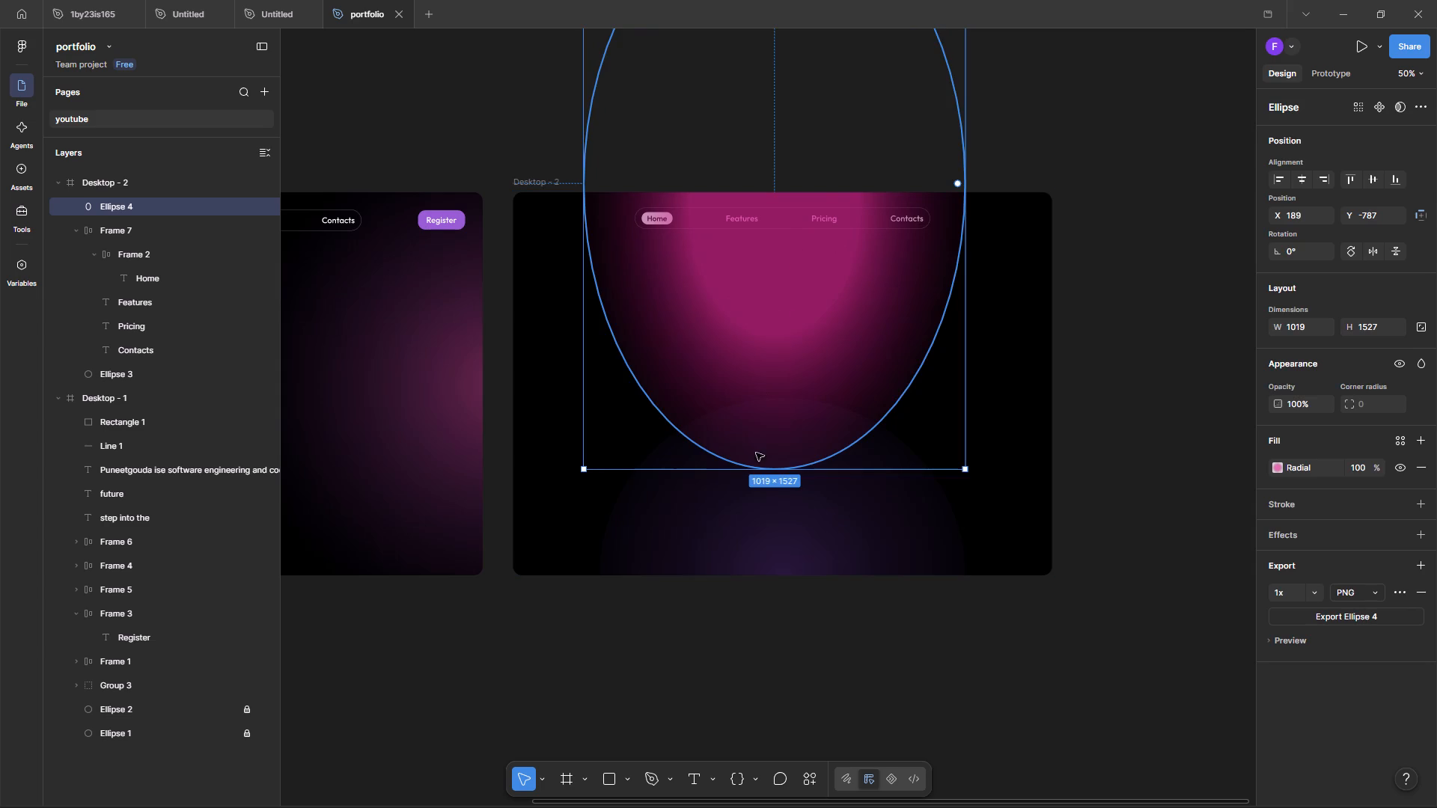
Shrink the pink ellipse's height to about 1025, keeping its width of 1019.
{"action": "left_click_drag", "start_coordinate": [772, 472], "coordinate": [760, 295]}
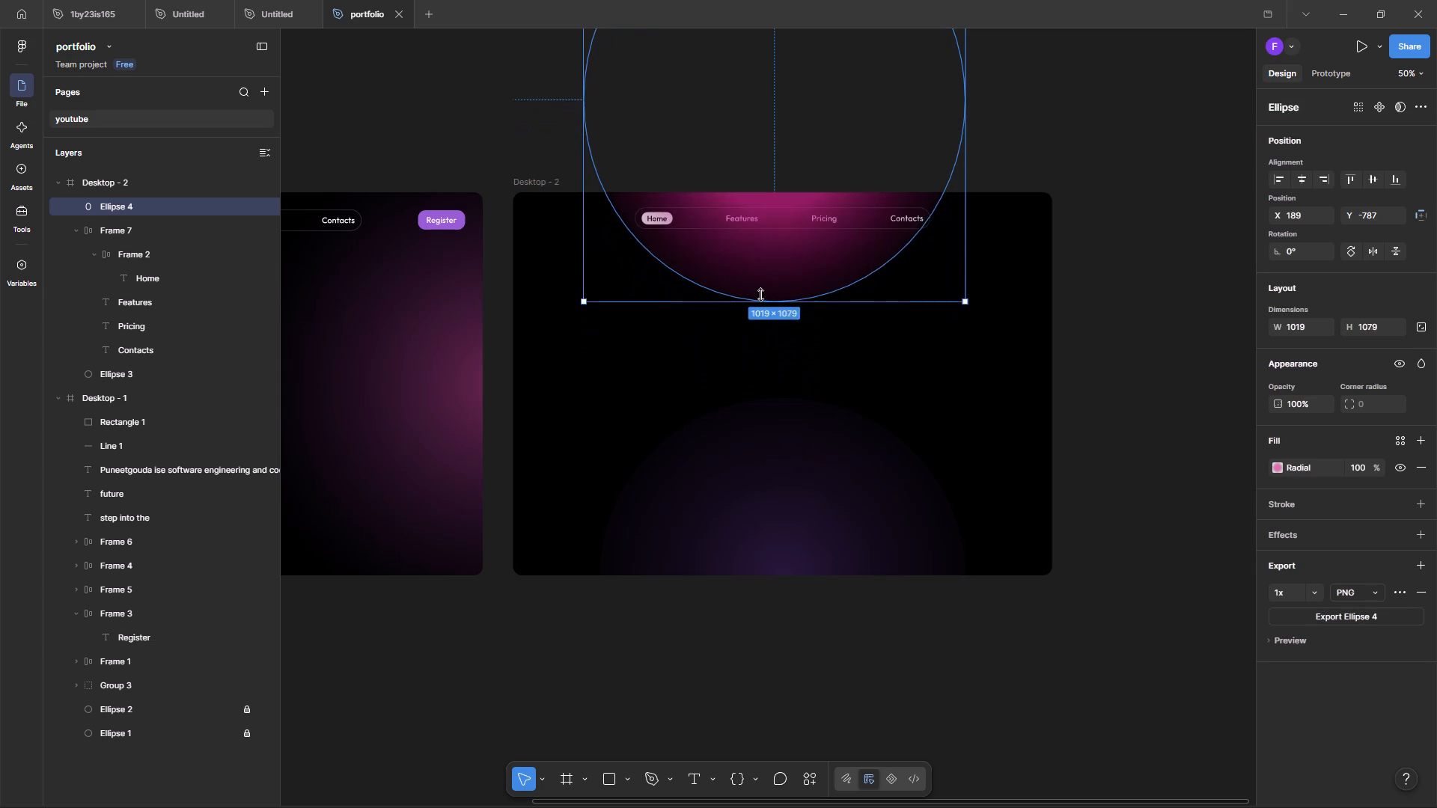
{"action": "left_click_drag", "start_coordinate": [760, 295], "coordinate": [755, 281]}
{"action": "left_click", "coordinate": [1138, 208]}
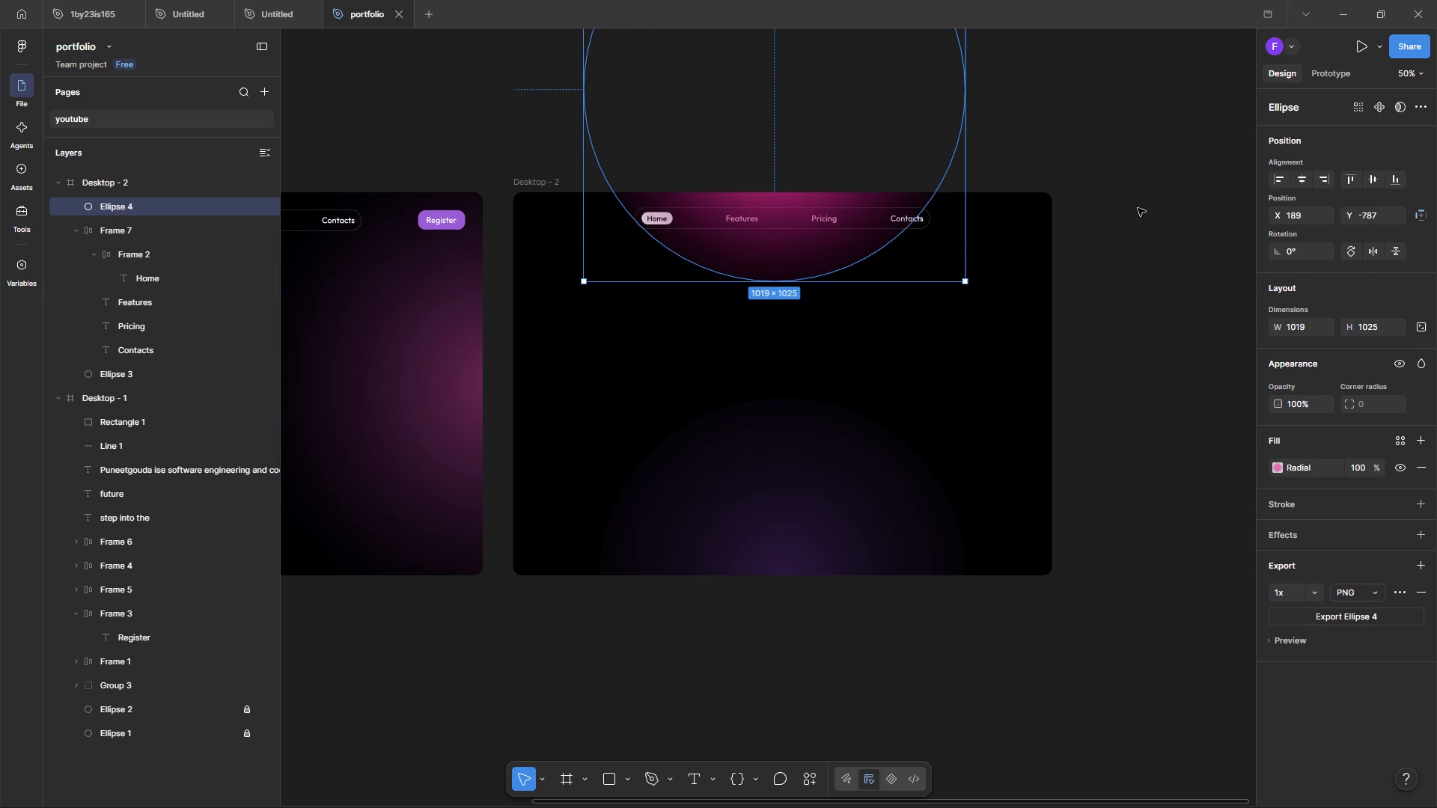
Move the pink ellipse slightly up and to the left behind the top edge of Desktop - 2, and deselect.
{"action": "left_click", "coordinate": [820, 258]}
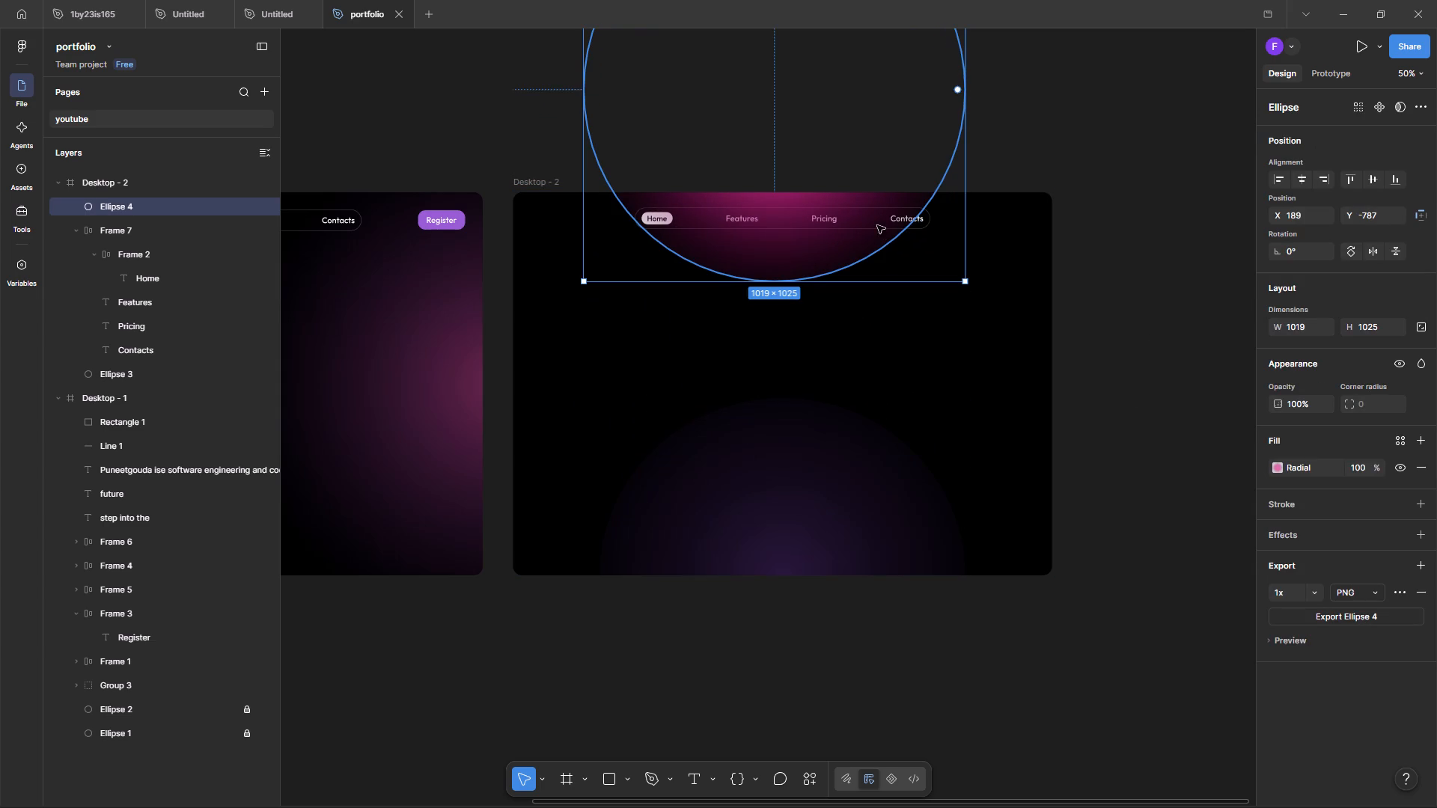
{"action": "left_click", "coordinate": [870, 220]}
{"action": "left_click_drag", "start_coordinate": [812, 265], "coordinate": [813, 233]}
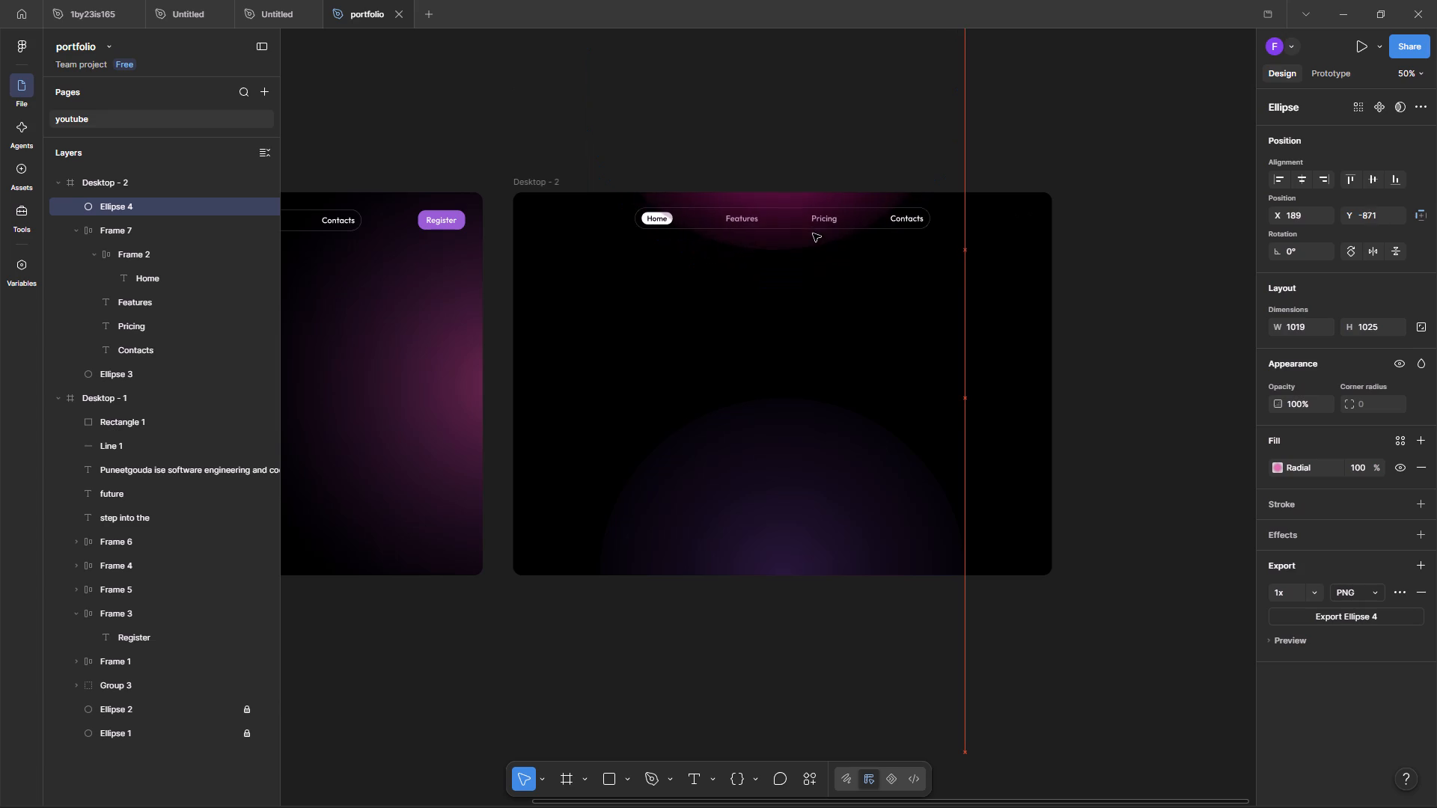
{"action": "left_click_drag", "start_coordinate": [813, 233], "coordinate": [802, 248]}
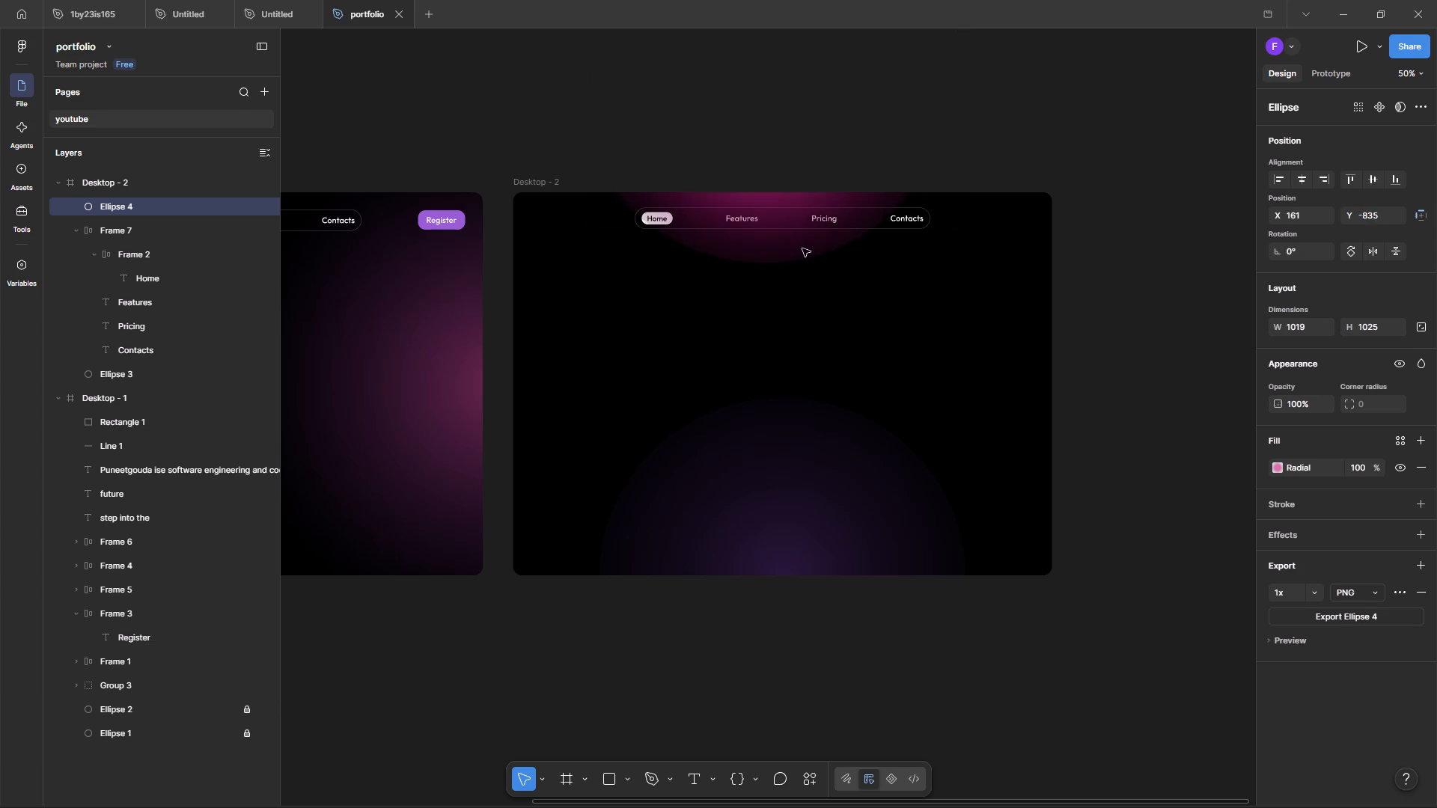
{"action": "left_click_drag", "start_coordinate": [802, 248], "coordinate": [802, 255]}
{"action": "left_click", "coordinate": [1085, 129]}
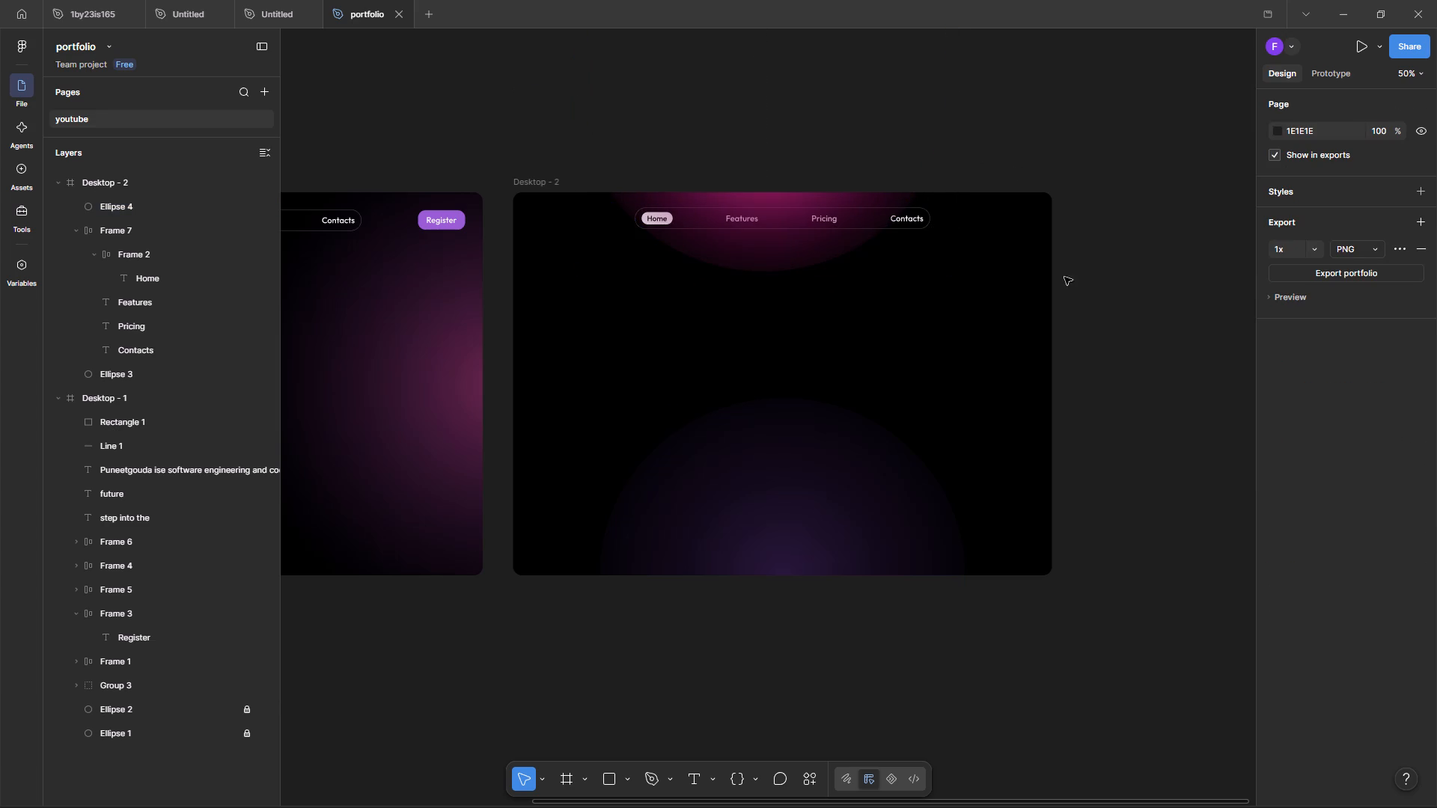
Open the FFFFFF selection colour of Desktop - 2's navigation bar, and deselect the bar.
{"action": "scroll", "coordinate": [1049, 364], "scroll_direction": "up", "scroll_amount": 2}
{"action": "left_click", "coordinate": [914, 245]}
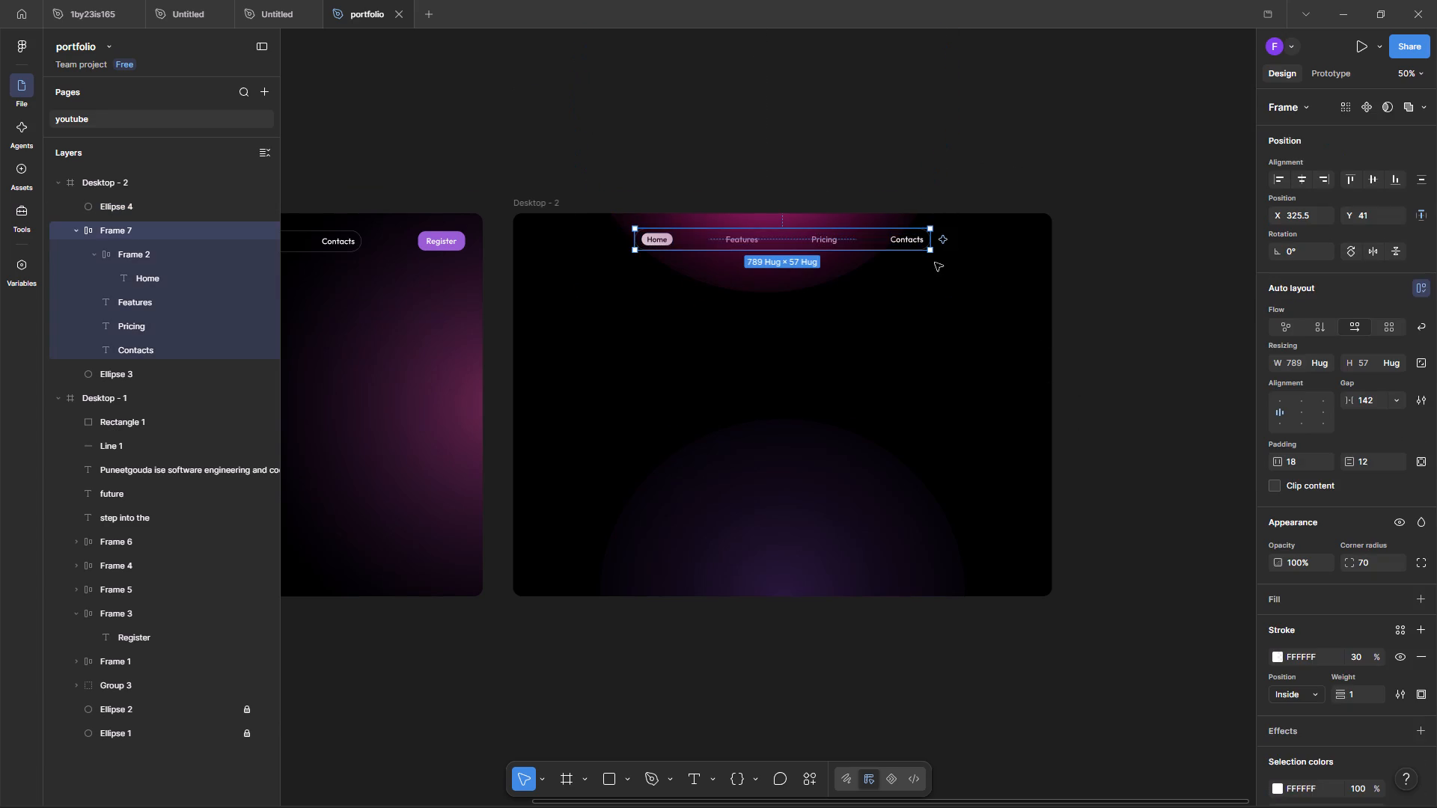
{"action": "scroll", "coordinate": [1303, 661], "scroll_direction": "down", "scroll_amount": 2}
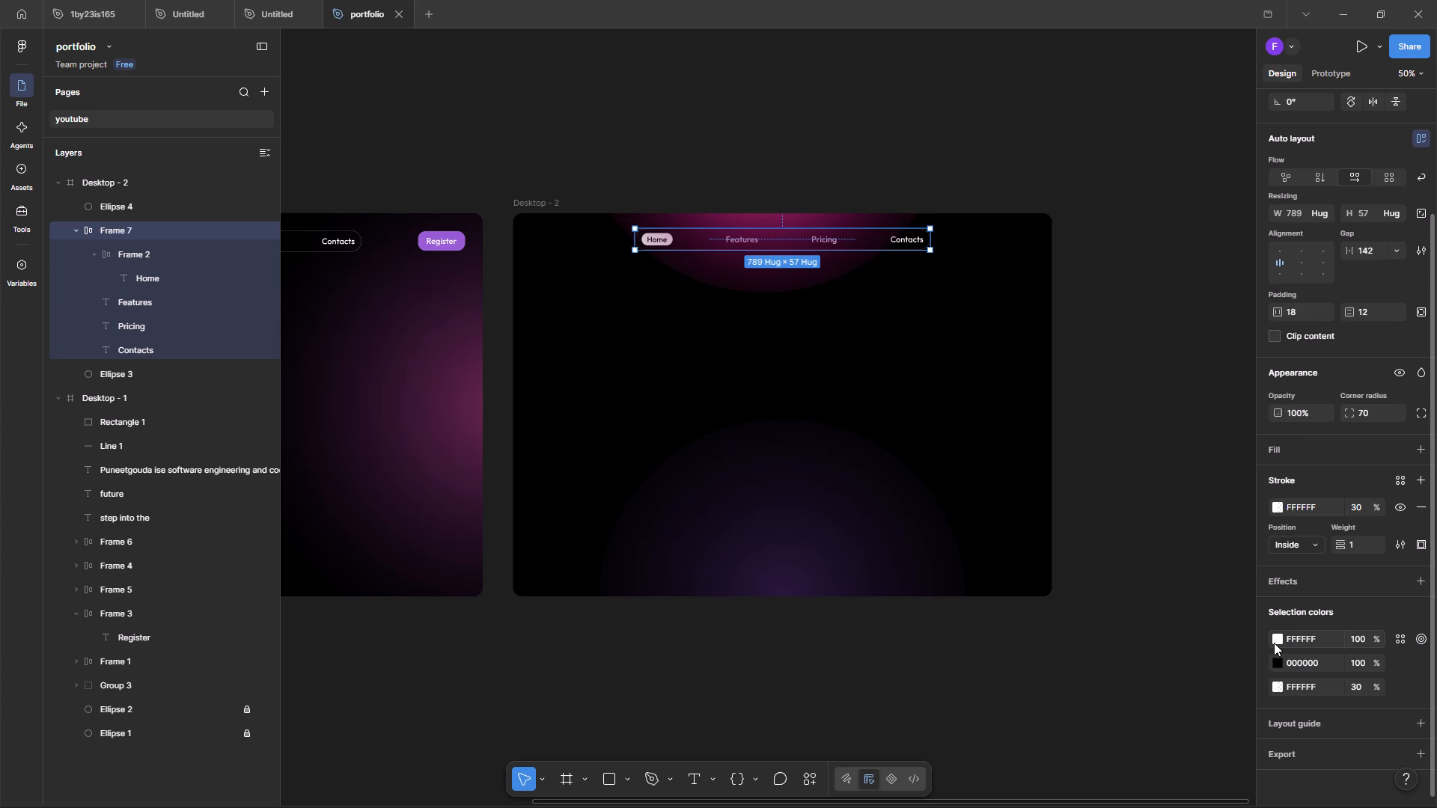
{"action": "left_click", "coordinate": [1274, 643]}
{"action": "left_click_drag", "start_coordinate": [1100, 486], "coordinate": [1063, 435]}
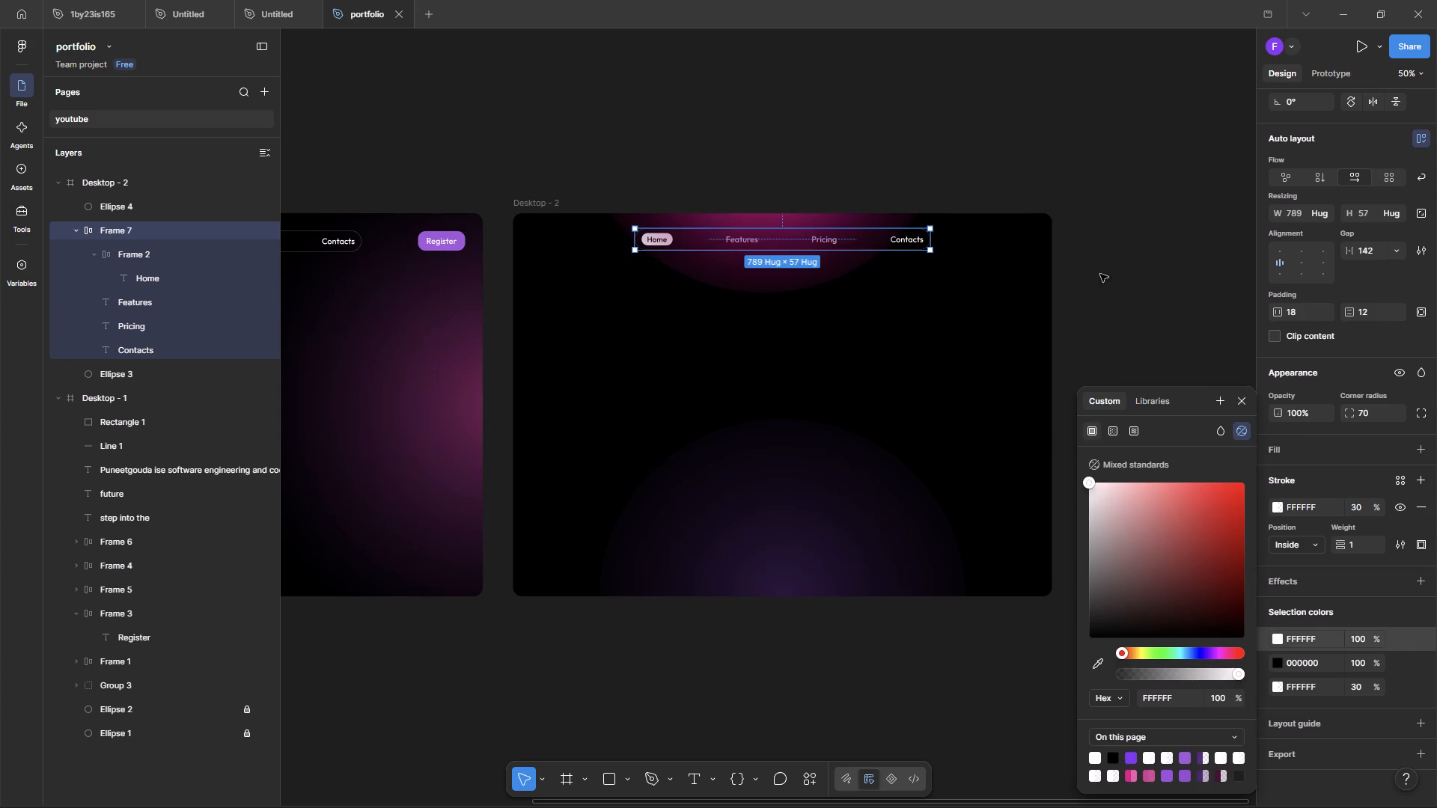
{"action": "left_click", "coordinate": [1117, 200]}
Move the pink ellipse up and back to Desktop - 2's horizontal centre, at about Y -887, and deselect.
{"action": "left_click_drag", "start_coordinate": [764, 280], "coordinate": [596, 277]}
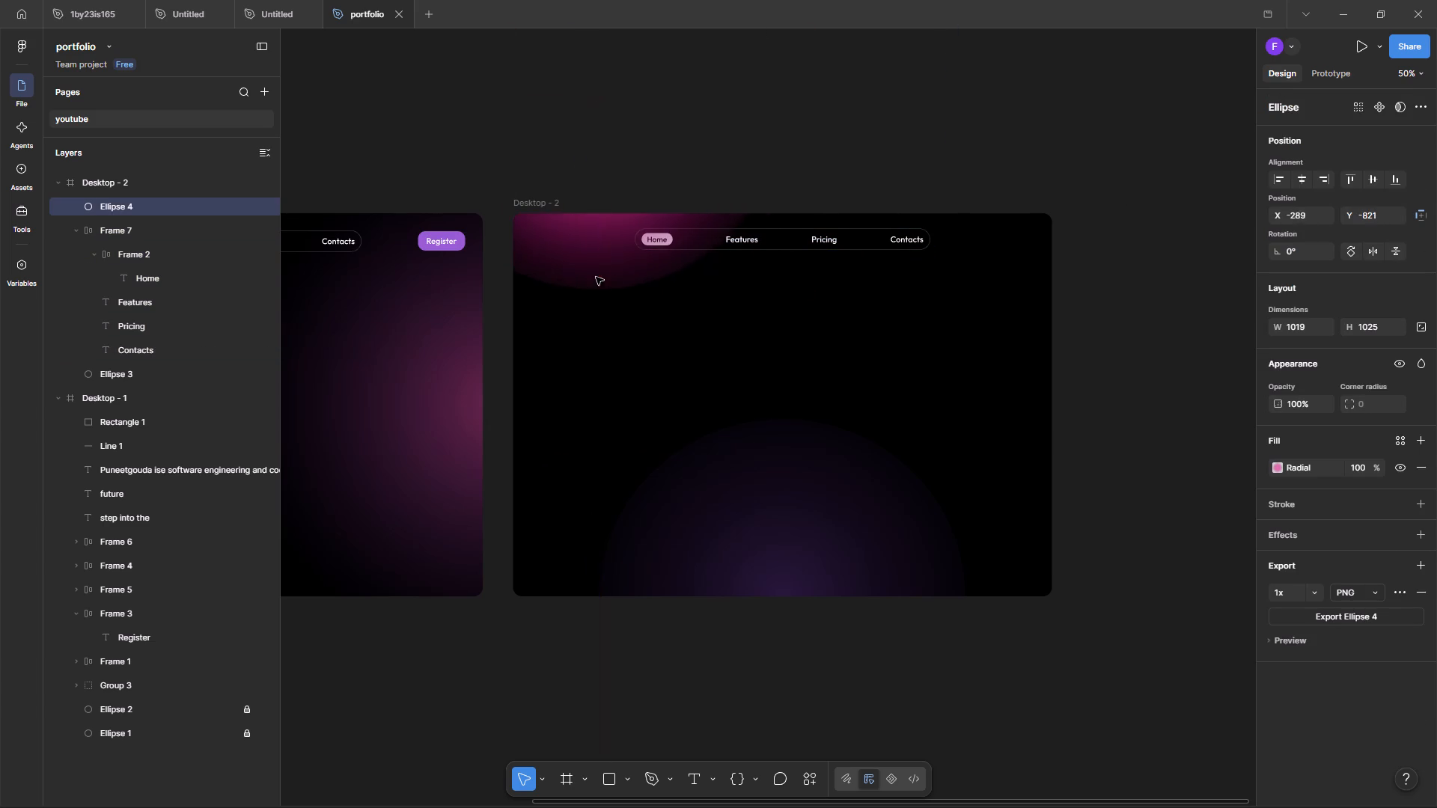
{"action": "left_click_drag", "start_coordinate": [596, 277], "coordinate": [785, 254]}
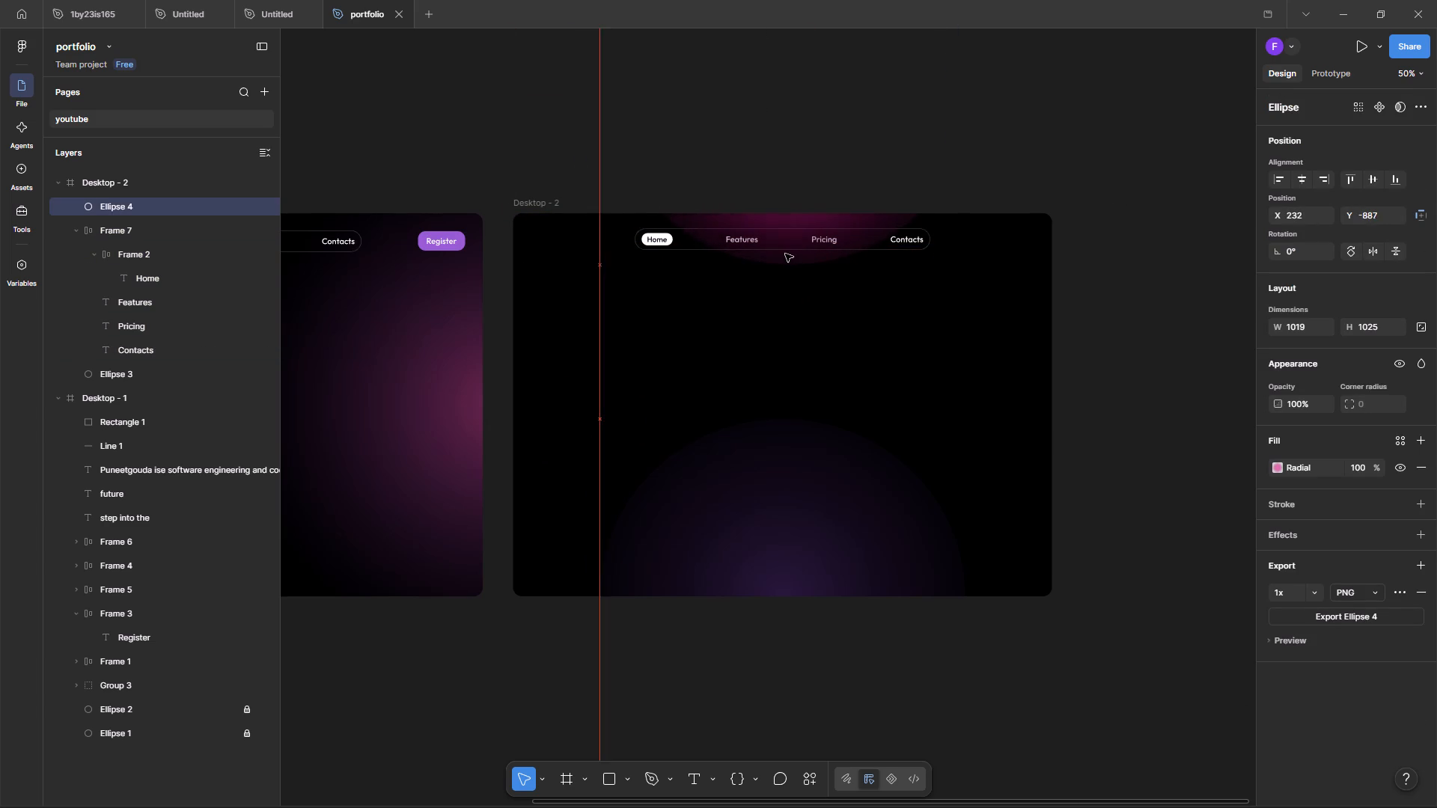
{"action": "left_click_drag", "start_coordinate": [785, 254], "coordinate": [781, 254]}
{"action": "left_click", "coordinate": [1156, 91]}
Move the purple ellipse at the bottom of Desktop - 2 slightly lower, keeping it horizontally centred, and deselect.
{"action": "left_click", "coordinate": [824, 531]}
{"action": "left_click_drag", "start_coordinate": [829, 548], "coordinate": [829, 548]}
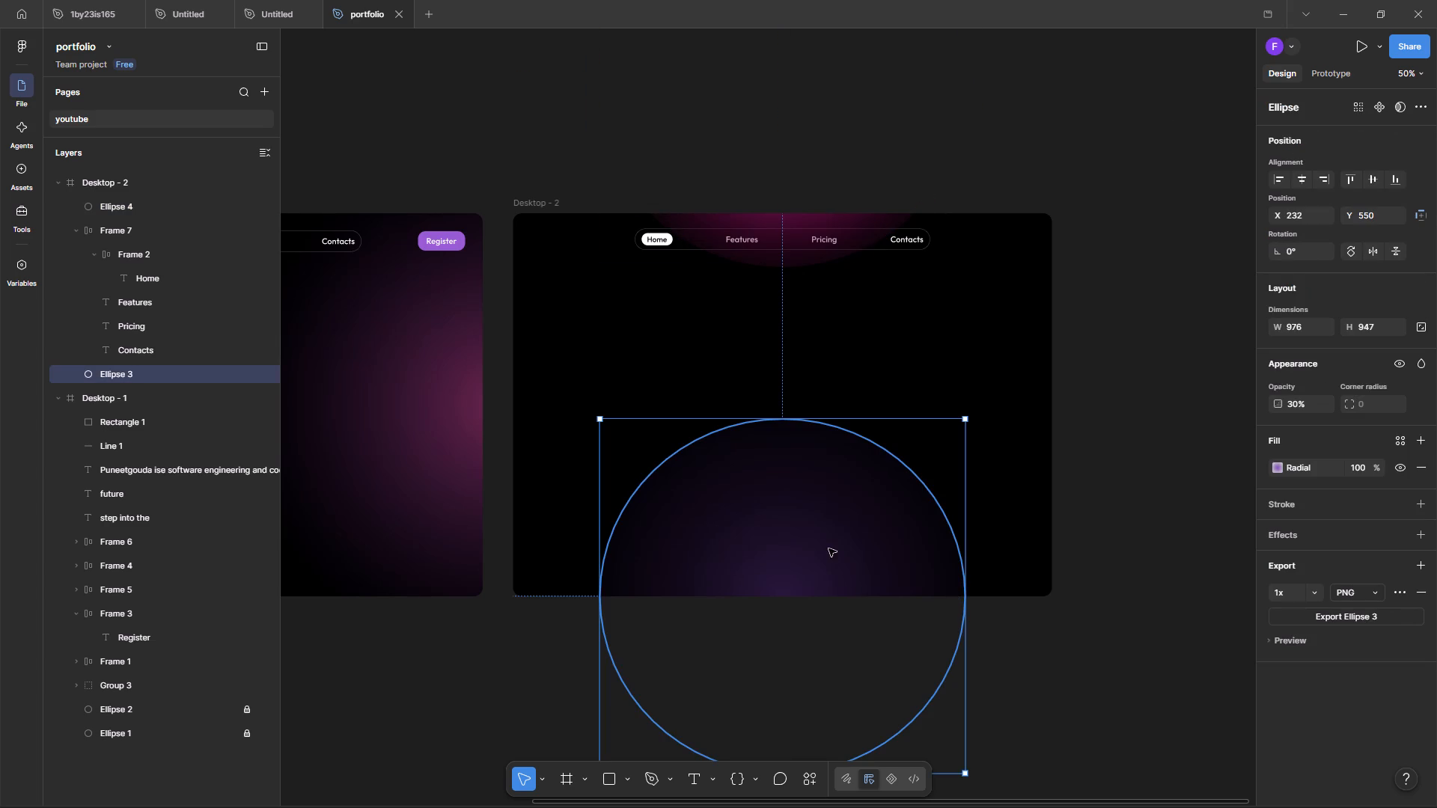
{"action": "left_click_drag", "start_coordinate": [829, 548], "coordinate": [829, 557]}
{"action": "left_click", "coordinate": [1075, 85]}
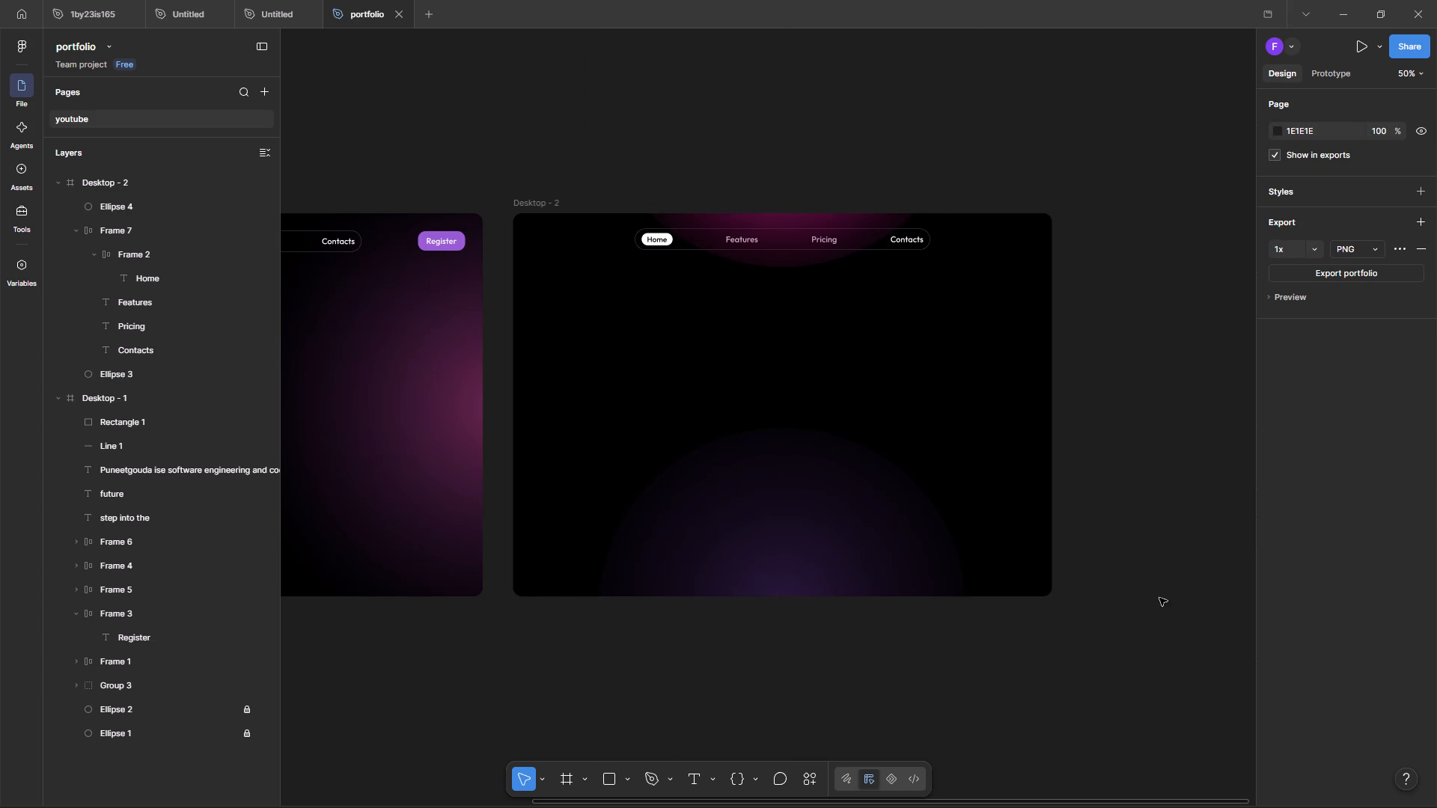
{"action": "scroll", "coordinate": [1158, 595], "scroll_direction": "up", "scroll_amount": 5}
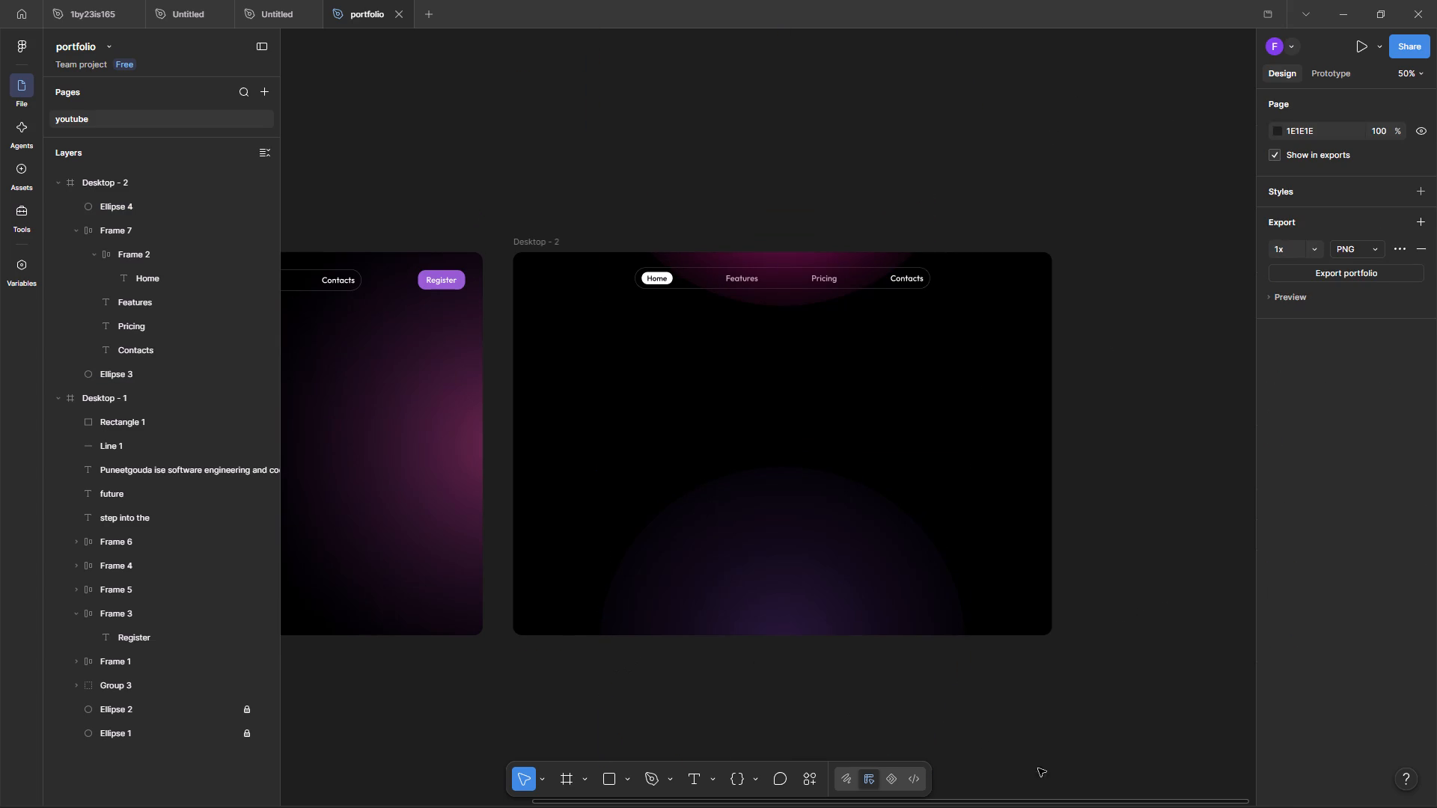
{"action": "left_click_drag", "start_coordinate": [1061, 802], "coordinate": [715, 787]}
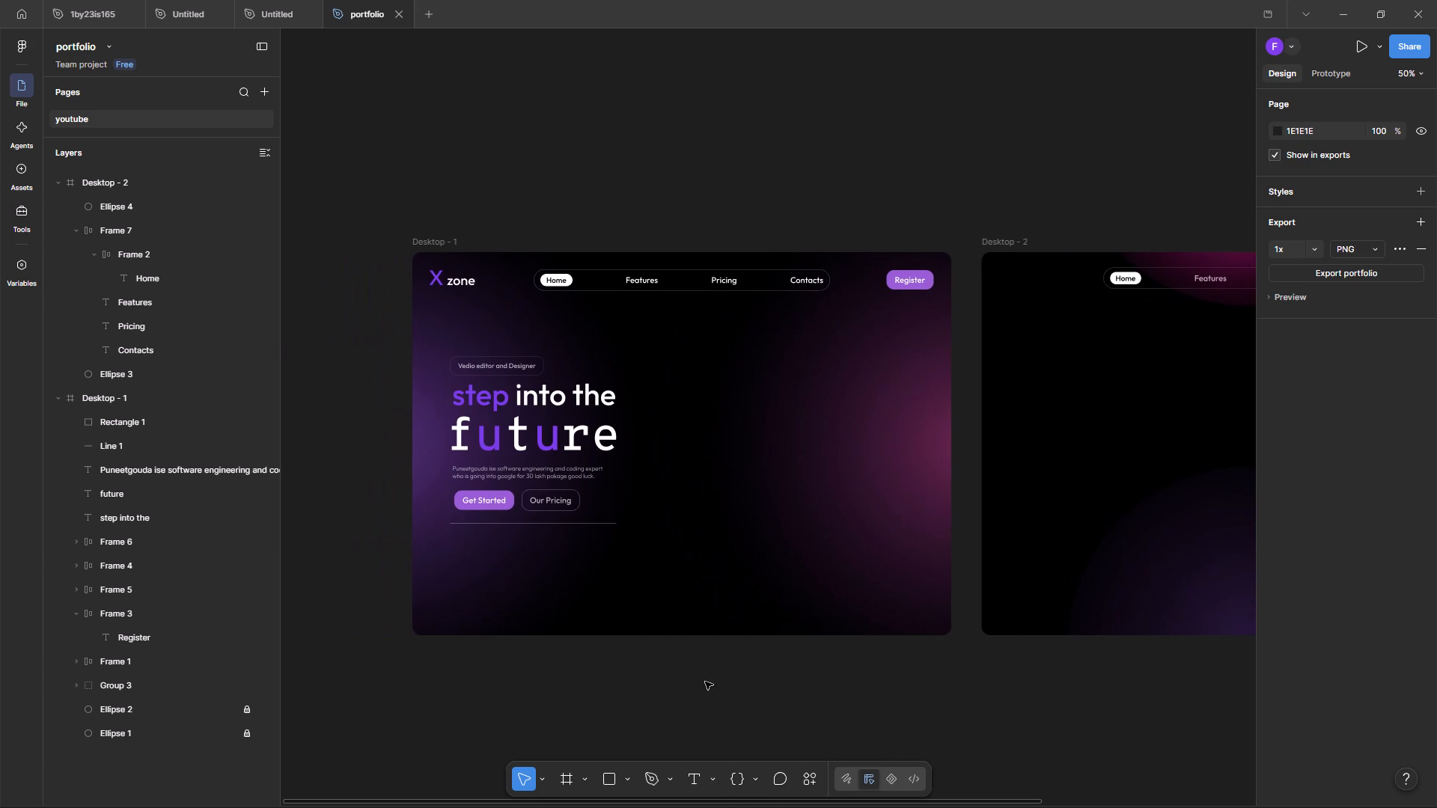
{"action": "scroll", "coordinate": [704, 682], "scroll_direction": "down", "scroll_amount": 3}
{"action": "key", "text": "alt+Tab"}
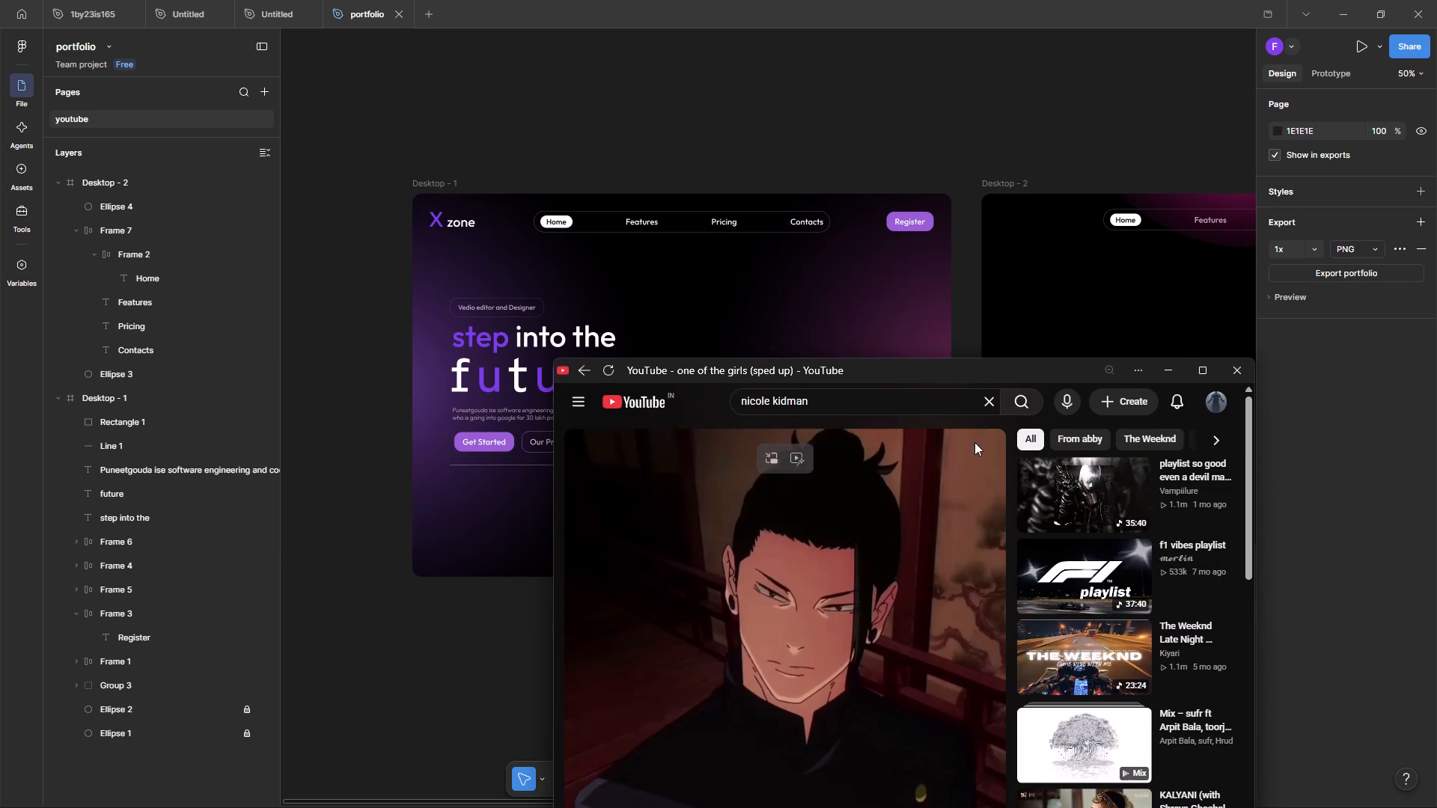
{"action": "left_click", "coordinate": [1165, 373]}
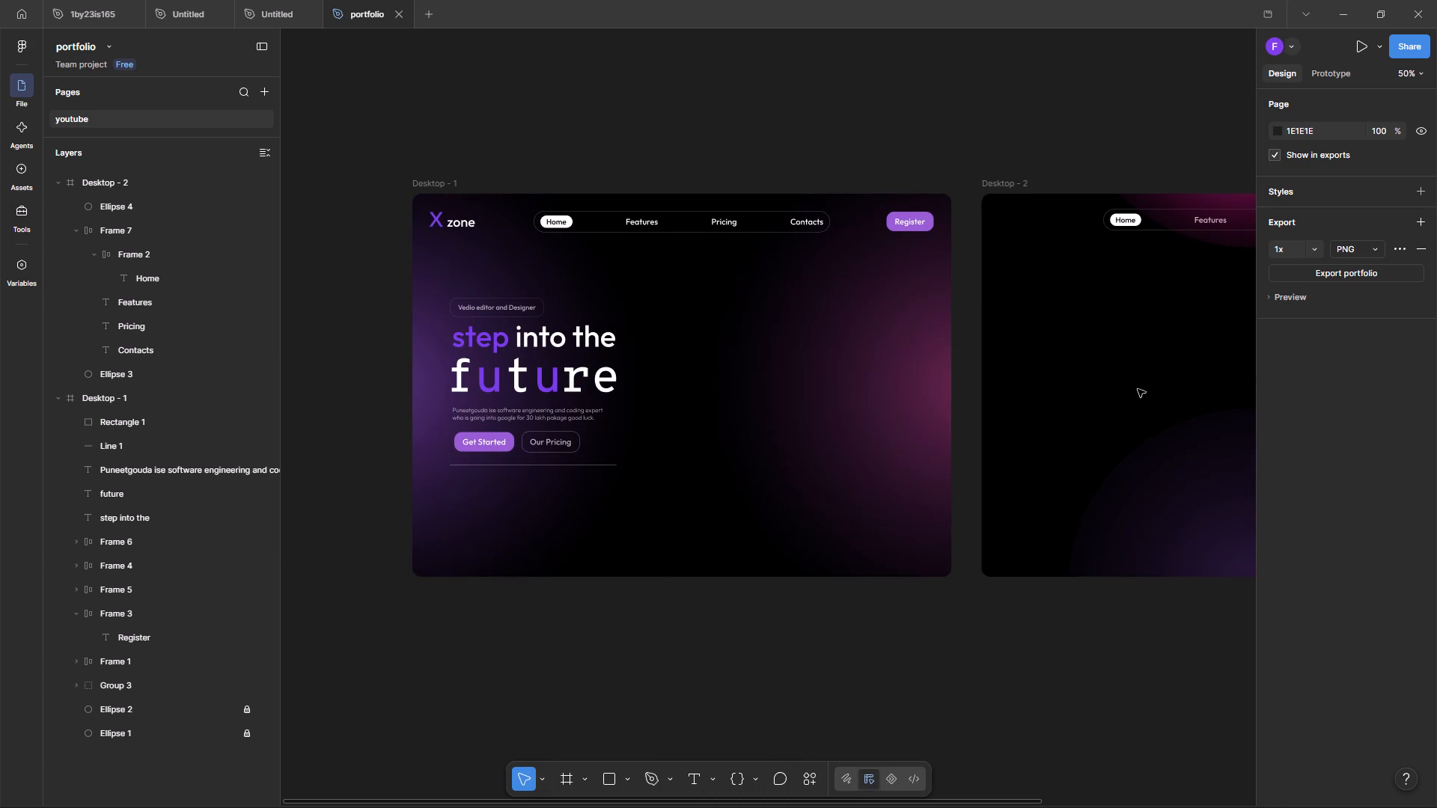
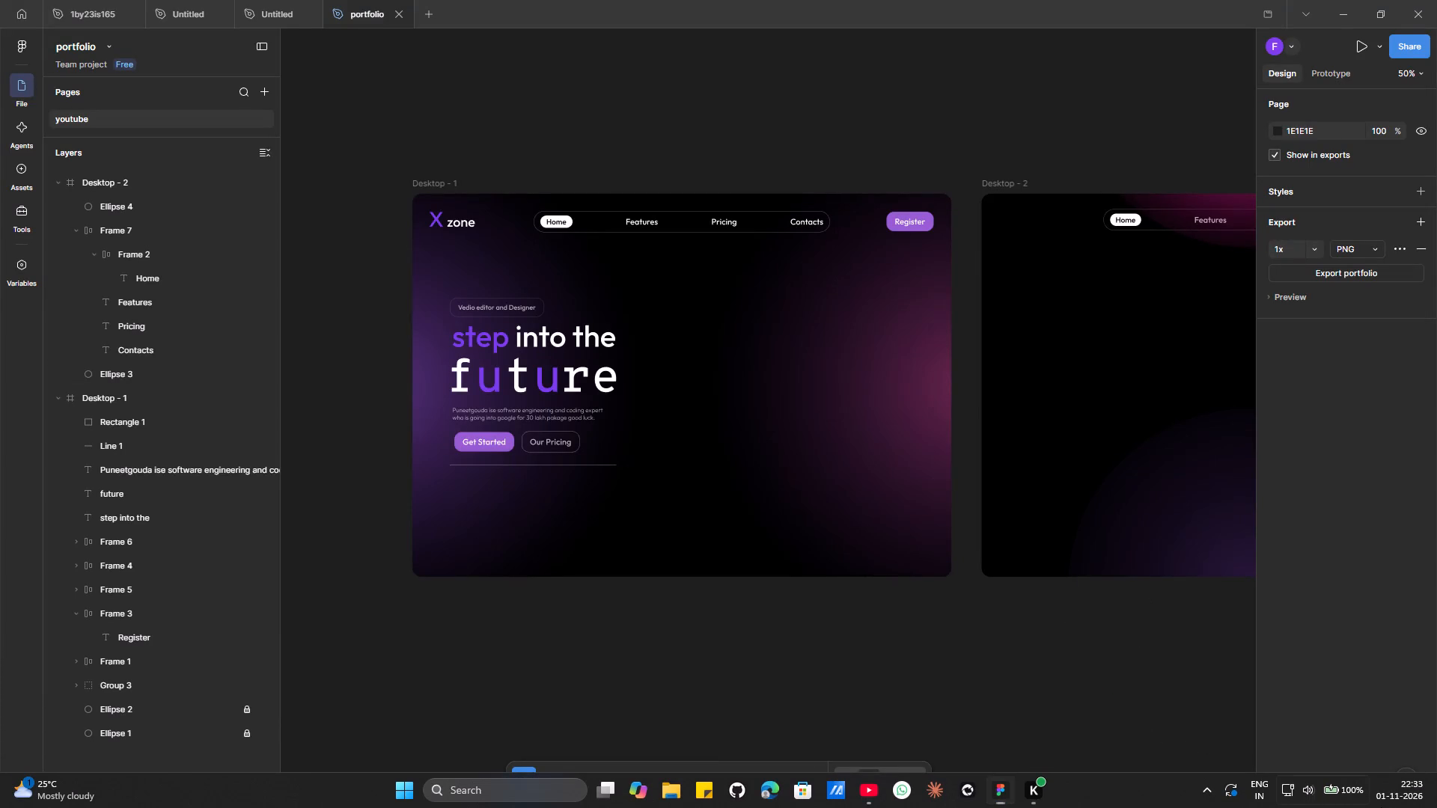
Switch to the Windows Bluetooth settings and connect the Nirvana Zenith Pro audio device, then return to the portfolio file.
{"action": "left_click", "coordinate": [1339, 807]}
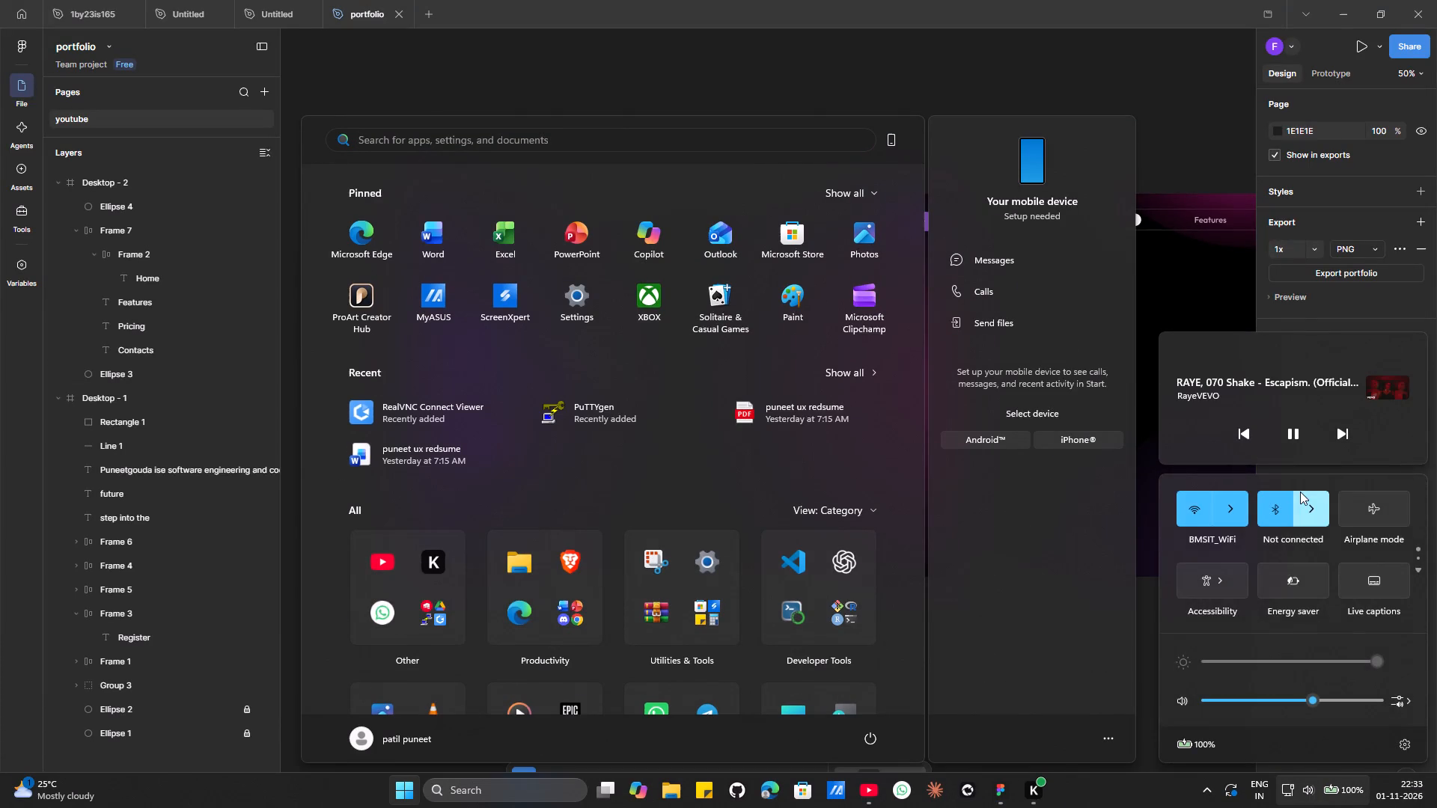
{"action": "left_click", "coordinate": [1300, 492]}
{"action": "left_click", "coordinate": [1302, 545]}
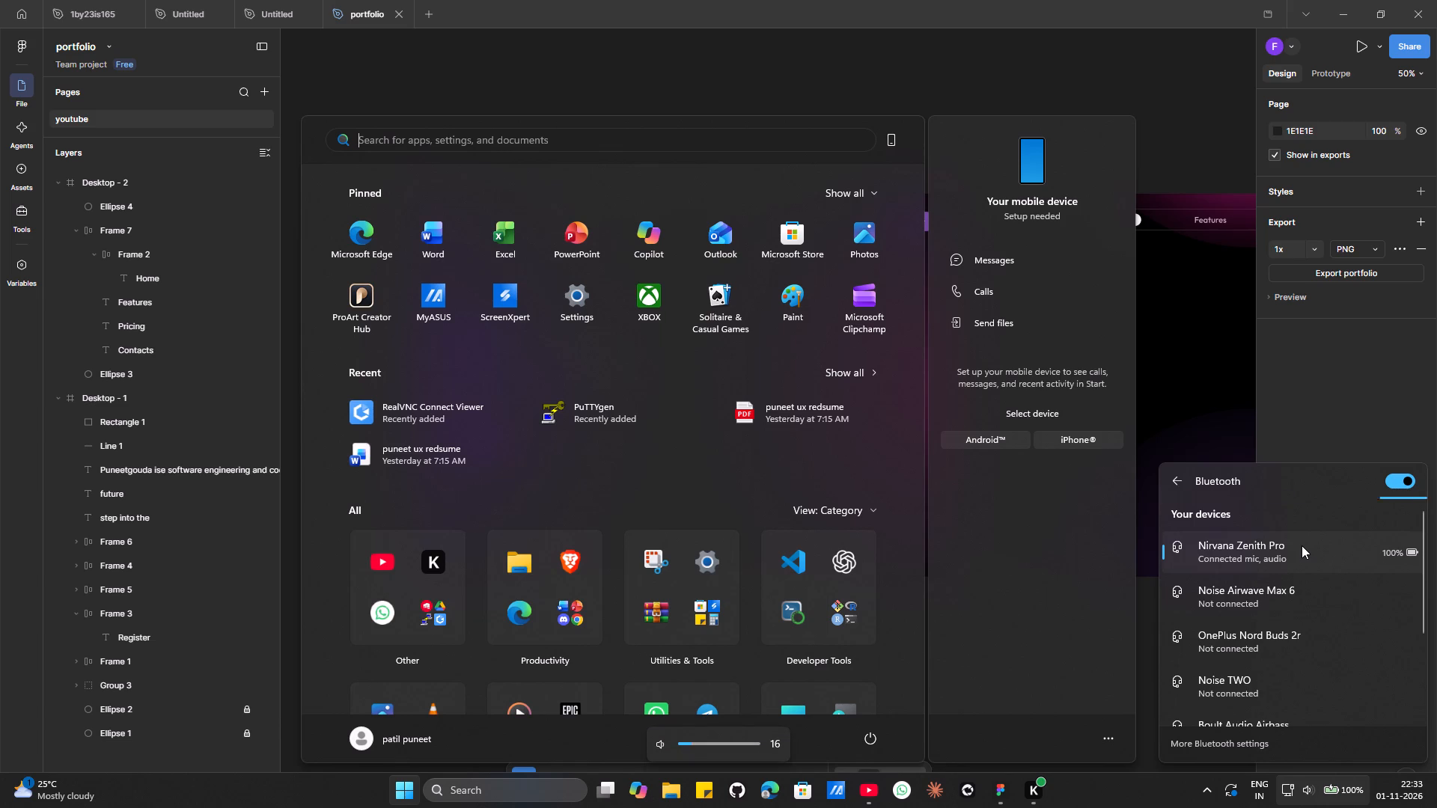
{"action": "left_click", "coordinate": [1121, 0]}
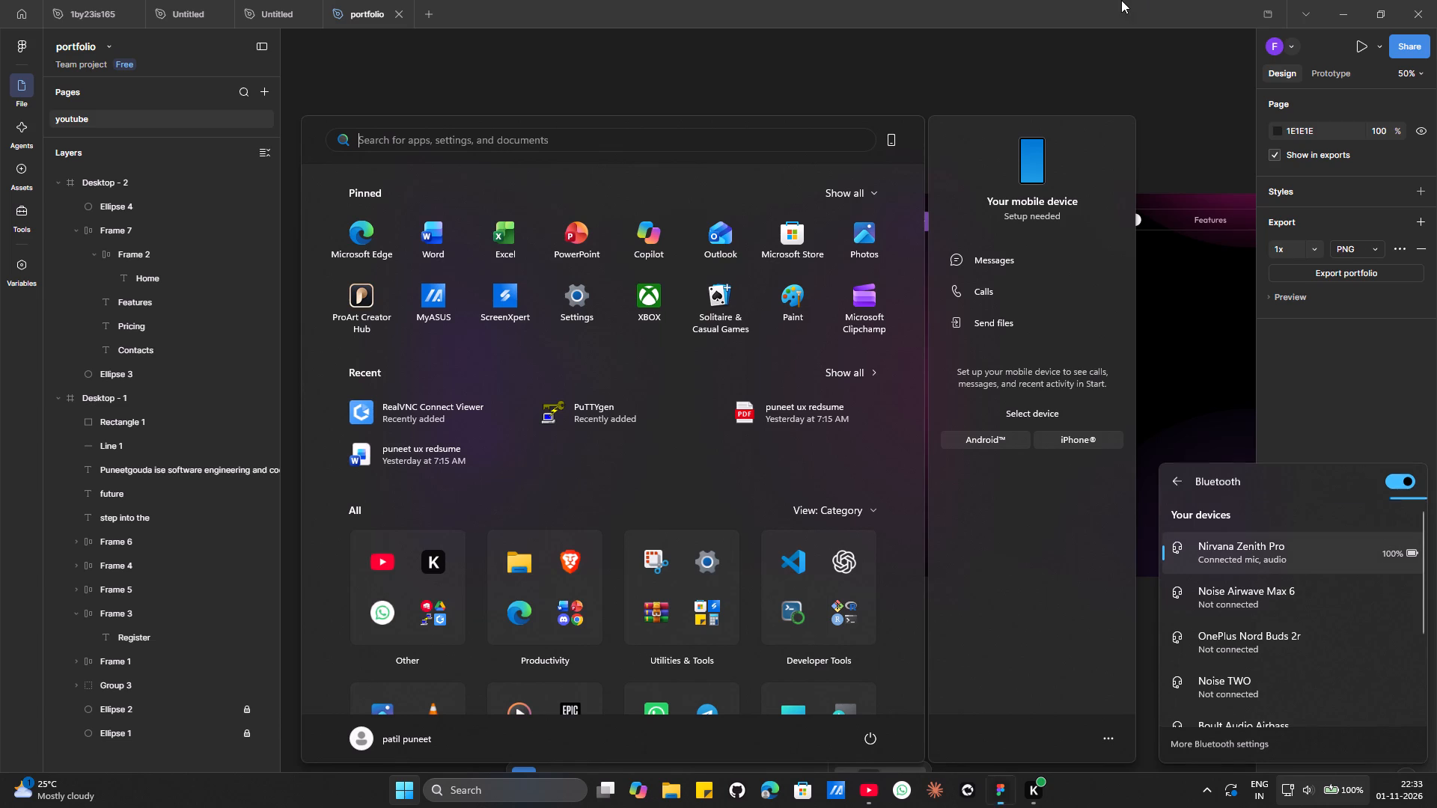